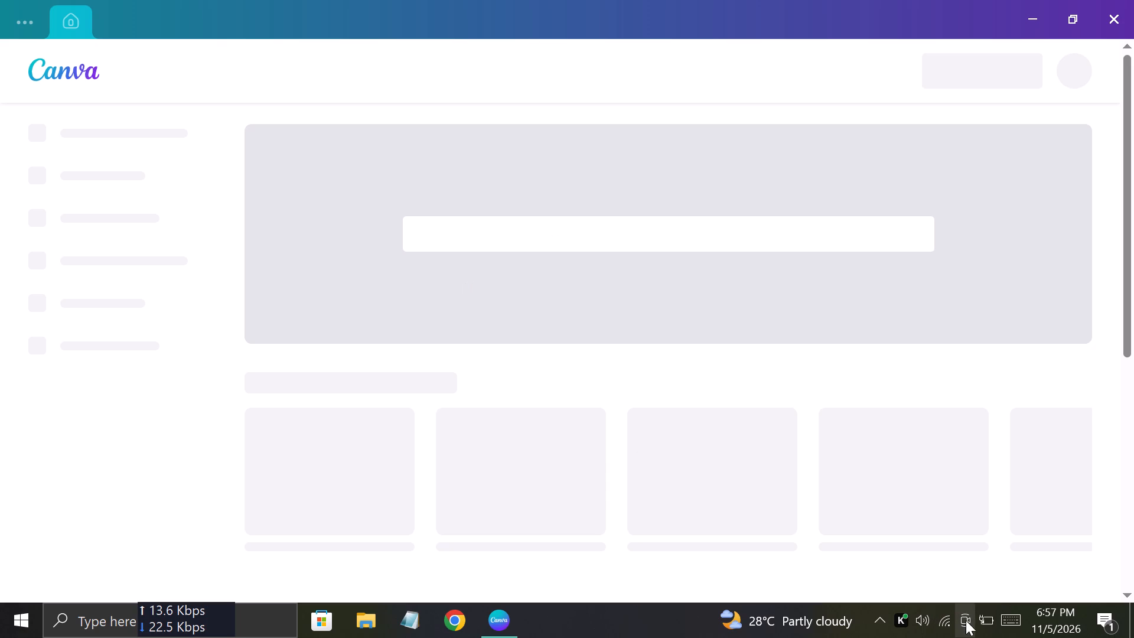
Check the laptop's battery level and power mode.
click(988, 620)
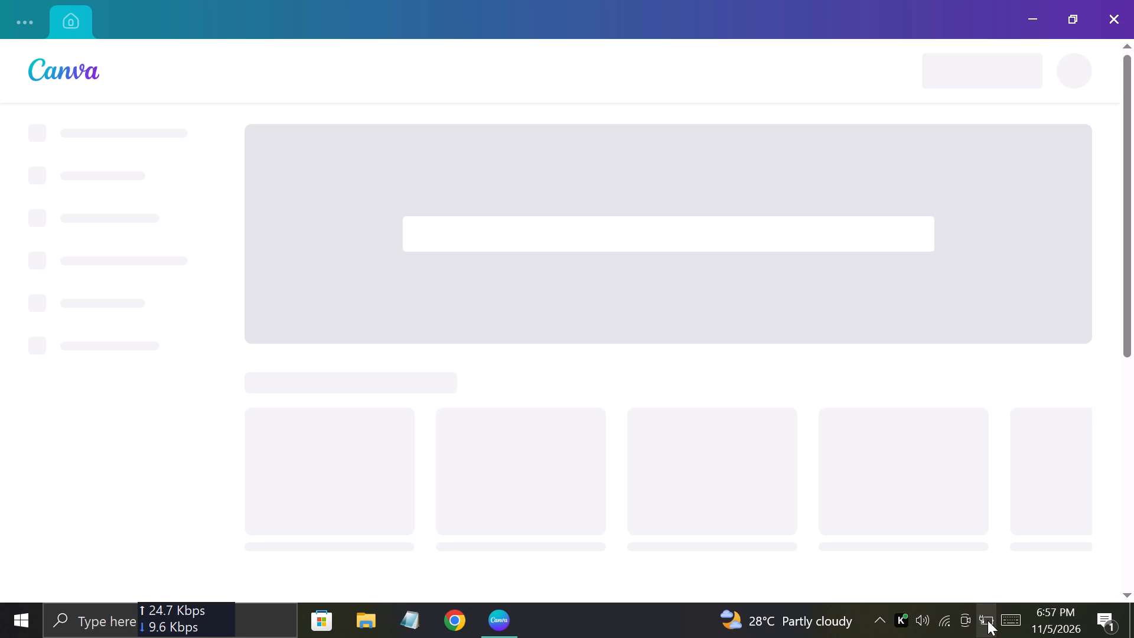
click(988, 620)
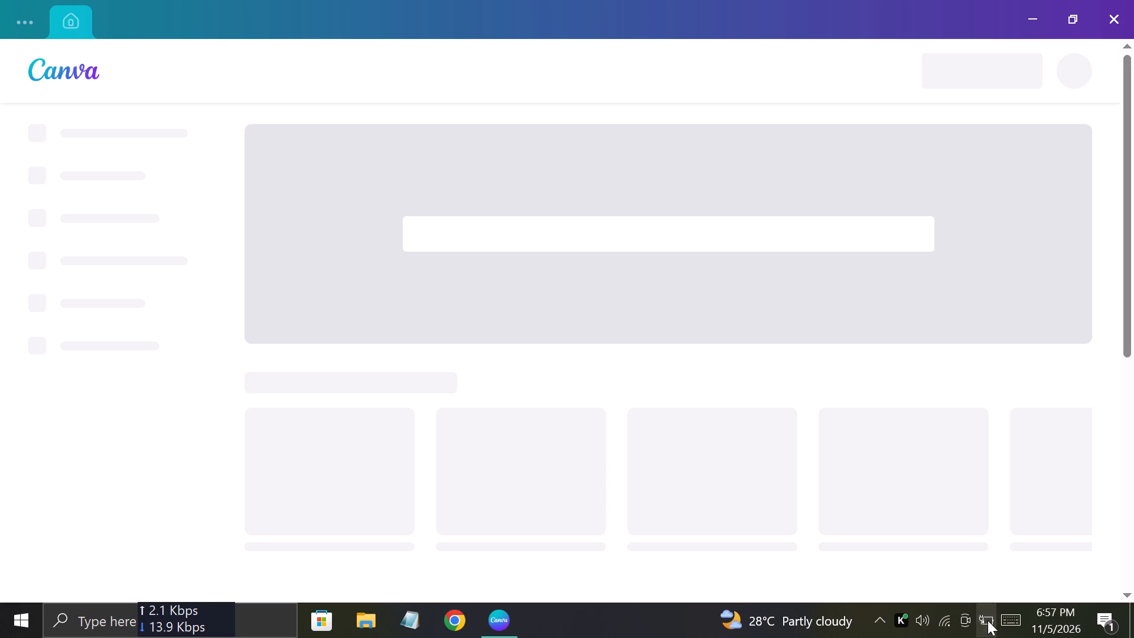
click(988, 620)
click(988, 620)
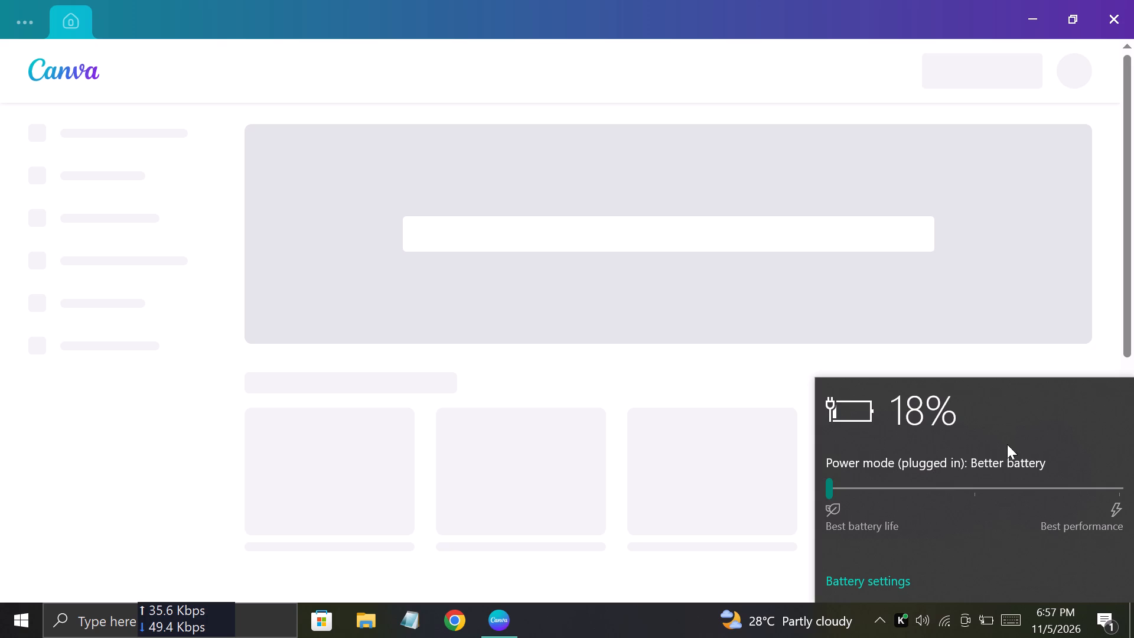
click(682, 438)
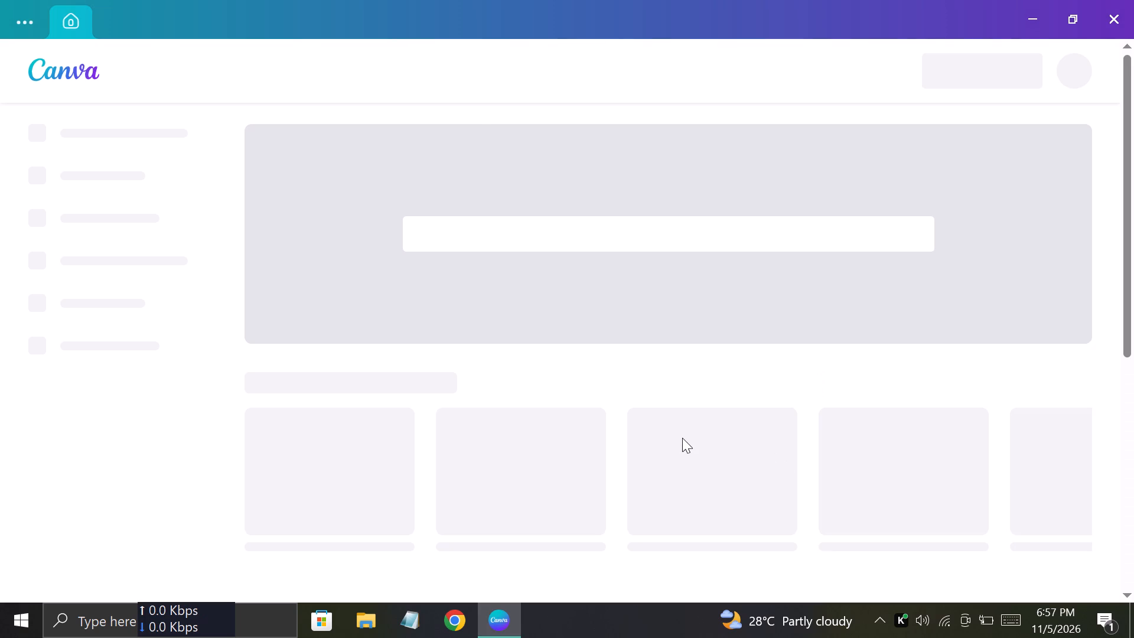
Set the plugged-in power mode to Better battery.
click(982, 615)
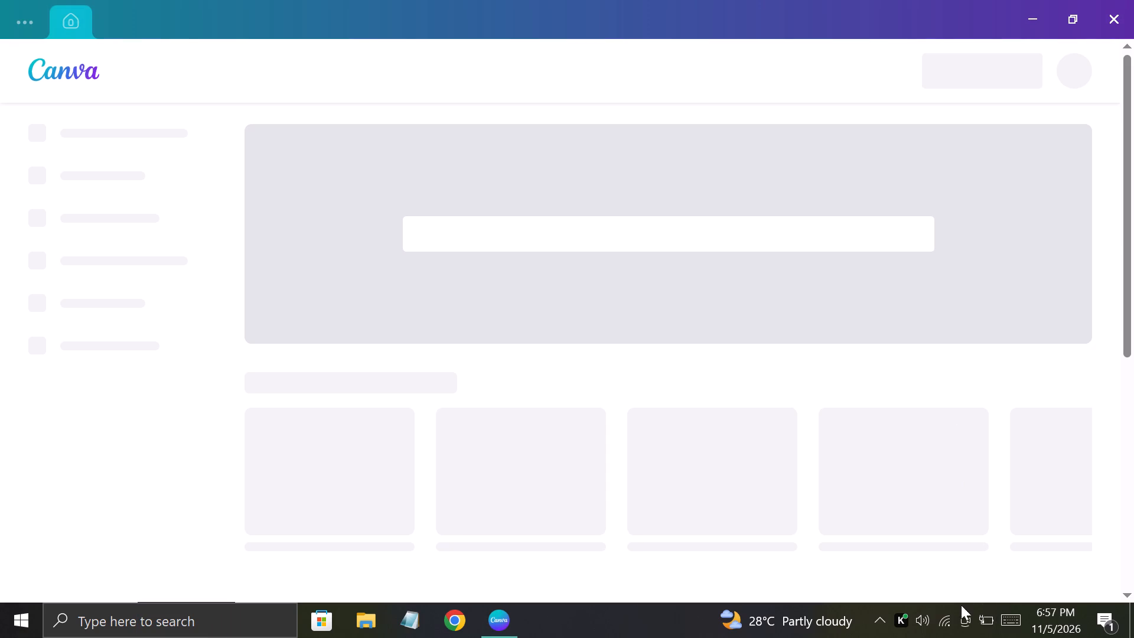
click(980, 624)
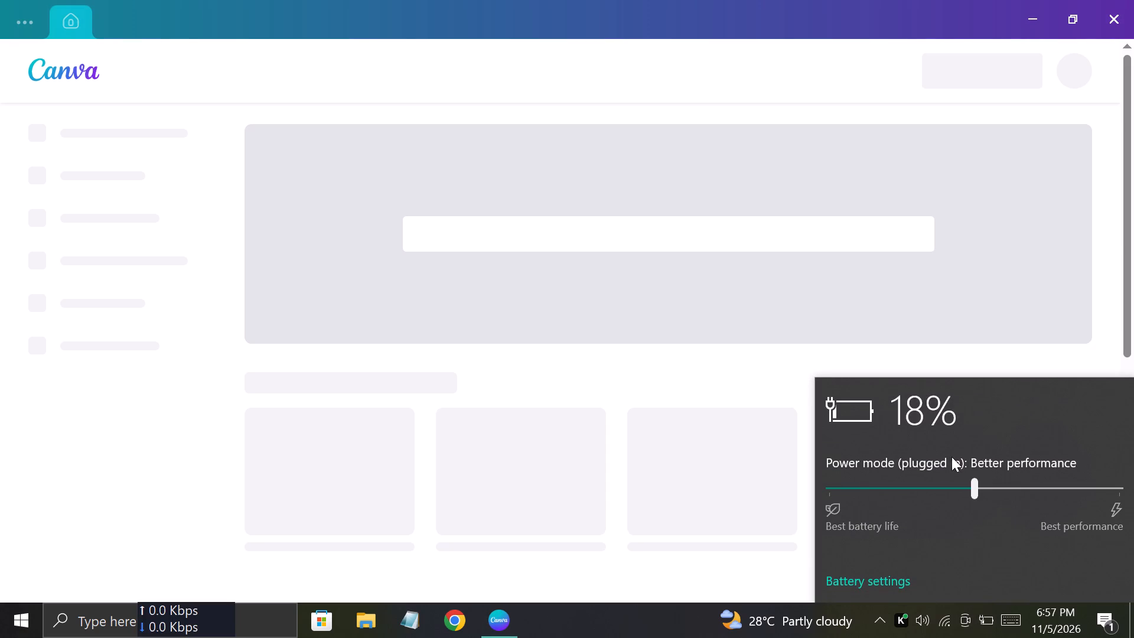
click(889, 464)
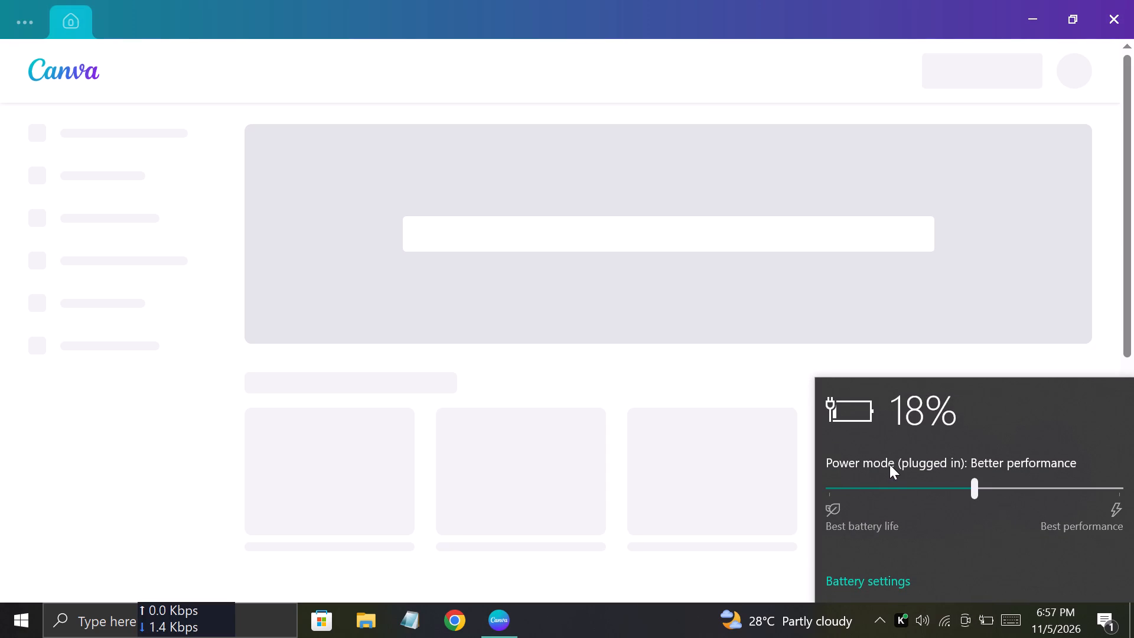
click(903, 461)
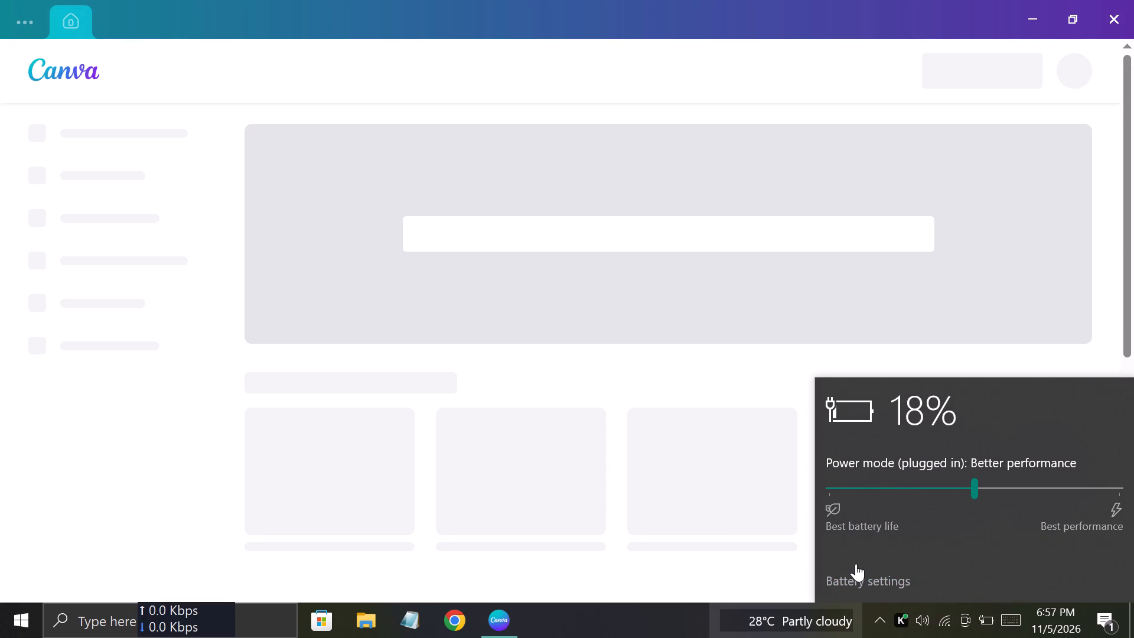
click(866, 528)
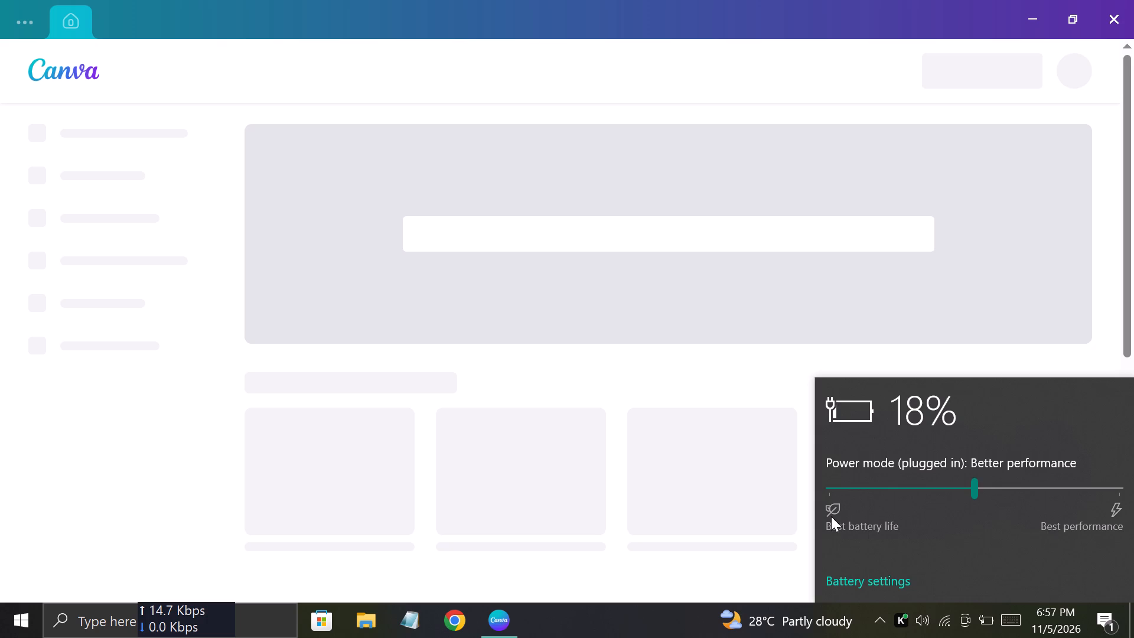
click(831, 516)
click(1106, 519)
click(827, 484)
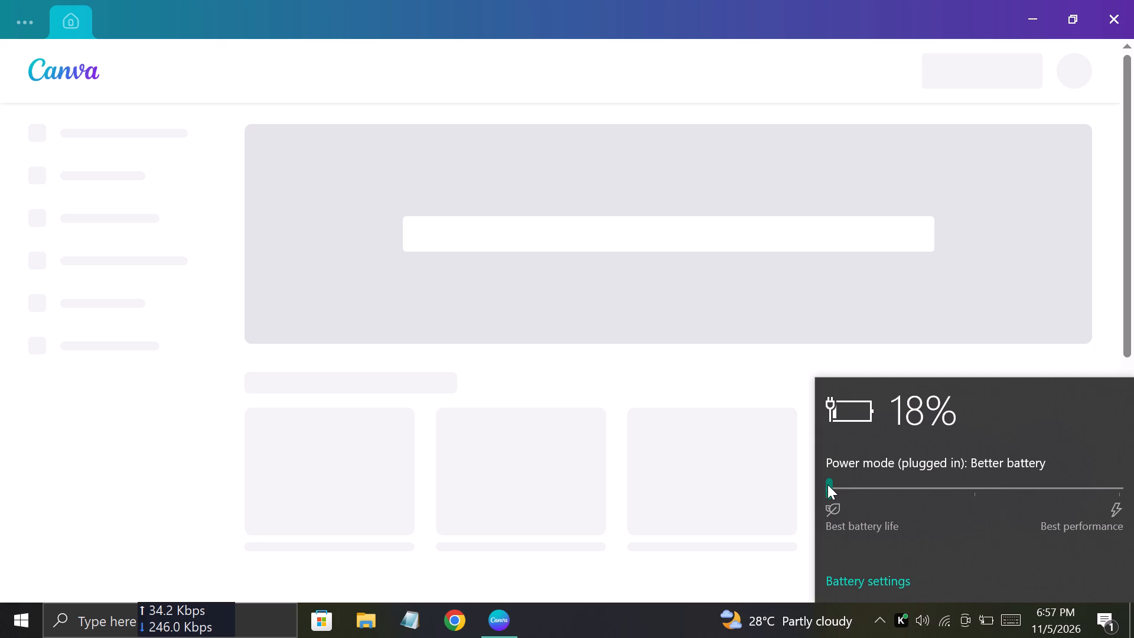
click(970, 302)
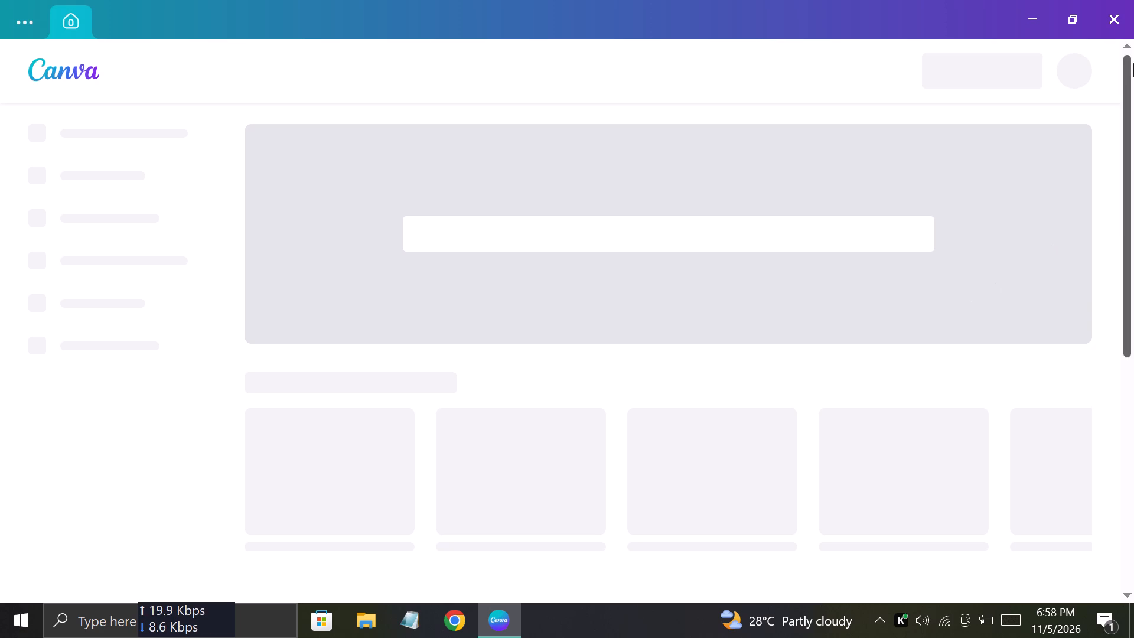
Close Canva while its home page is still loading and relaunch it from the desktop.
click(1110, 18)
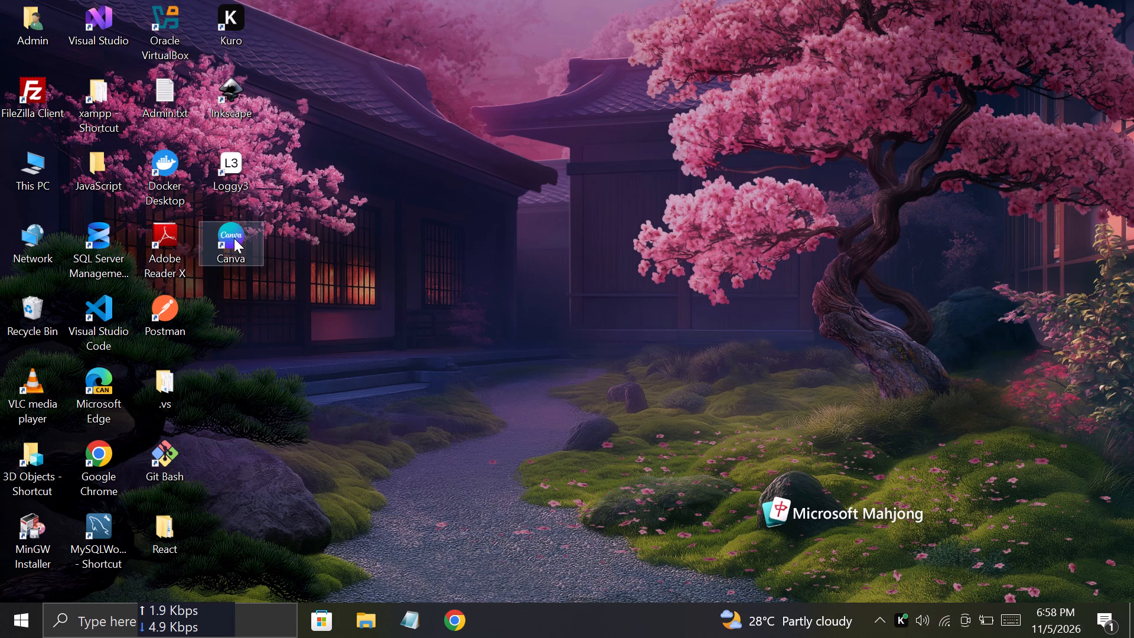
click(234, 238)
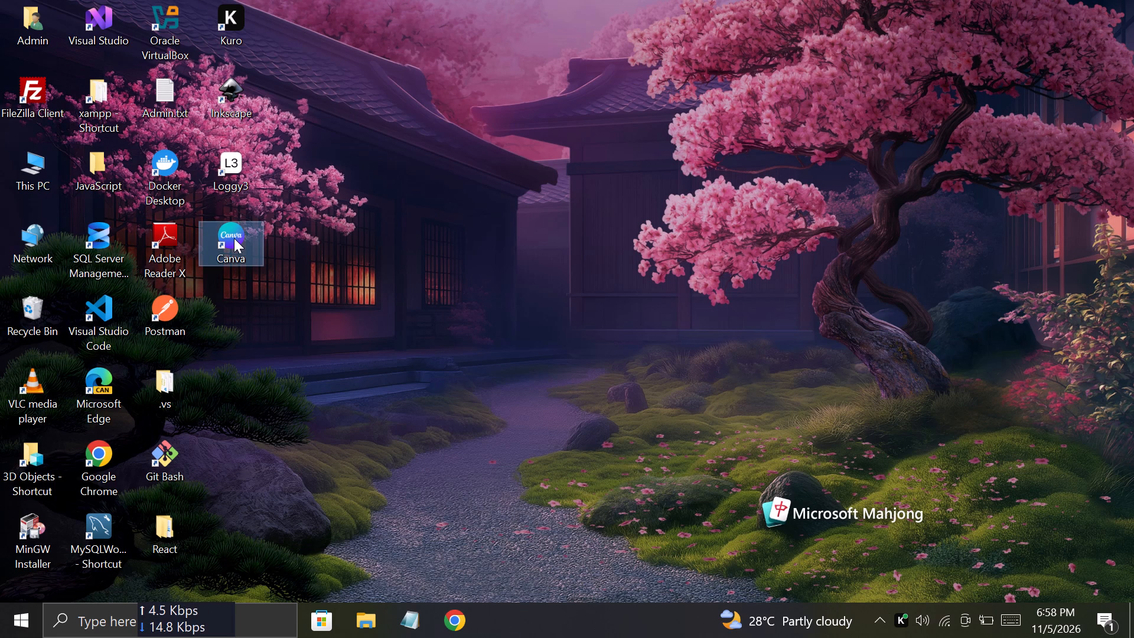
double_click(234, 238)
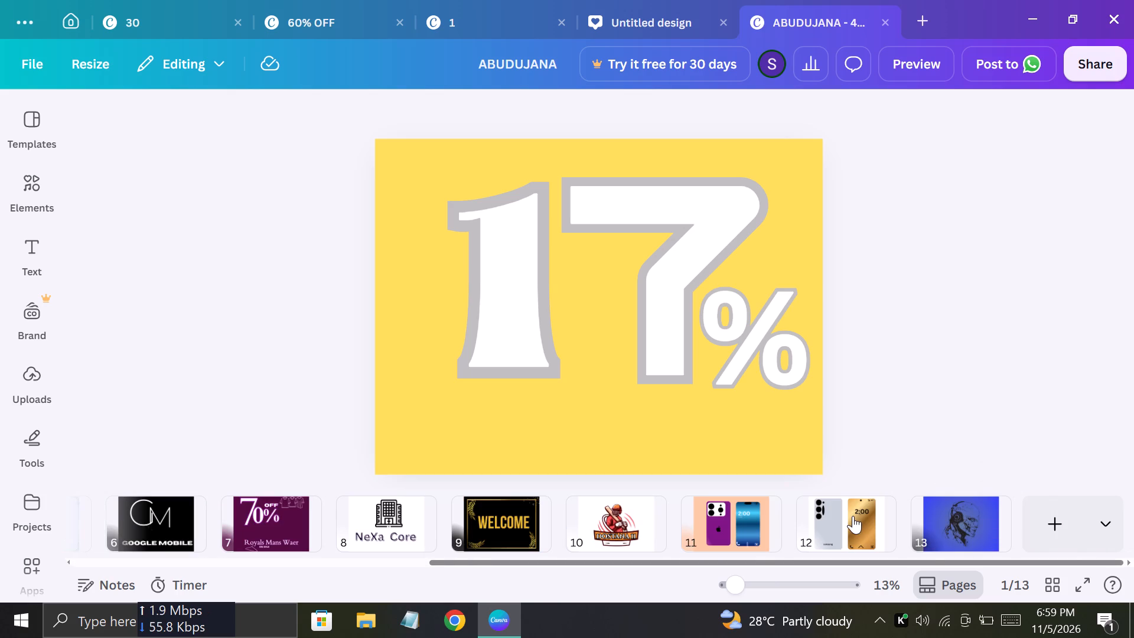
Add page 14 after the last page and give it the blue 180° linear gradient background (#013e6a, #43d1ff, #013e6a, #419ad6, #01186a).
click(1042, 526)
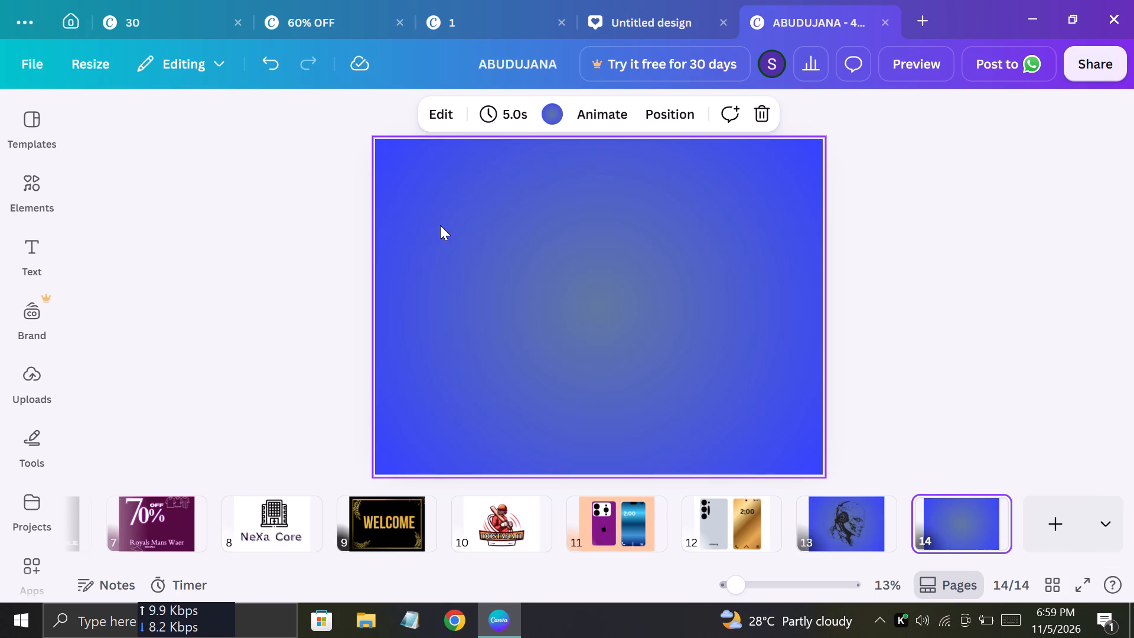
click(552, 114)
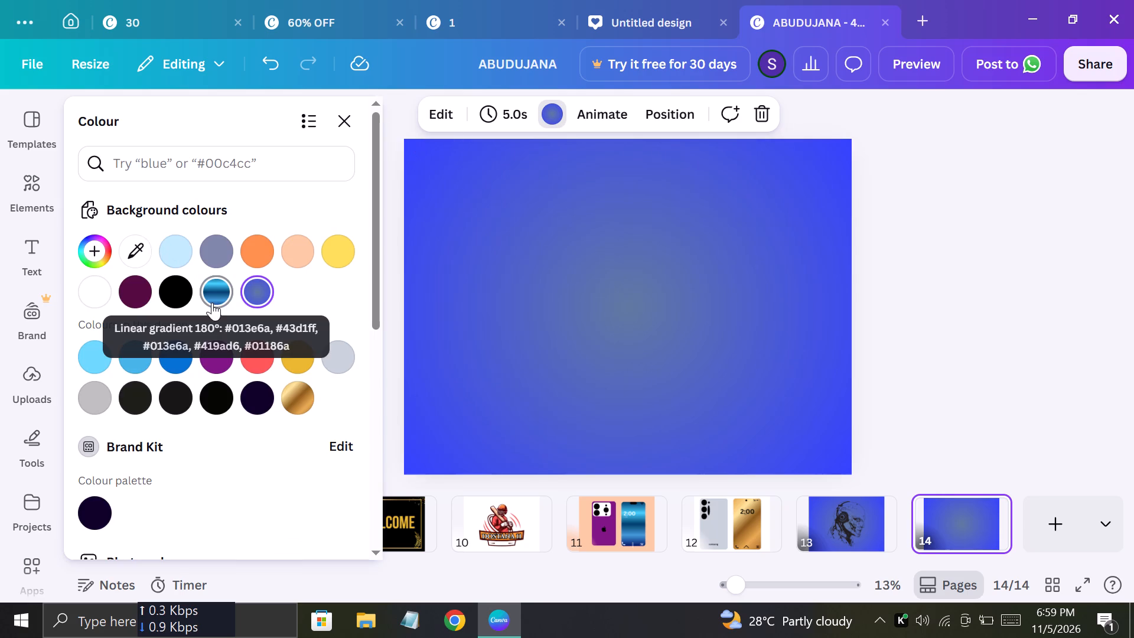
click(212, 299)
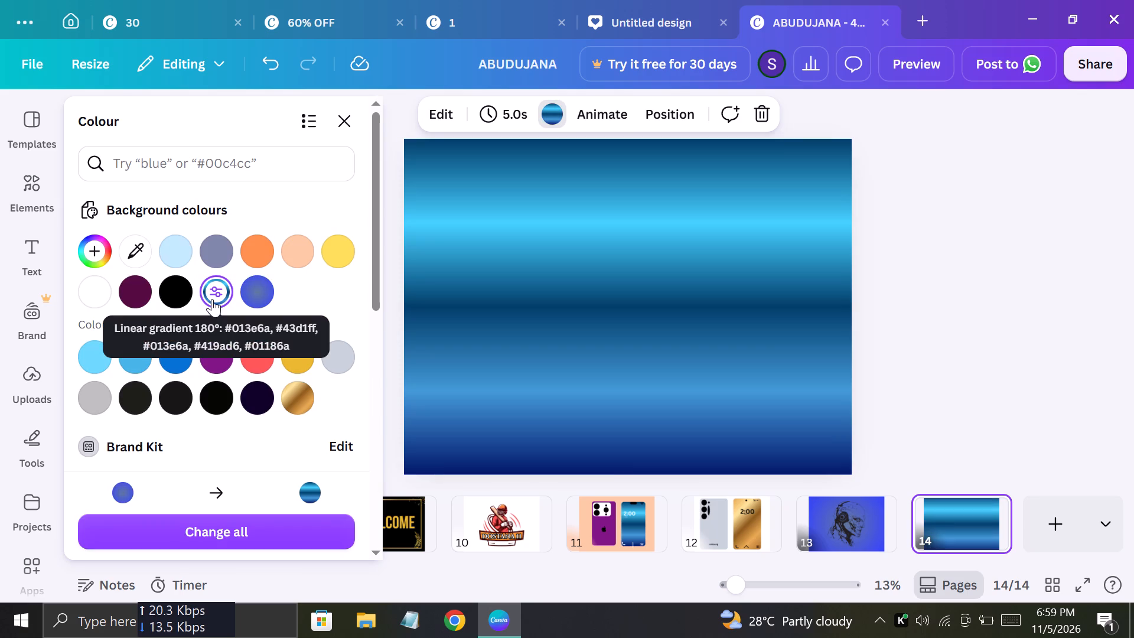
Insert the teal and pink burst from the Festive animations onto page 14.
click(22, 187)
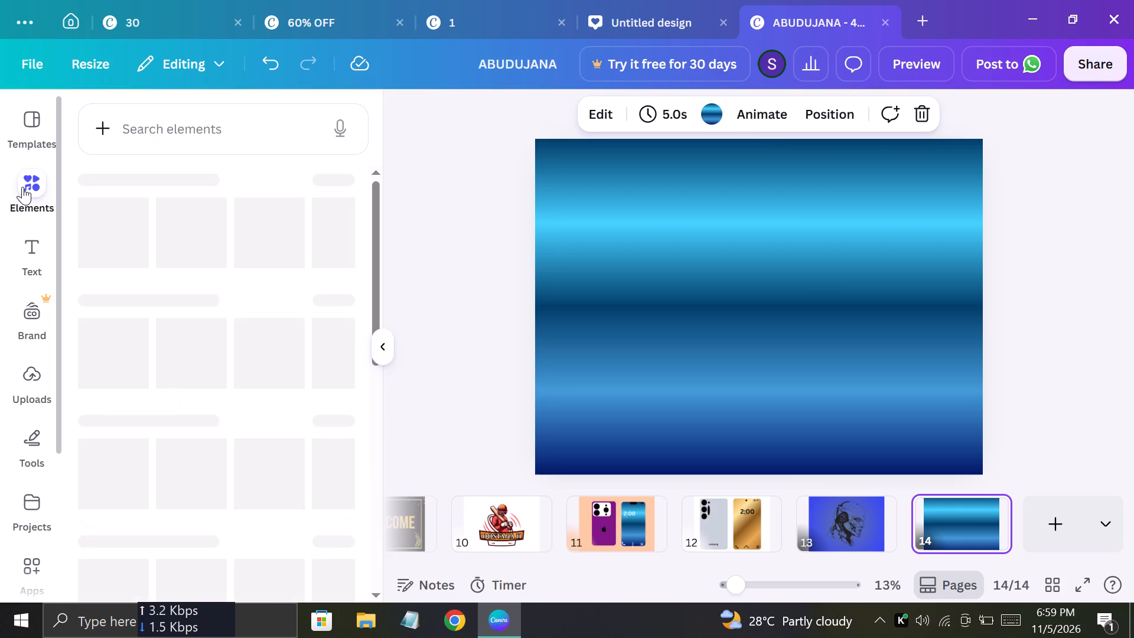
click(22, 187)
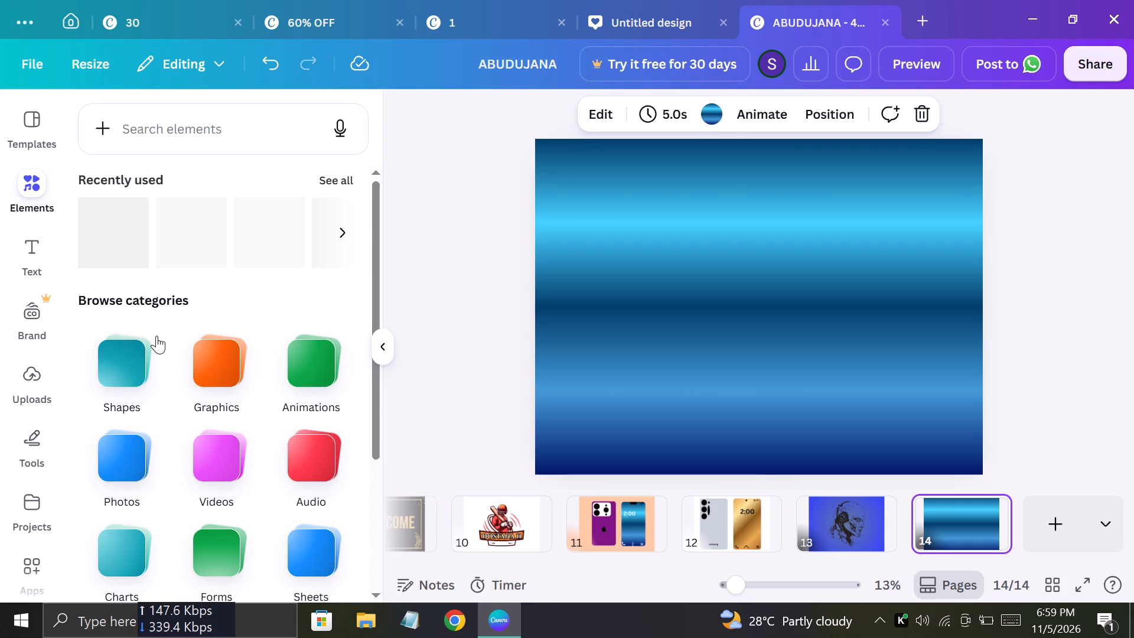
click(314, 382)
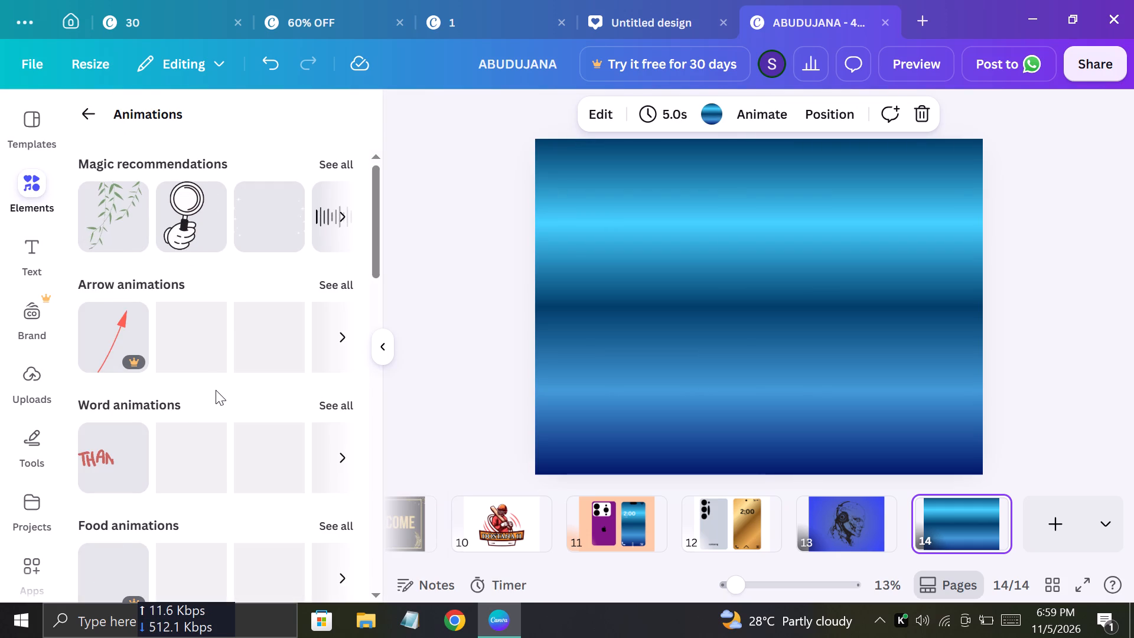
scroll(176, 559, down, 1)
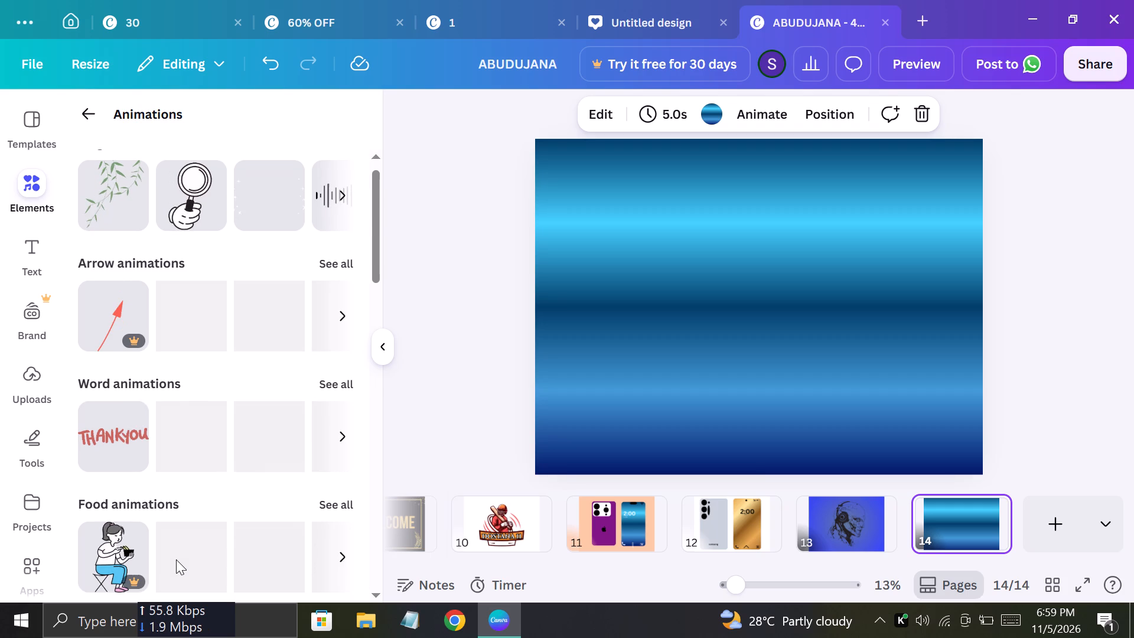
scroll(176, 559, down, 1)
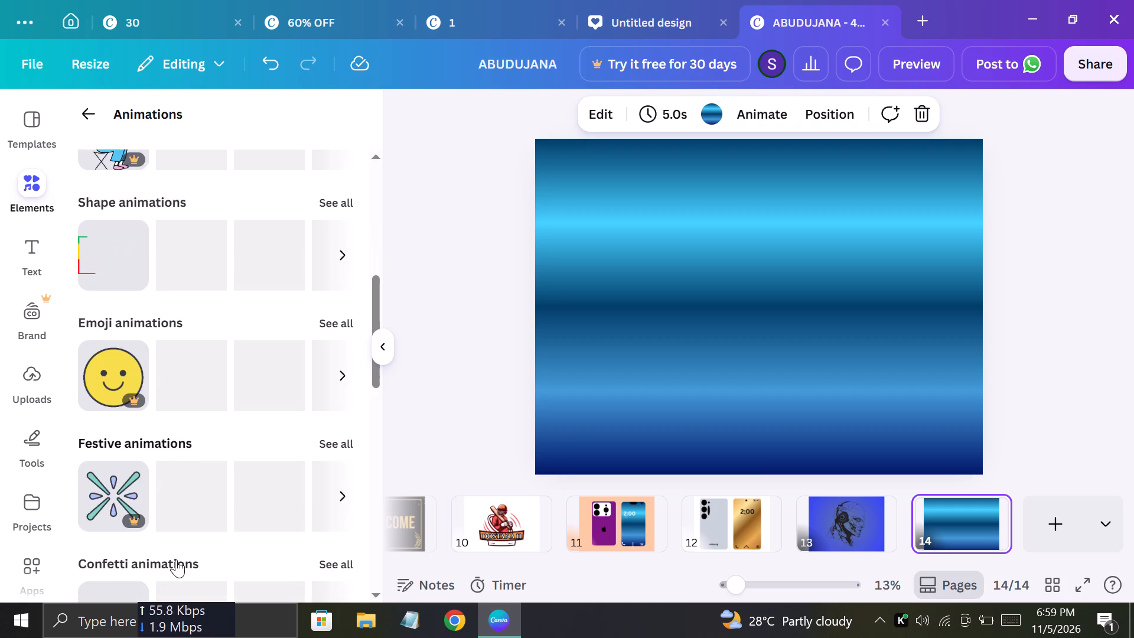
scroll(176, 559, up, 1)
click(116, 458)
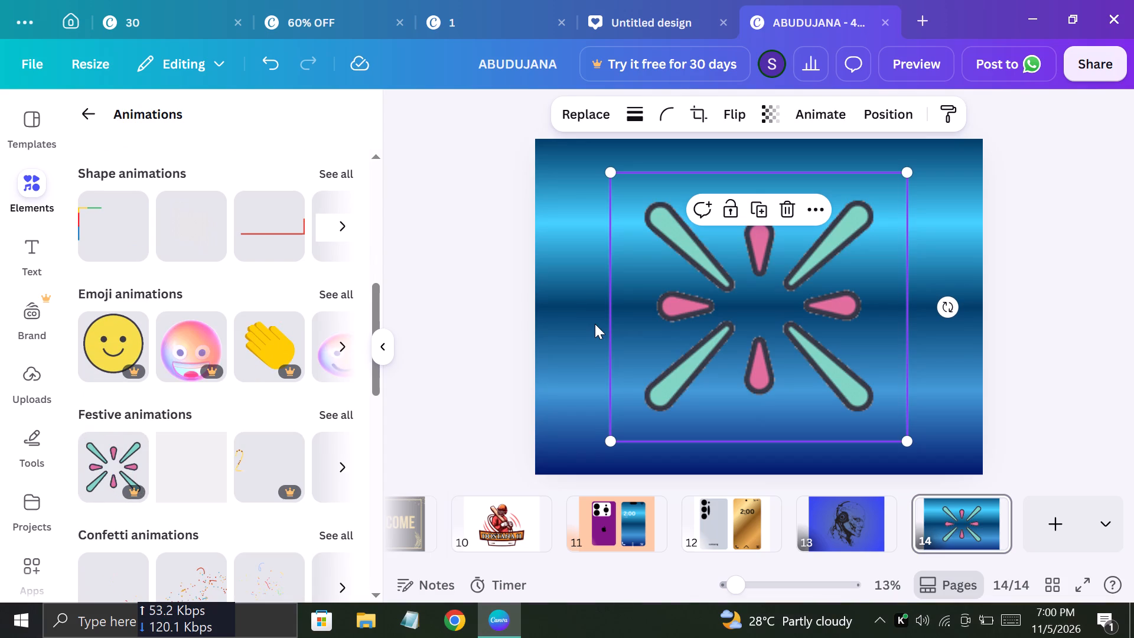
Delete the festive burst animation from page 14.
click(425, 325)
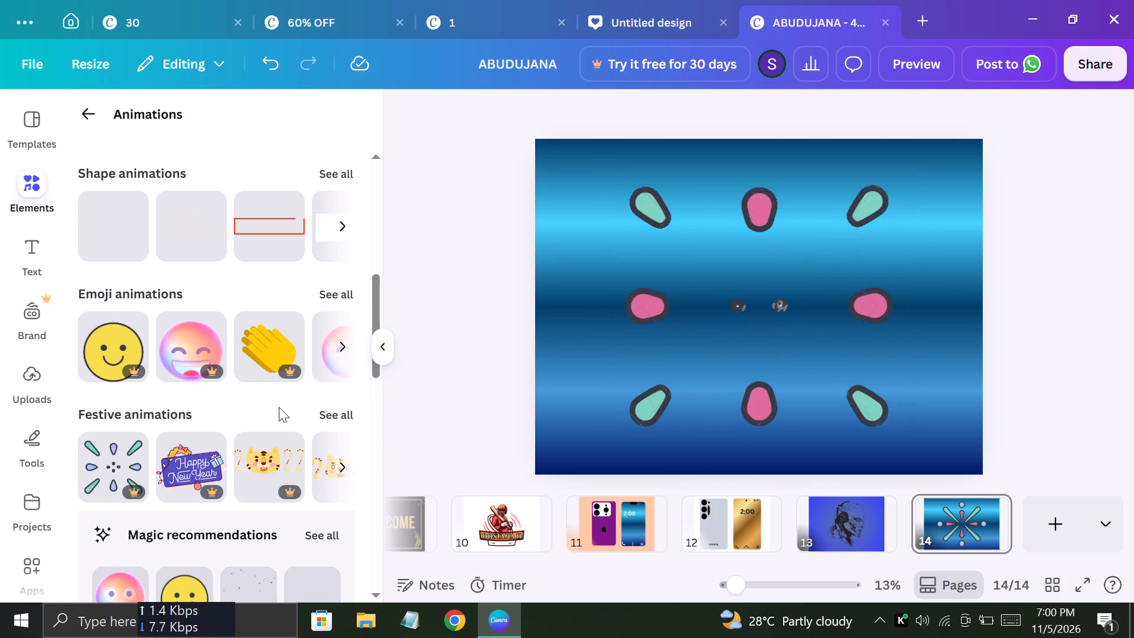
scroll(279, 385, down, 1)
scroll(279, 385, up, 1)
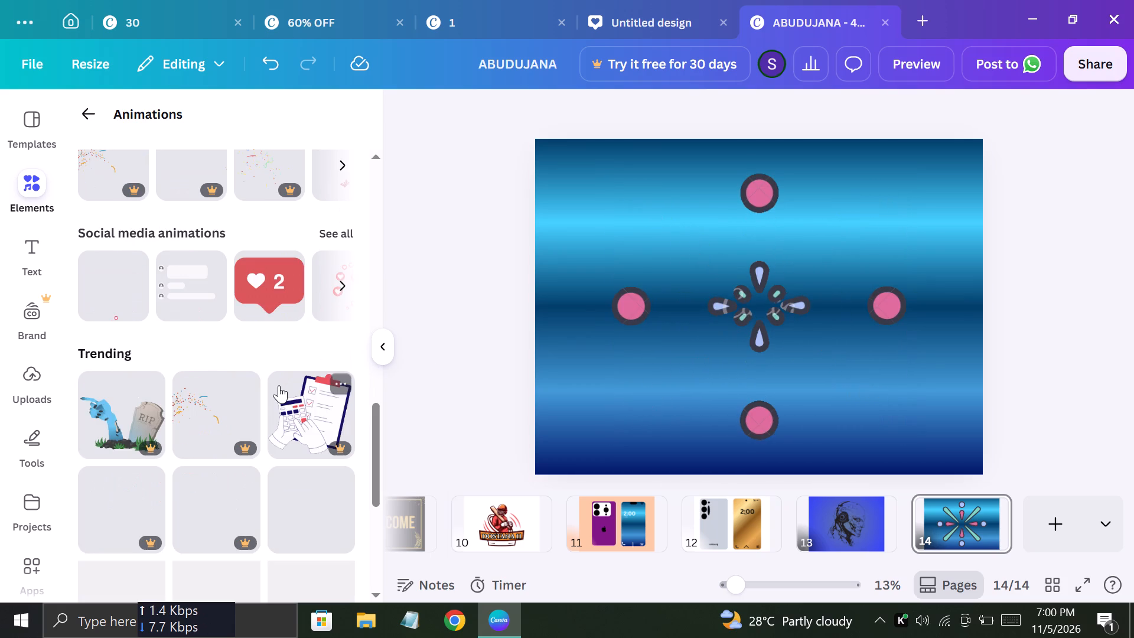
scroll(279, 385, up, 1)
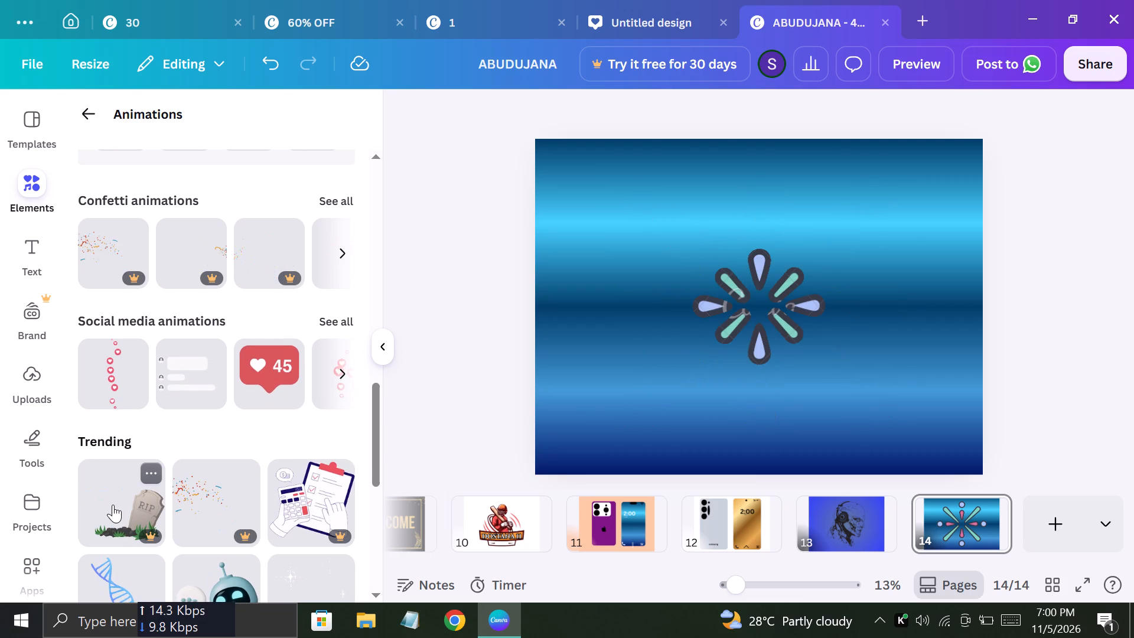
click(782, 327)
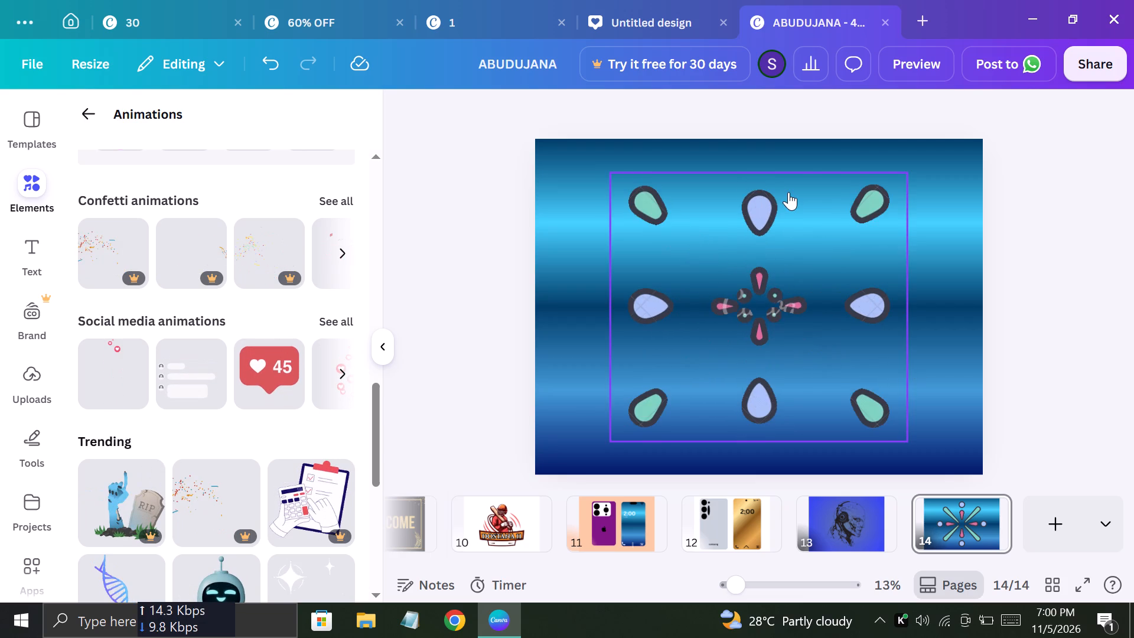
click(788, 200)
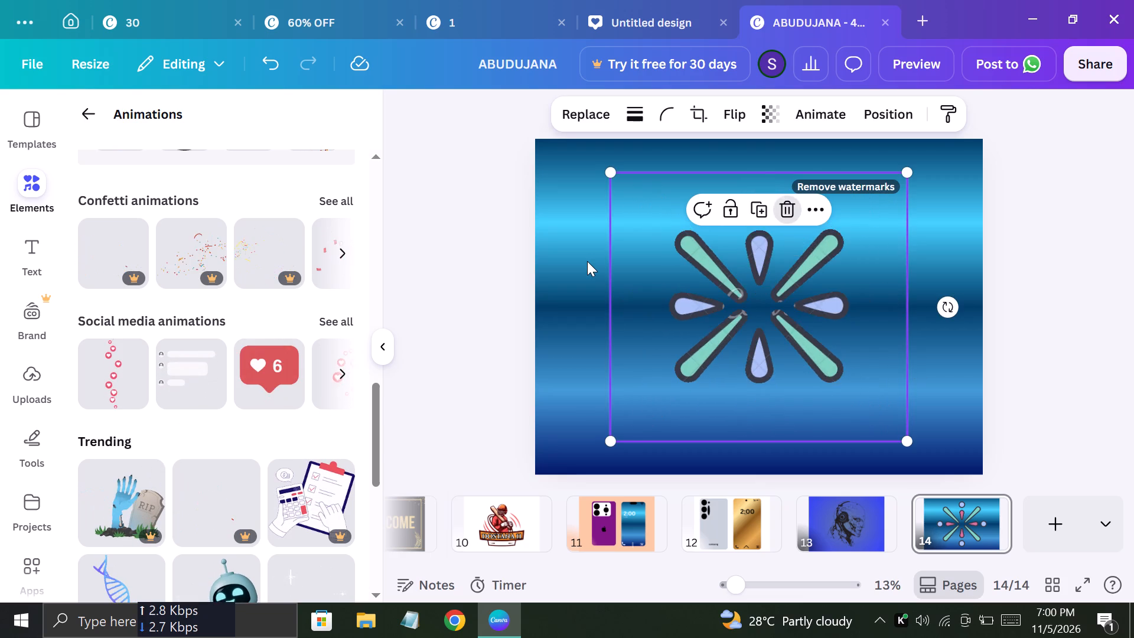
Insert the black thumbs-up with red and cyan glitch edges from the Social media animations onto page 14.
ctrl+scroll(250, 382, down, 1)
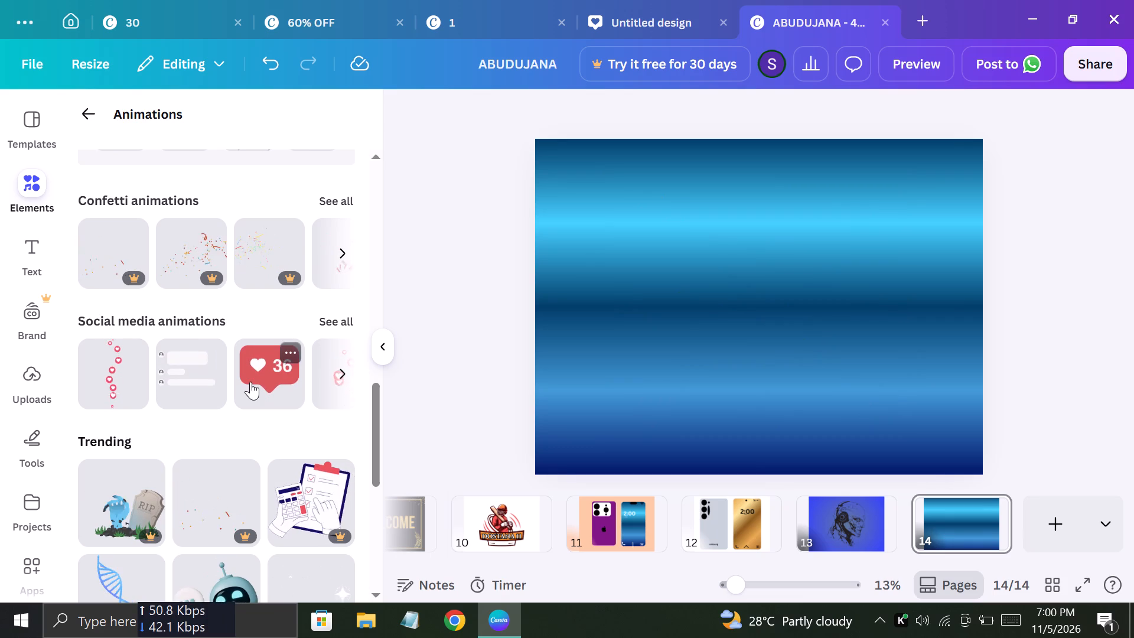
ctrl+scroll(250, 382, down, 1)
click(334, 325)
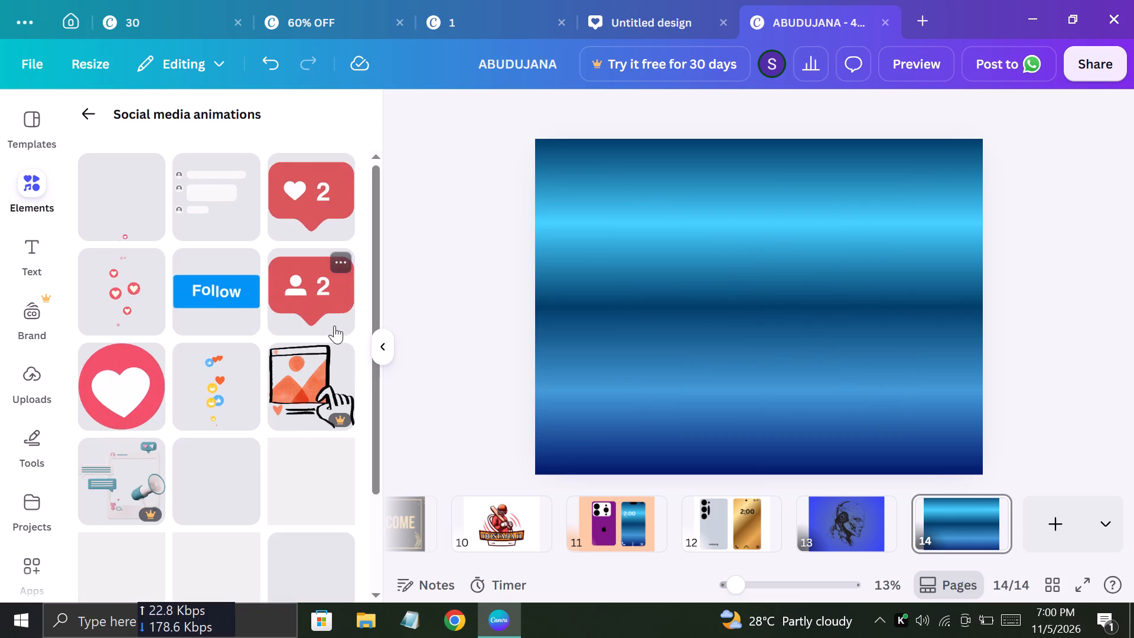
scroll(239, 410, down, 1)
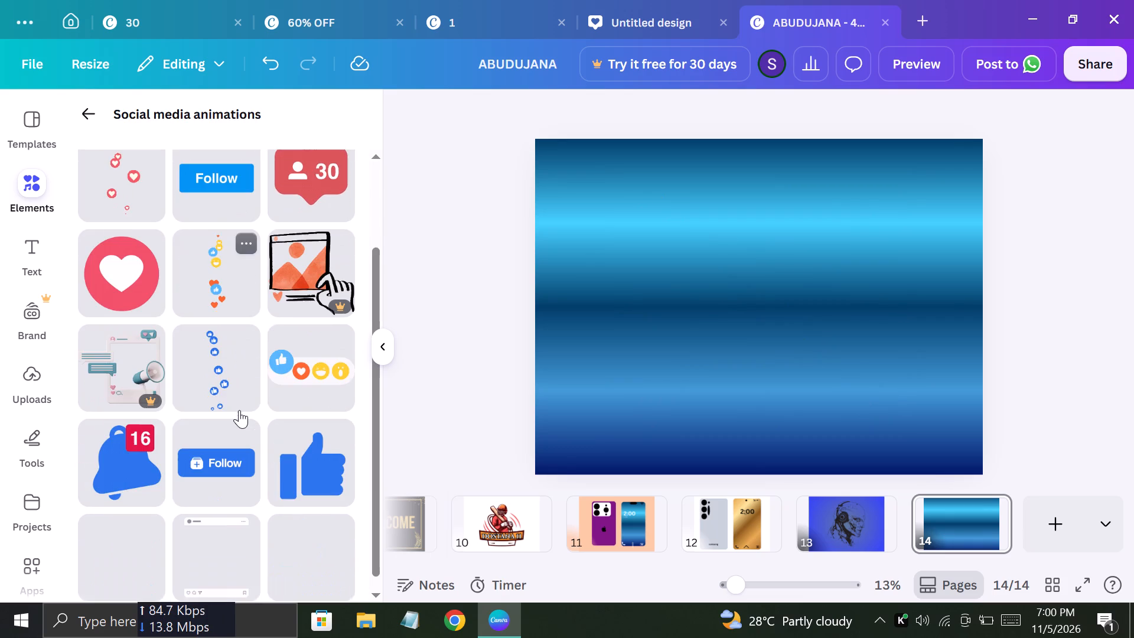
scroll(239, 410, down, 2)
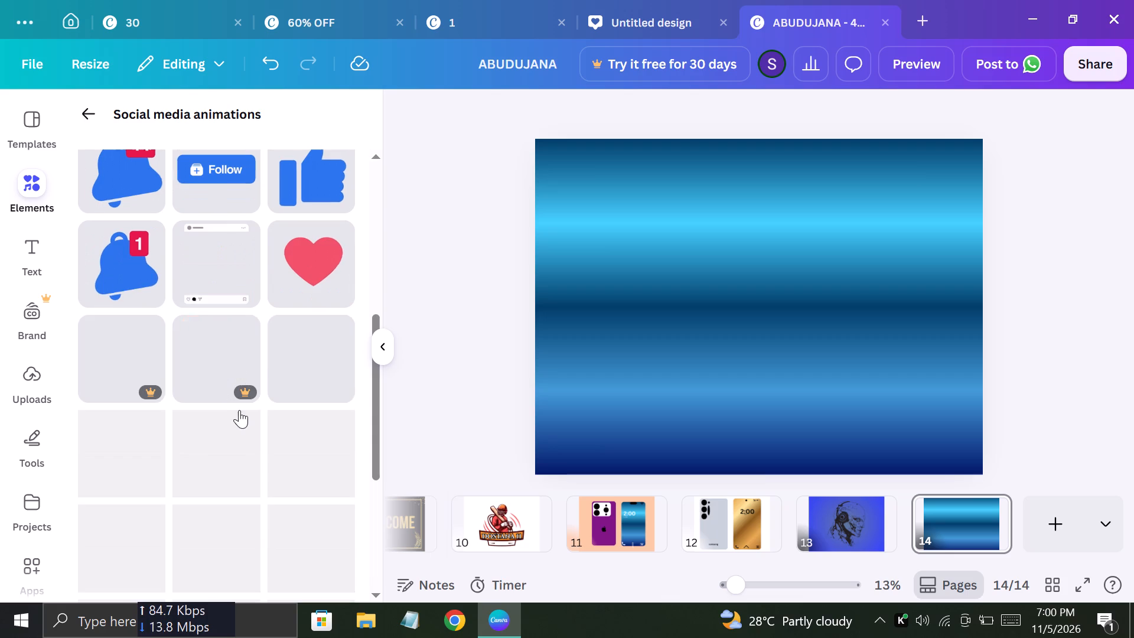
scroll(239, 410, down, 1)
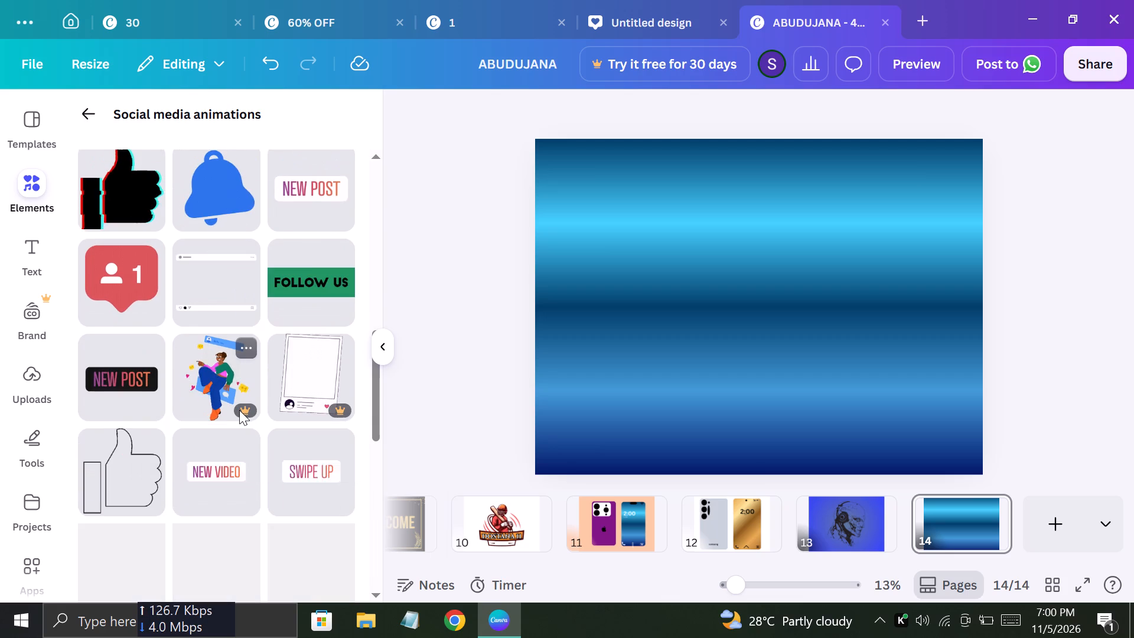
click(137, 218)
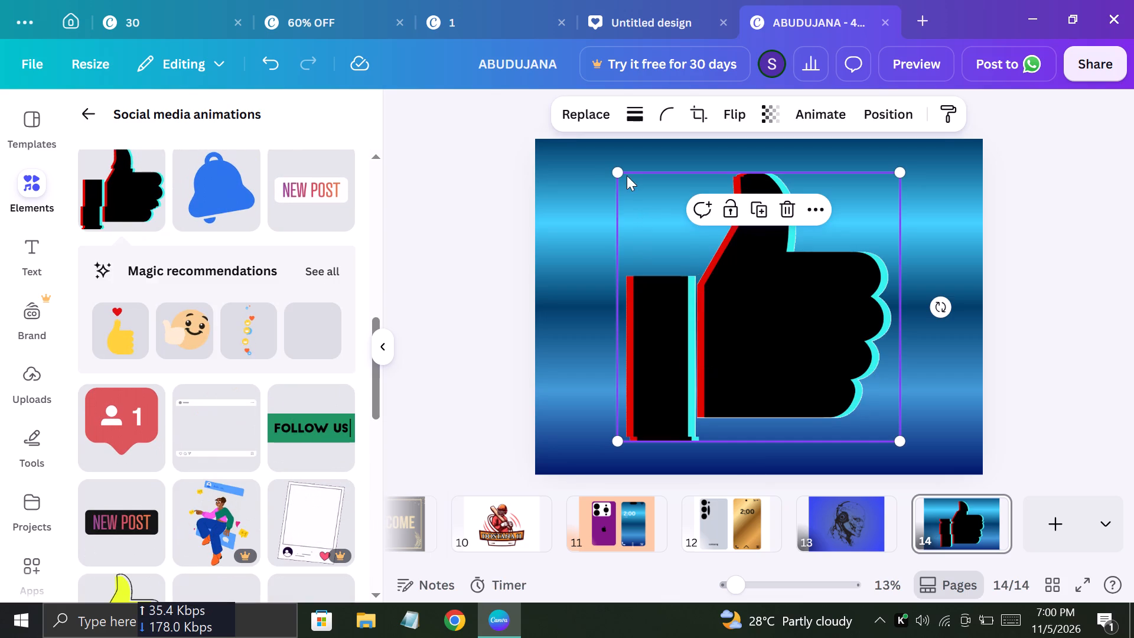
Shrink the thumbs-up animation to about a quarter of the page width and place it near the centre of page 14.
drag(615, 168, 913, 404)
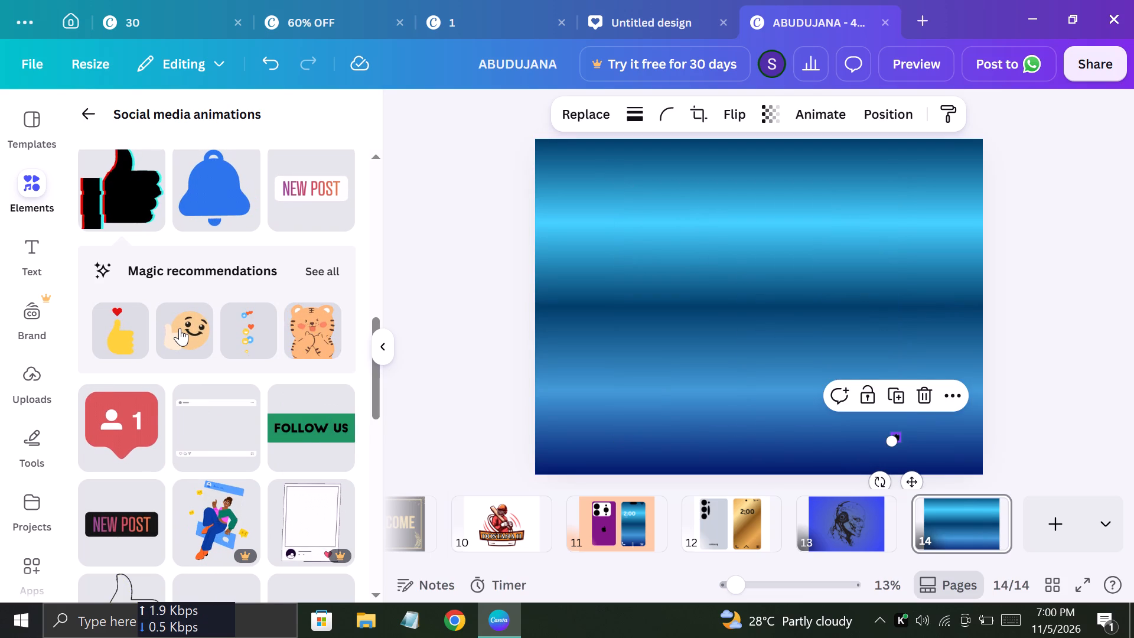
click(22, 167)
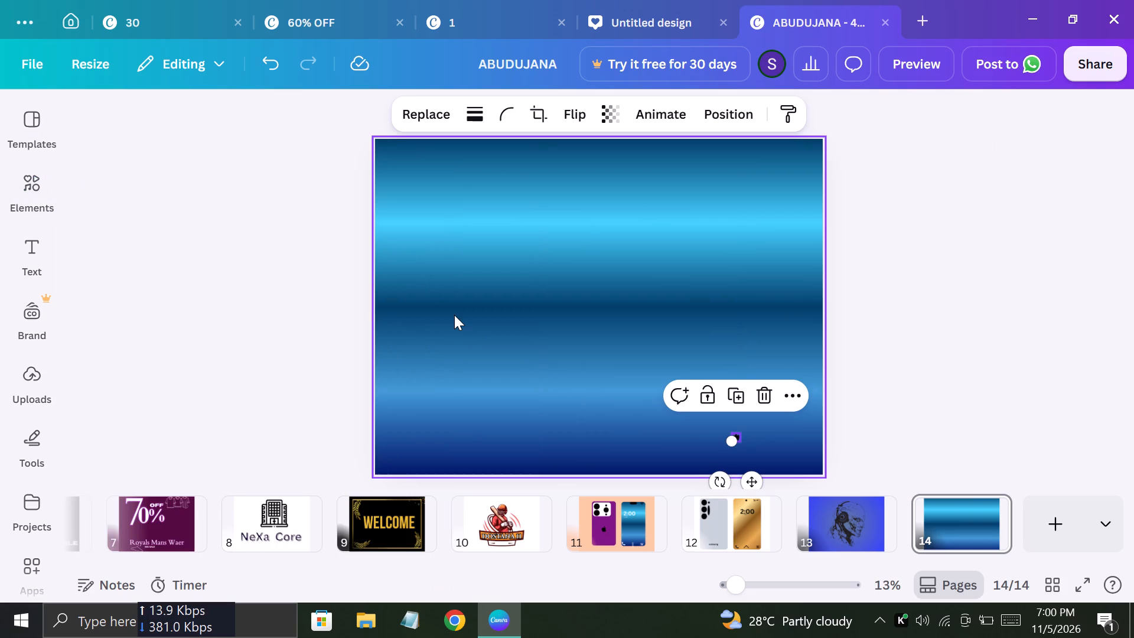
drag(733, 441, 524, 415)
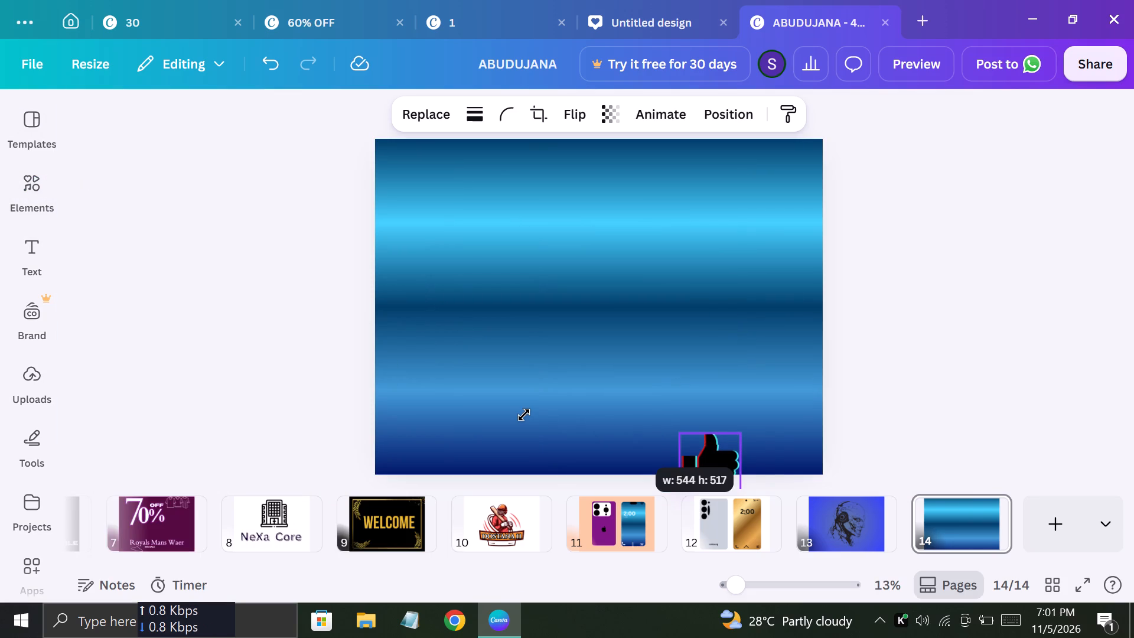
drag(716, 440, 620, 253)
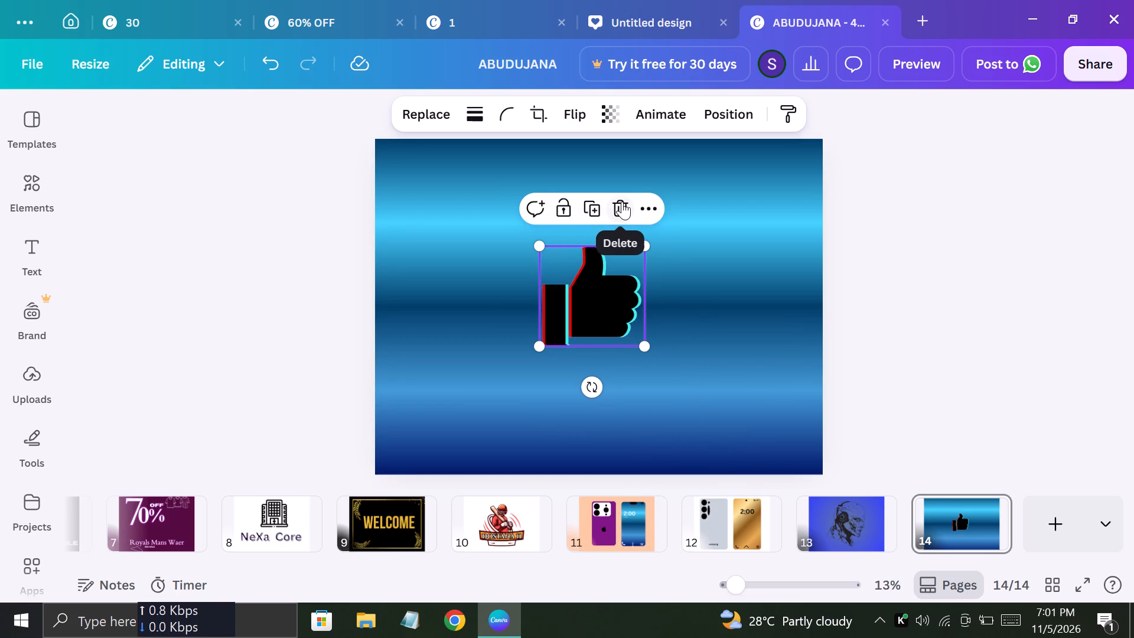
Delete the thumbs-up animation from page 14.
click(622, 201)
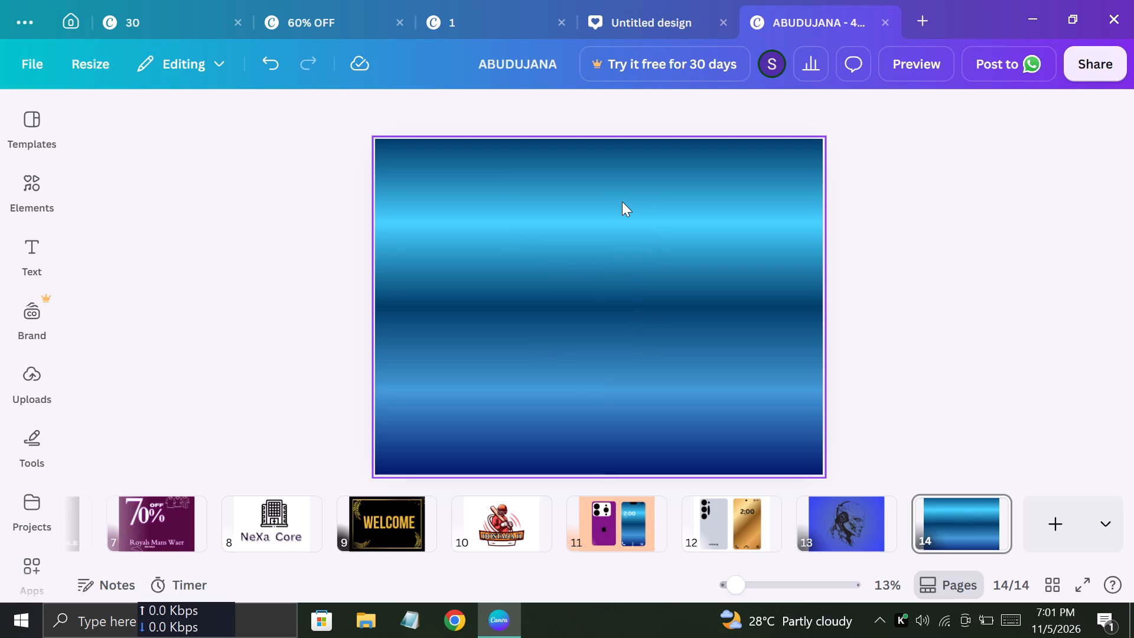
Change the background colour of page 14 to plain white.
click(622, 201)
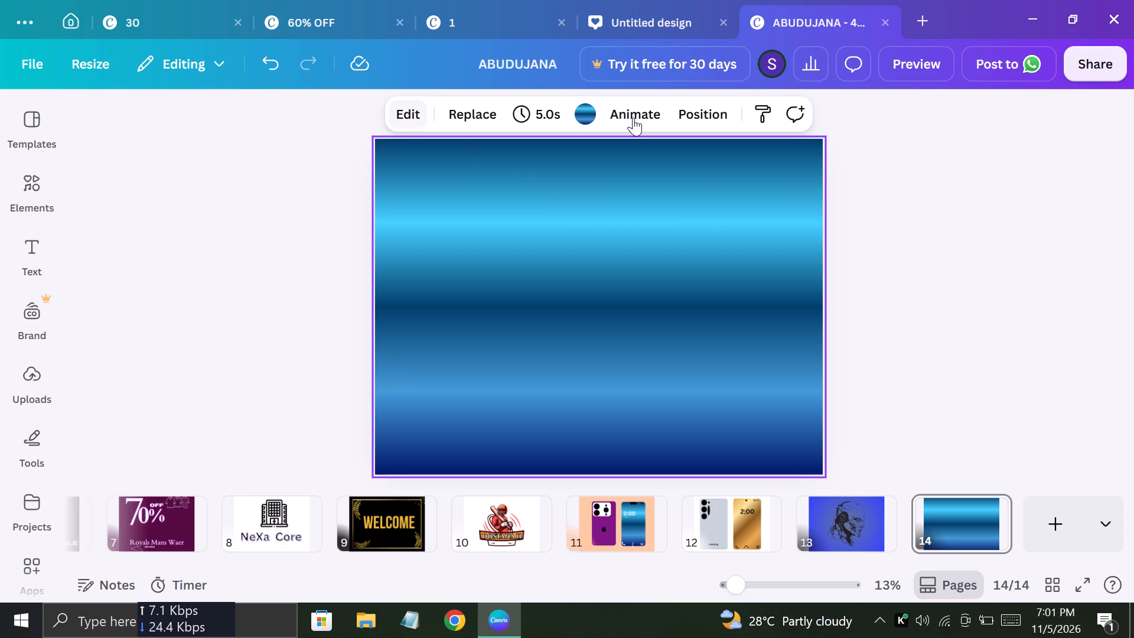
click(578, 111)
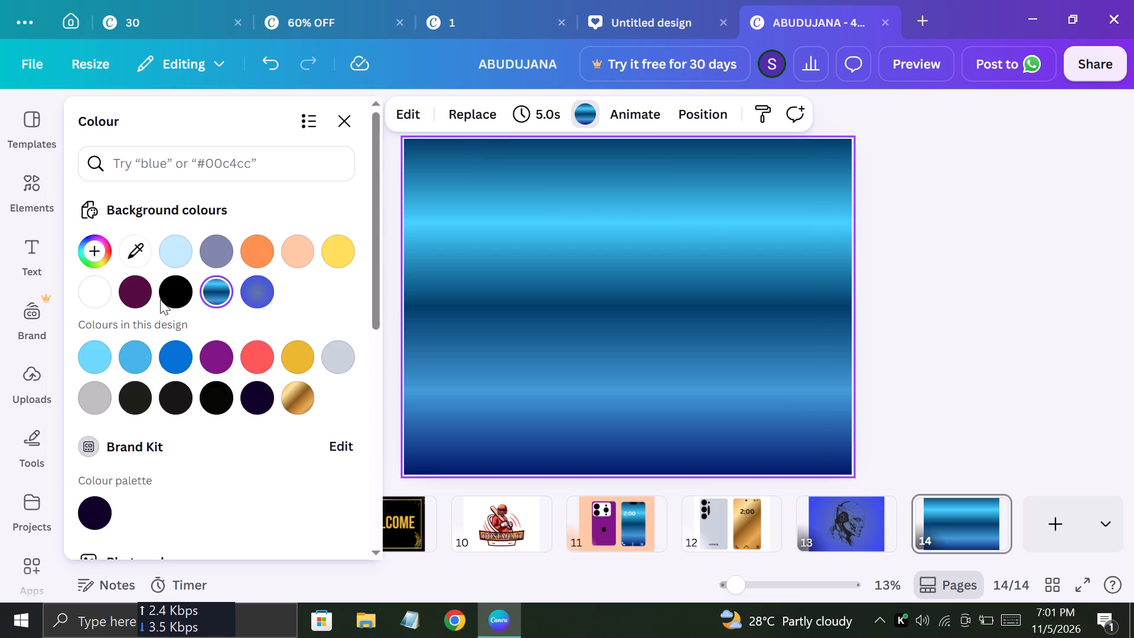
click(89, 284)
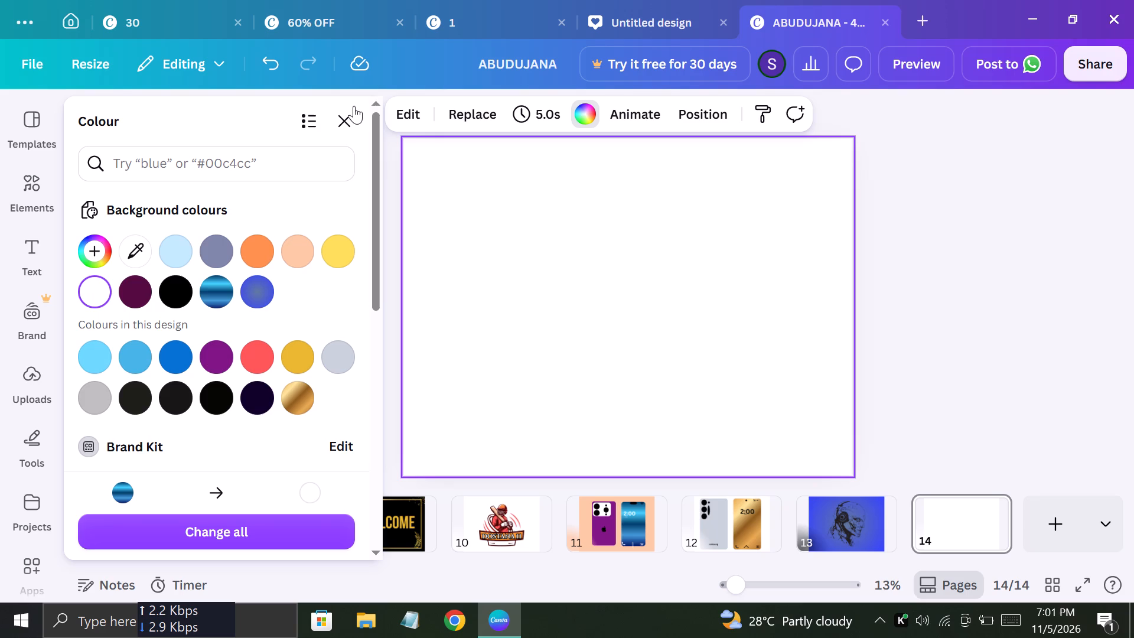
click(365, 105)
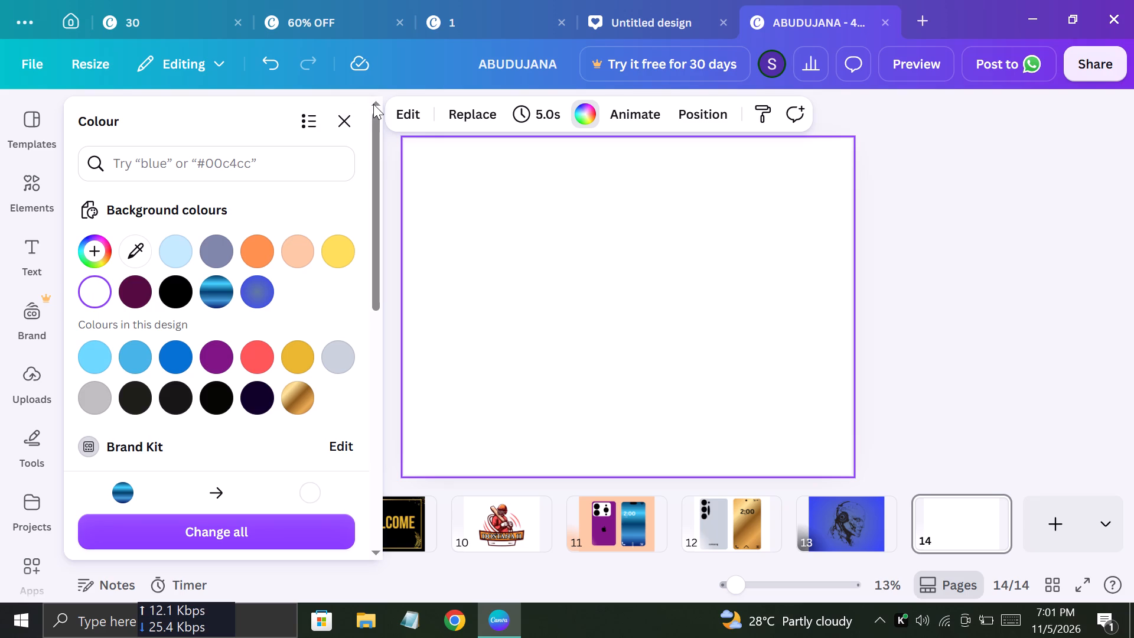
click(346, 115)
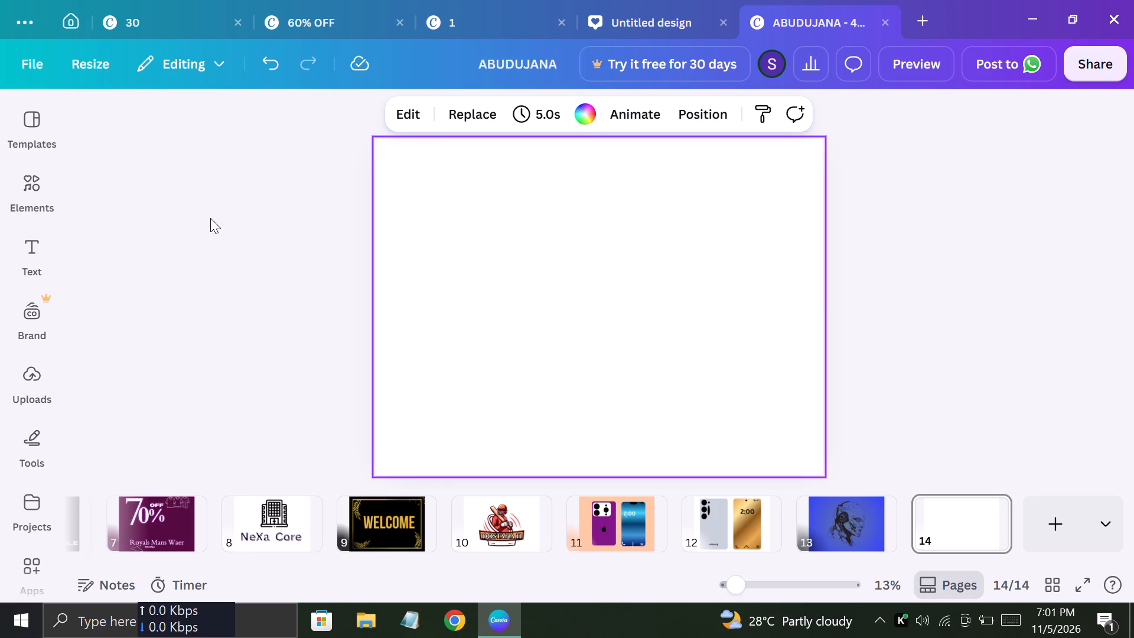
Go back from the Social media animations collection through Animations to the main elements library.
click(12, 207)
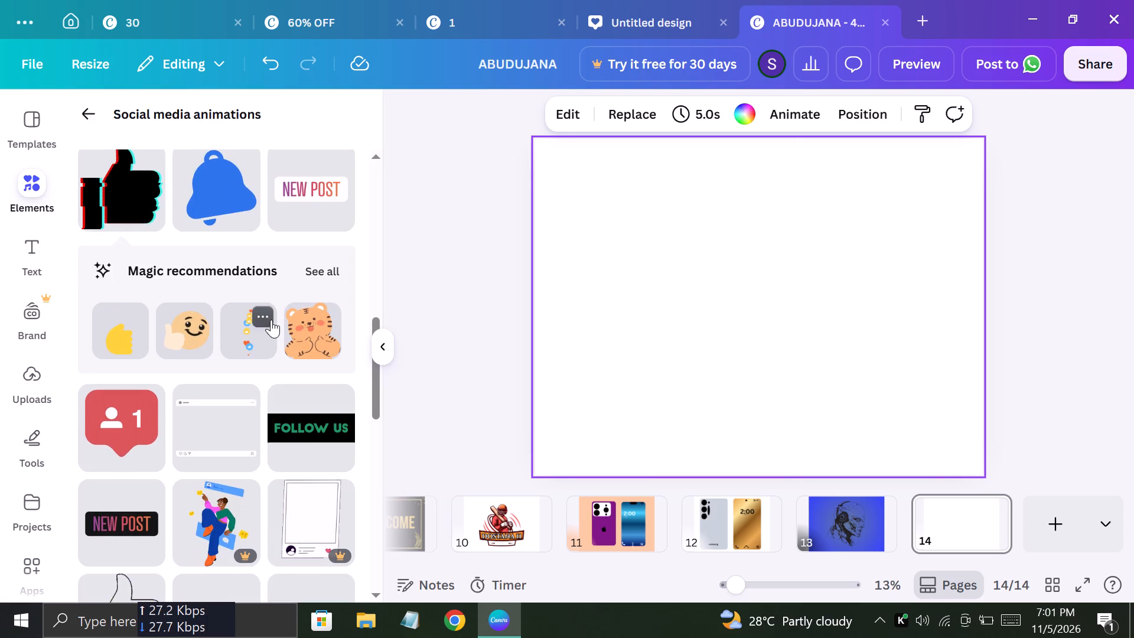
click(82, 105)
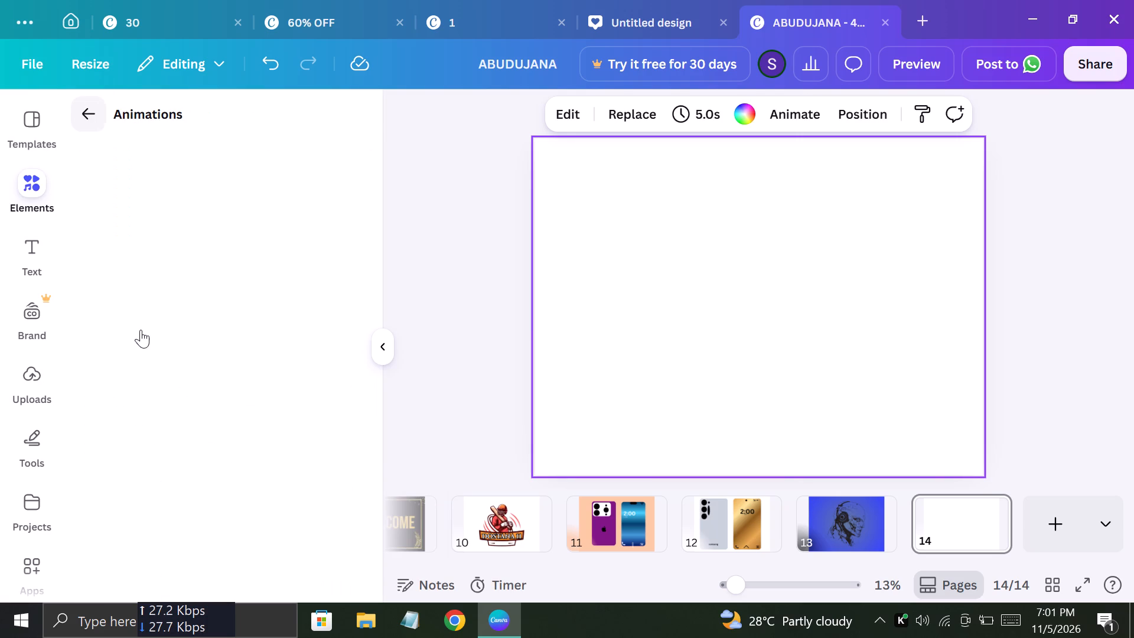
click(92, 110)
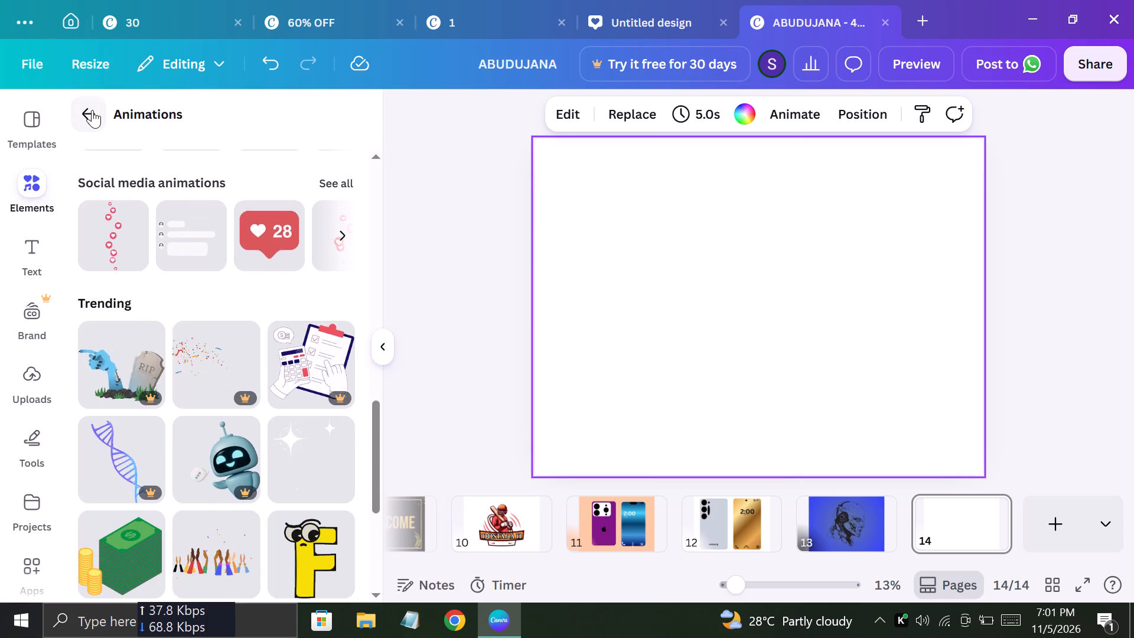
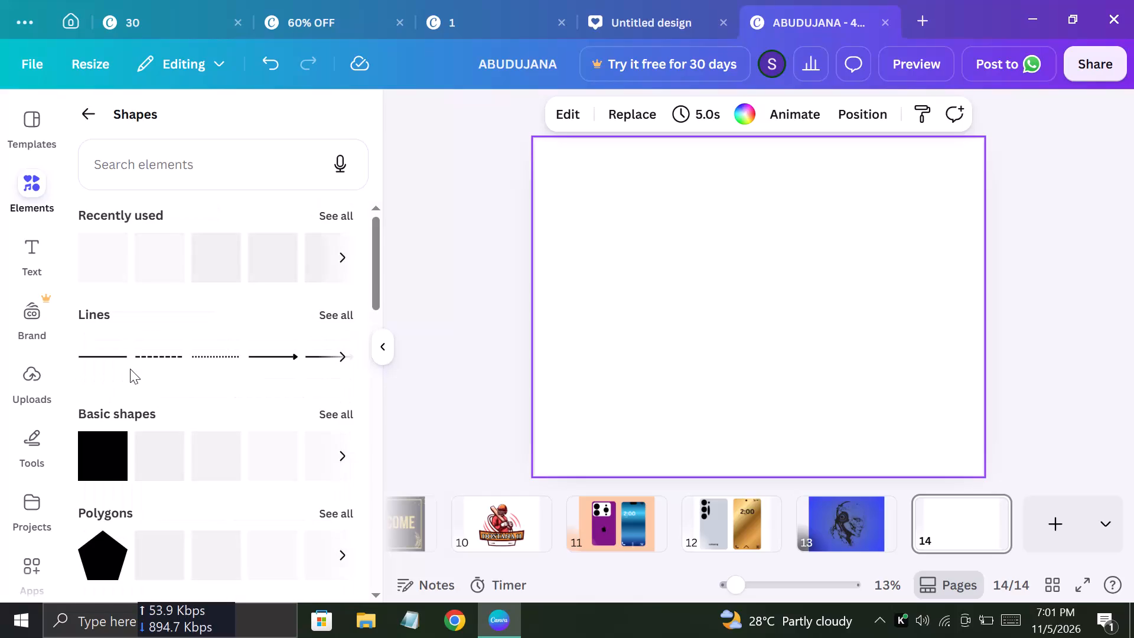
Browse the shapes library and add the rounded rectangle from the Flowchart shapes to page 14.
scroll(183, 441, down, 1)
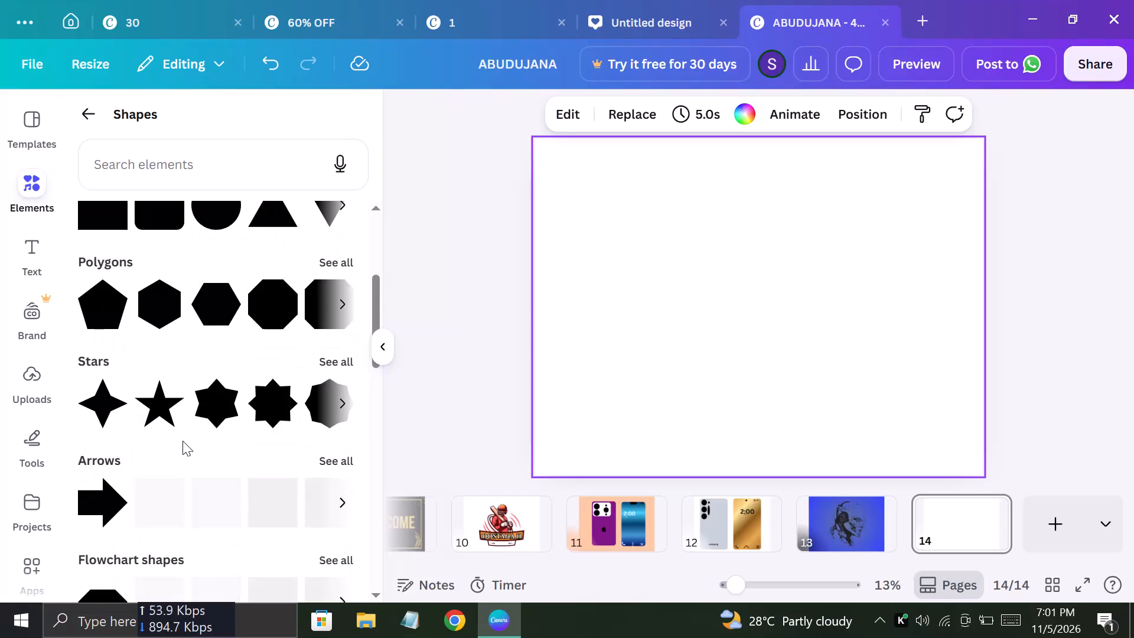
scroll(183, 441, down, 1)
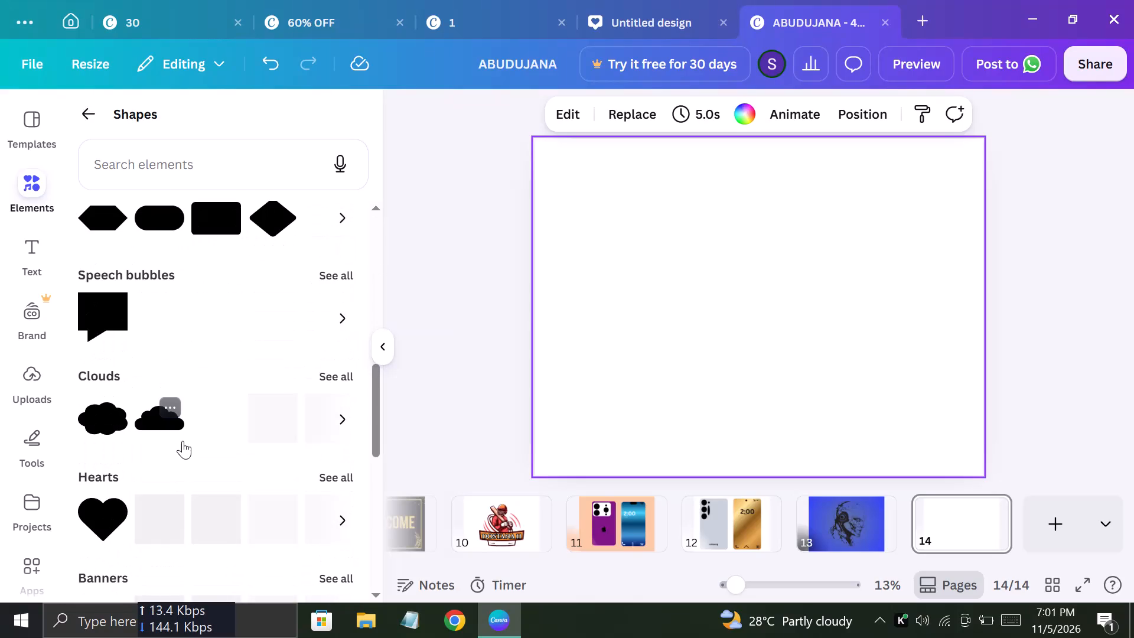
scroll(183, 441, down, 1)
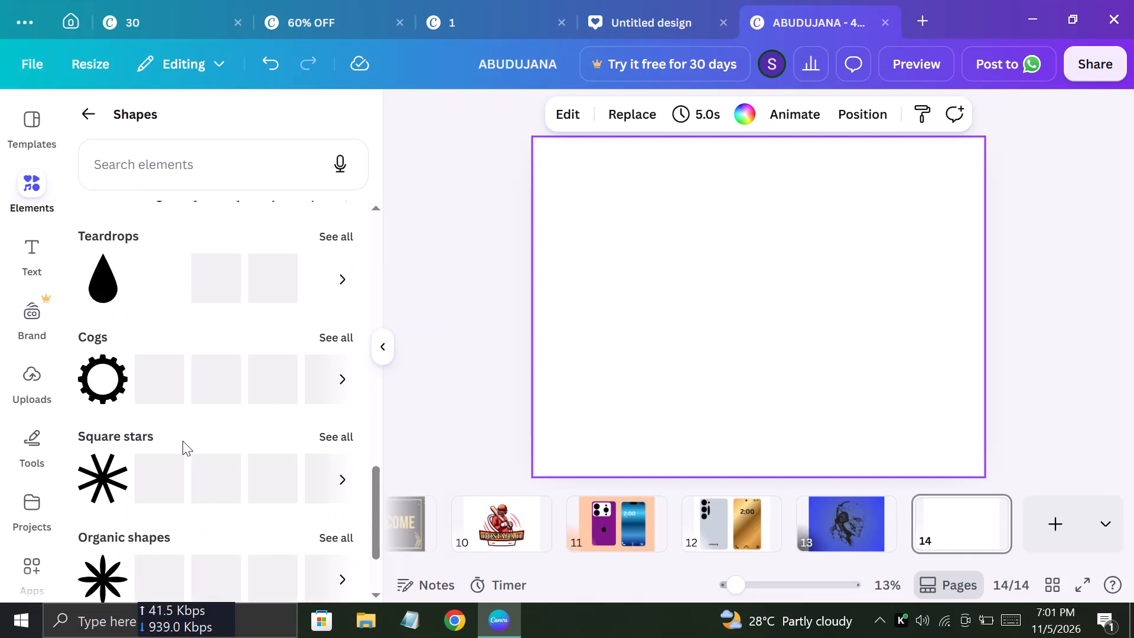
scroll(183, 441, up, 1)
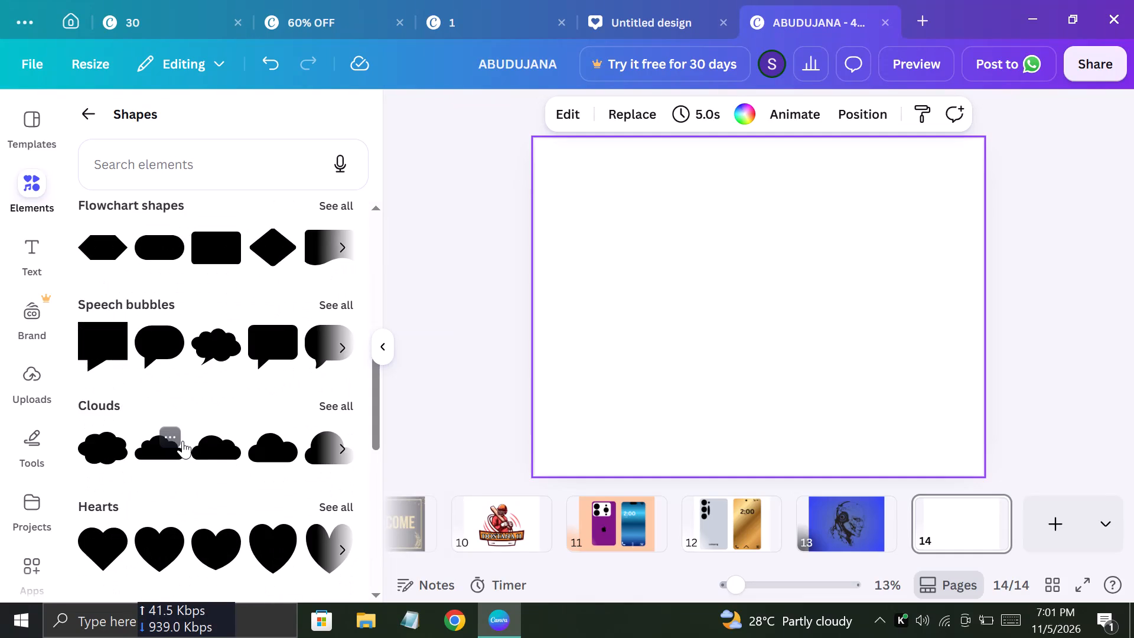
scroll(183, 441, up, 3)
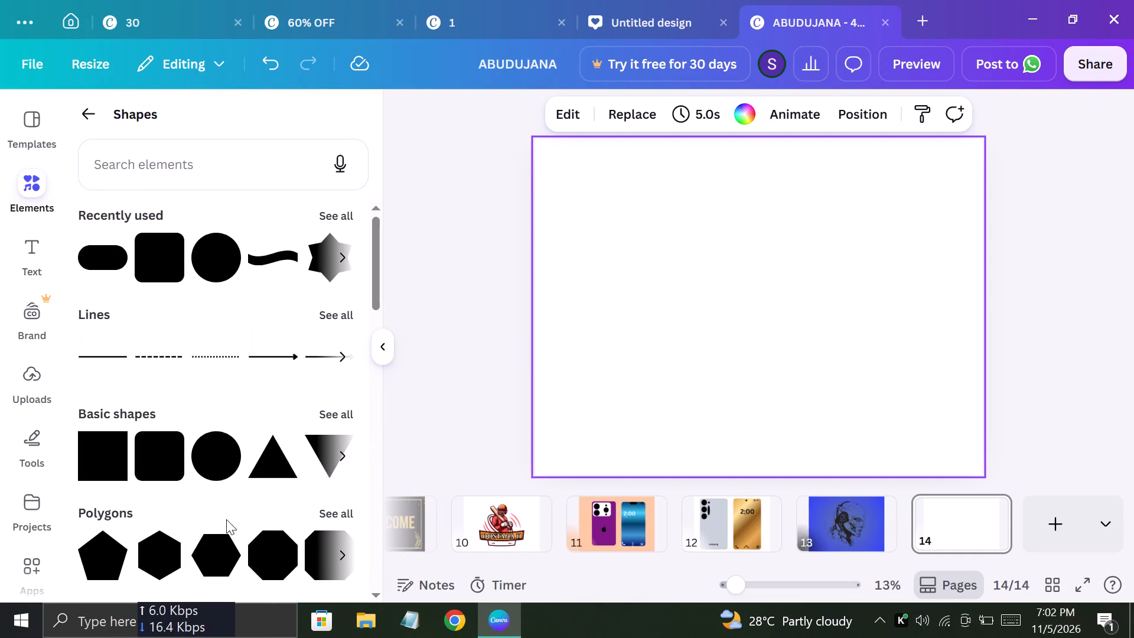
scroll(226, 519, down, 1)
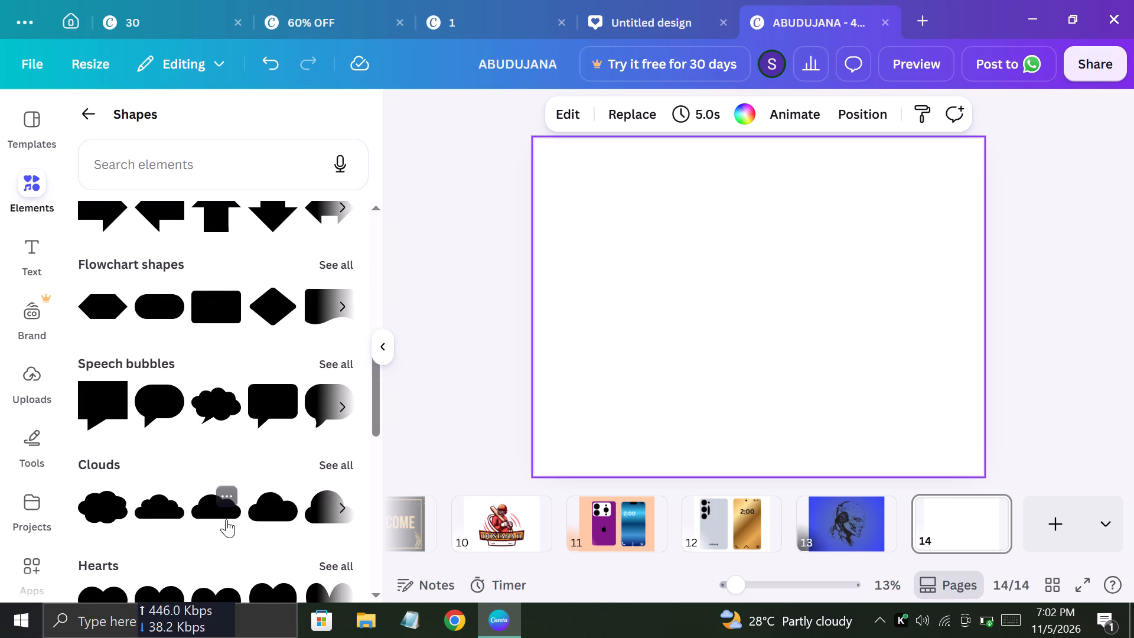
scroll(226, 519, down, 1)
scroll(226, 519, up, 1)
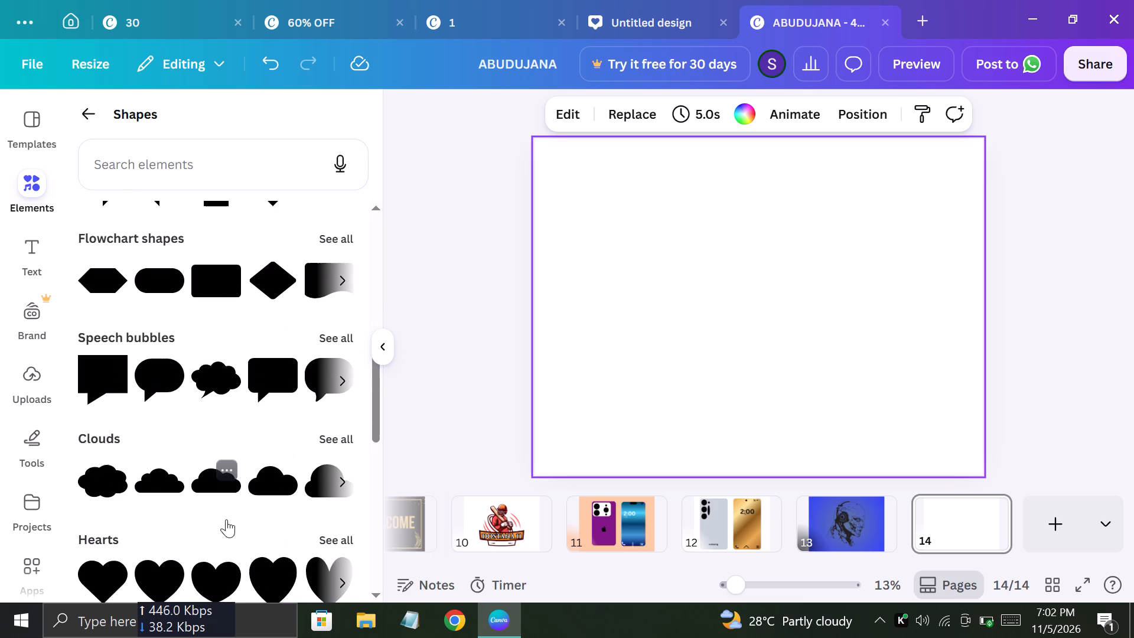
scroll(226, 519, up, 1)
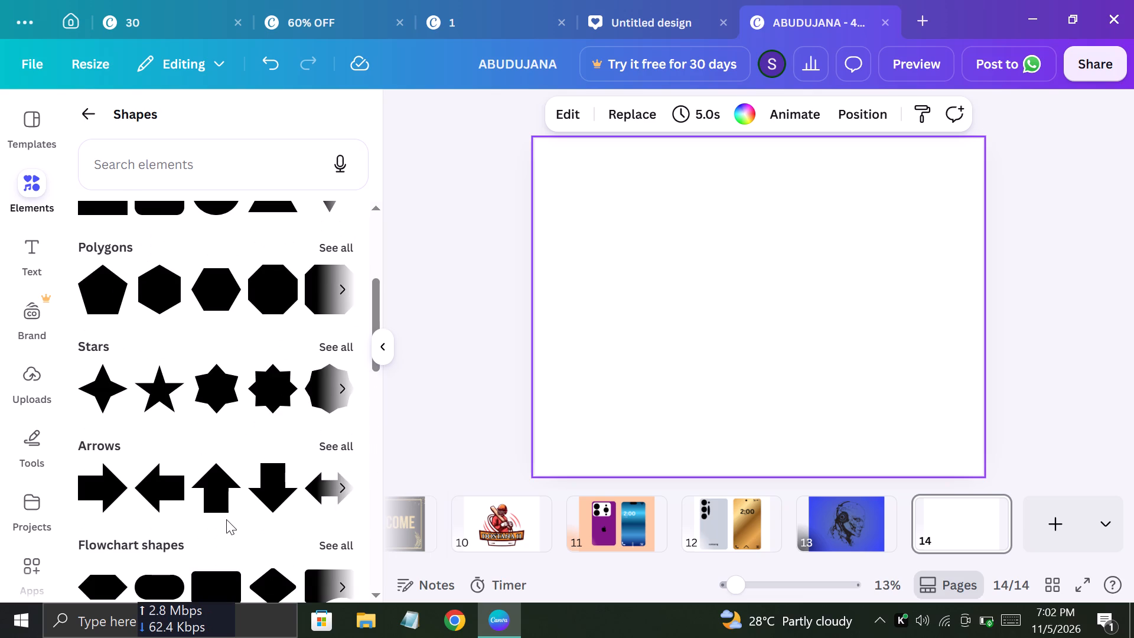
scroll(226, 519, down, 1)
scroll(226, 519, up, 1)
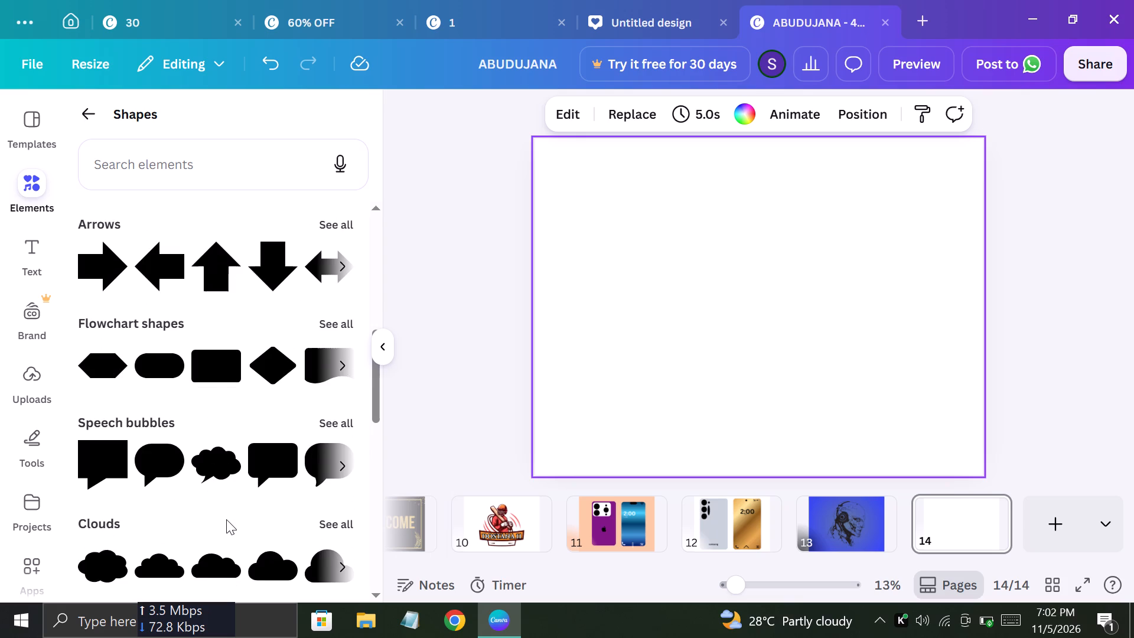
click(209, 363)
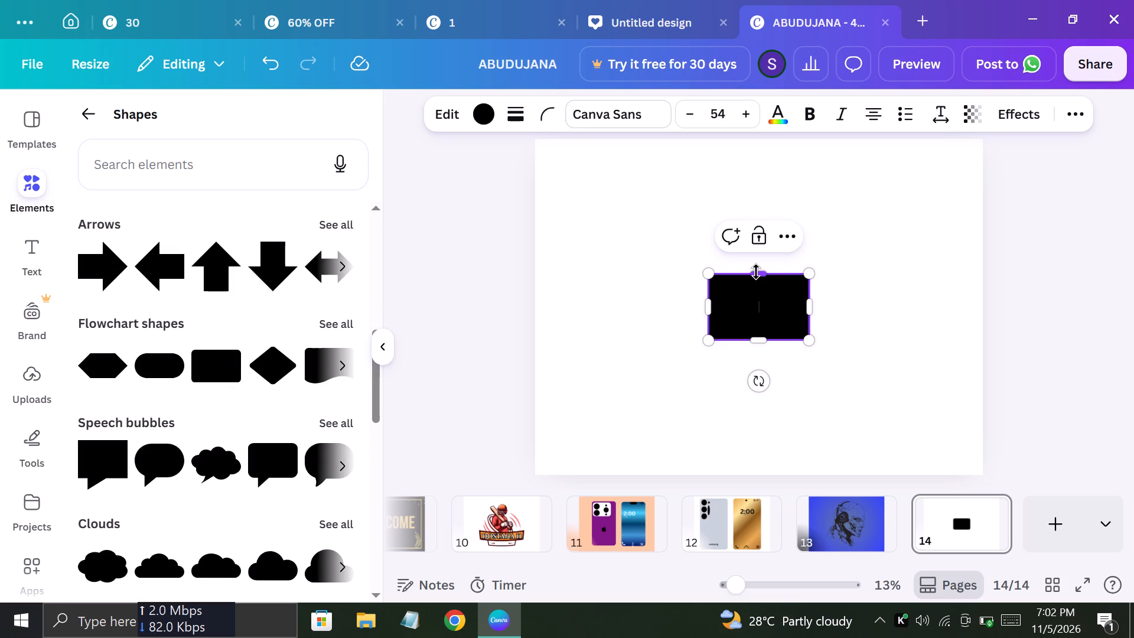
Stretch the black rectangle to nearly the full page height and about two-fifths of the page width.
drag(759, 273, 740, 145)
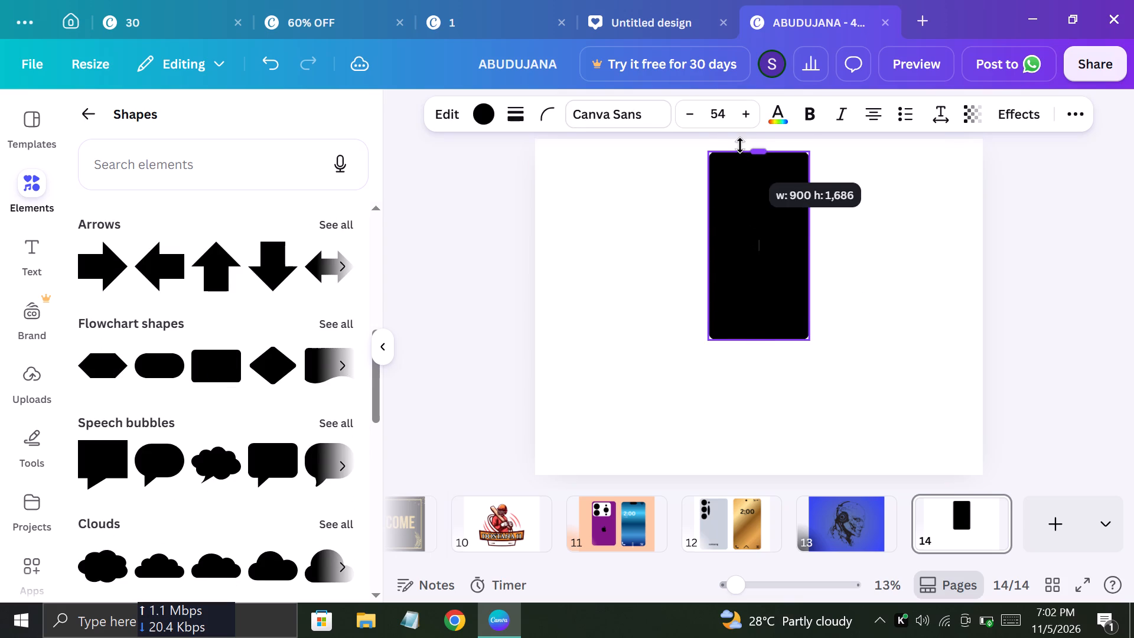
drag(740, 145, 739, 145)
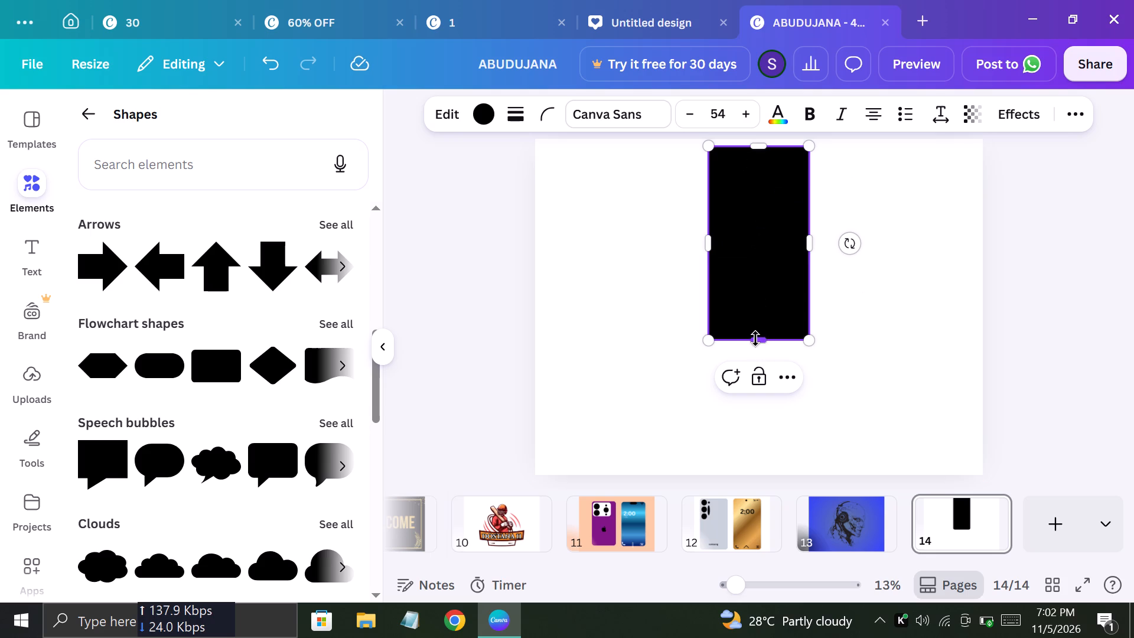
drag(755, 338, 781, 469)
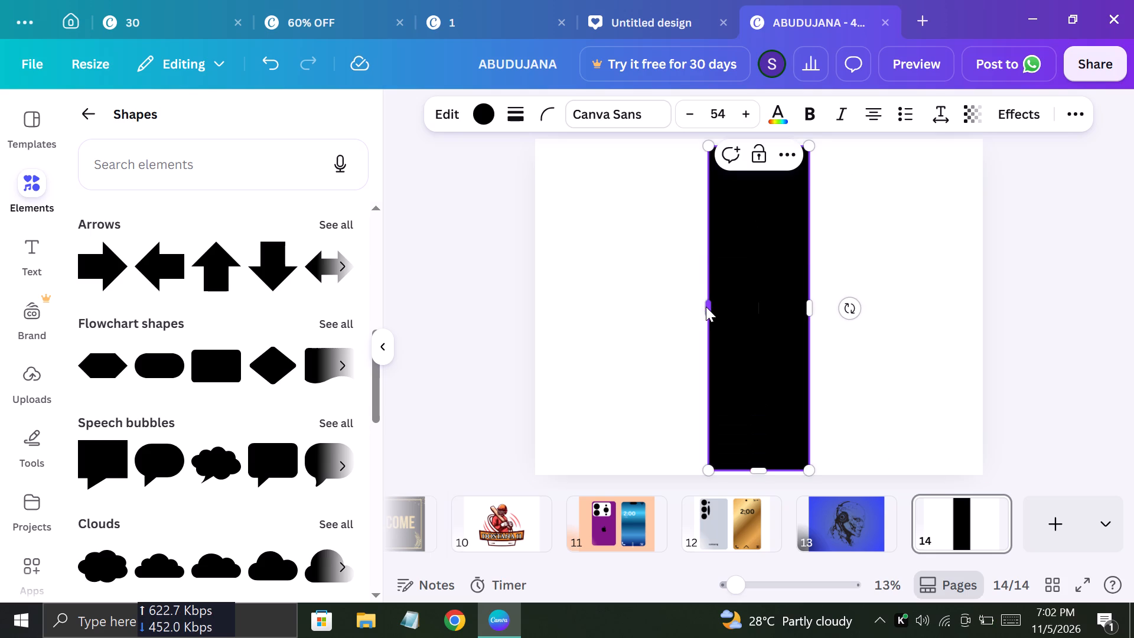
drag(706, 307, 678, 314)
drag(678, 314, 609, 321)
drag(625, 315, 678, 314)
drag(678, 314, 636, 315)
drag(814, 302, 800, 310)
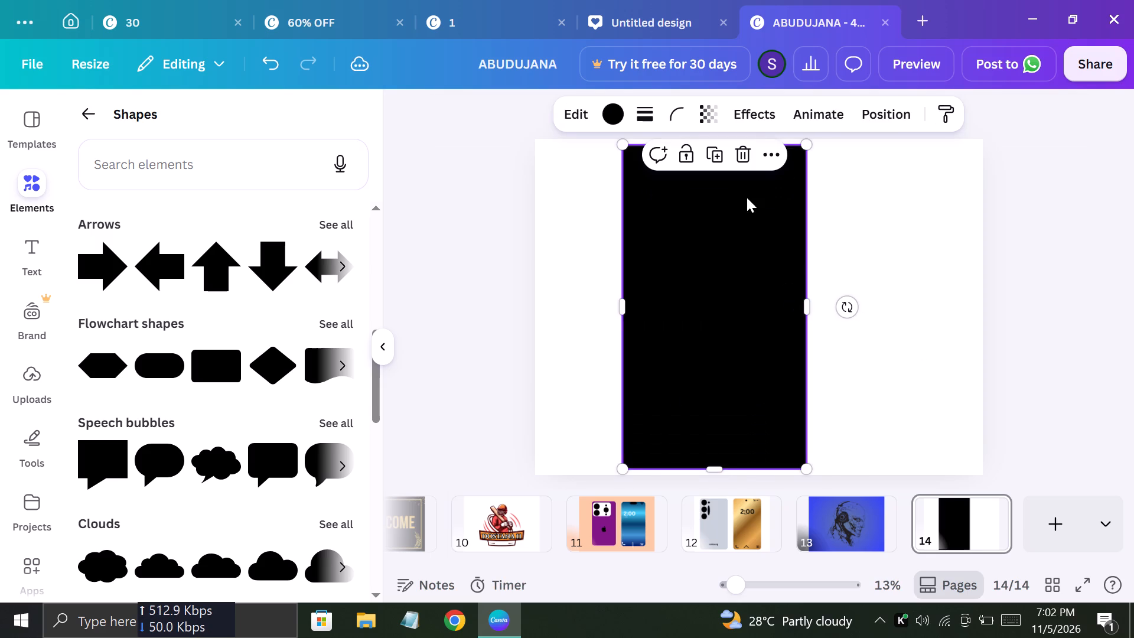
click(868, 225)
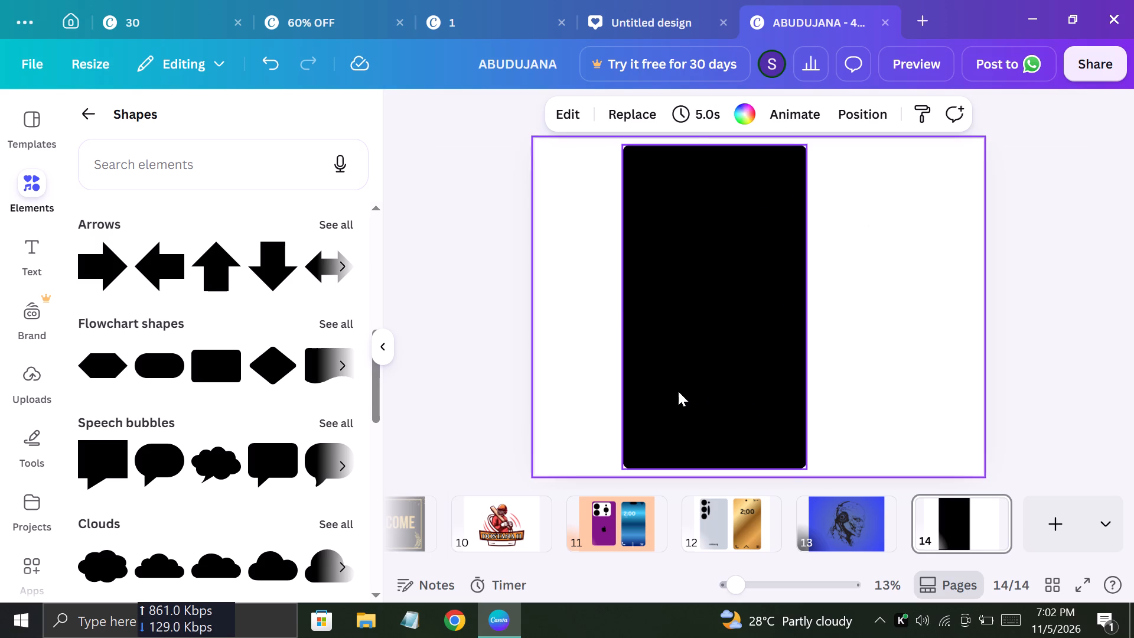
Move the black rectangle close to the page's left edge, vertically centred, leaving a narrow margin.
drag(678, 391, 622, 386)
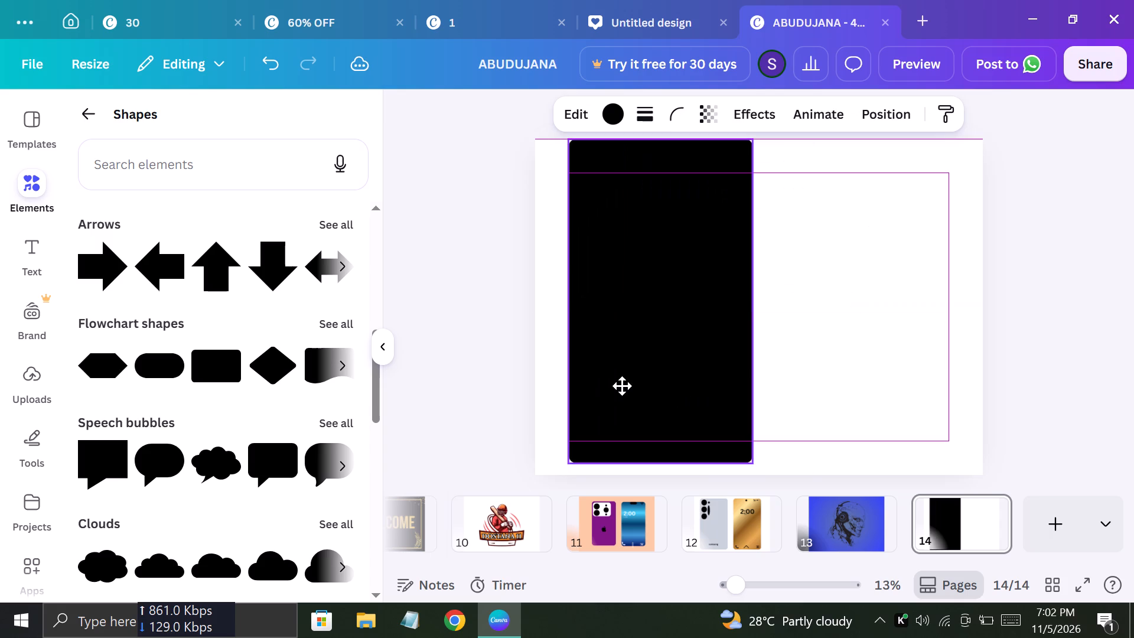
drag(622, 386, 621, 385)
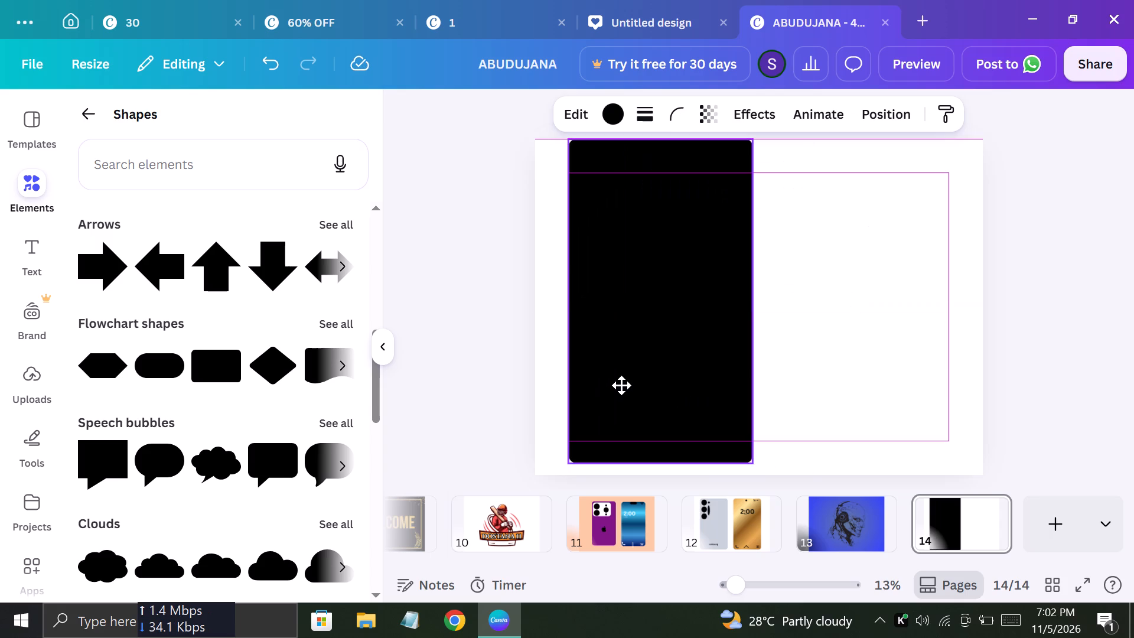
drag(621, 385, 598, 392)
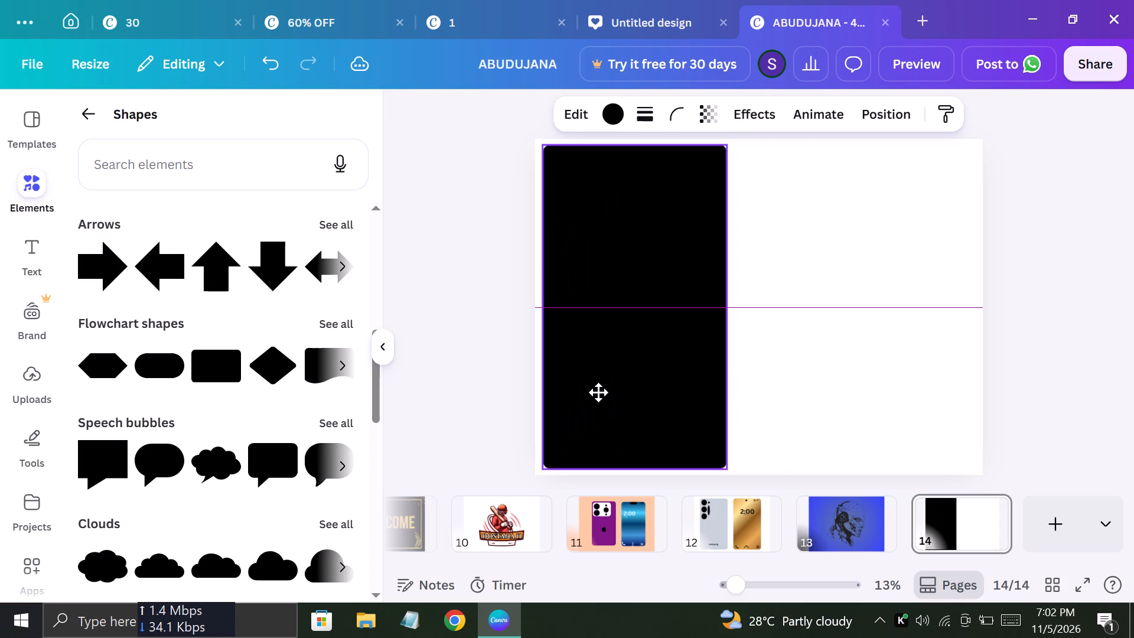
drag(598, 392, 598, 390)
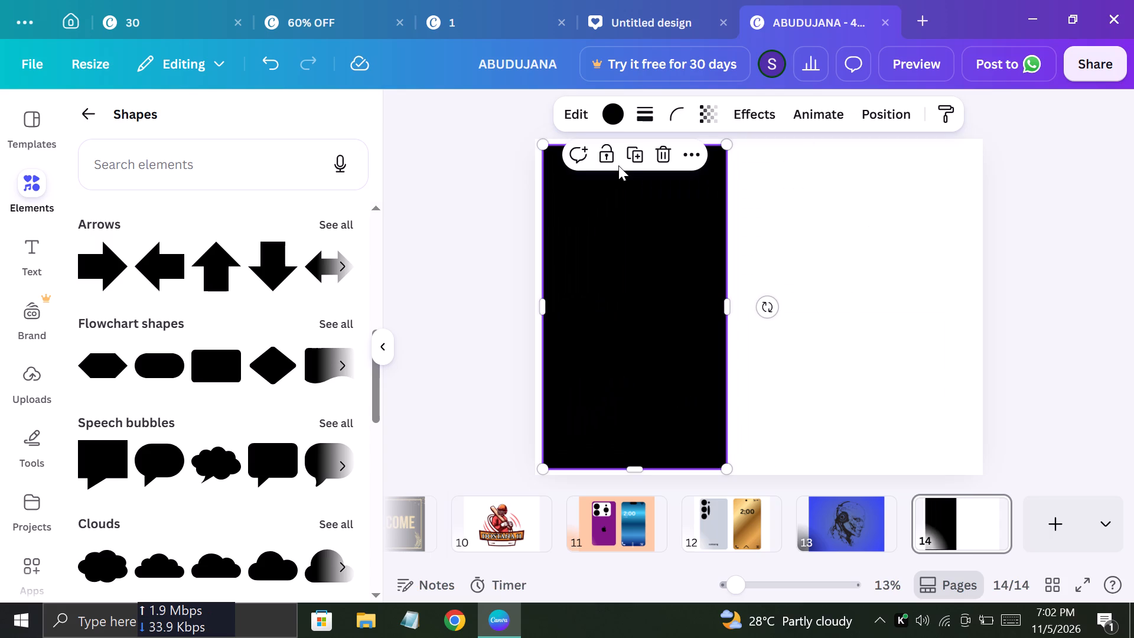
Give the rectangle a custom solid colour with an orange hue, choosing the orange-brown shade #C17D36.
click(618, 102)
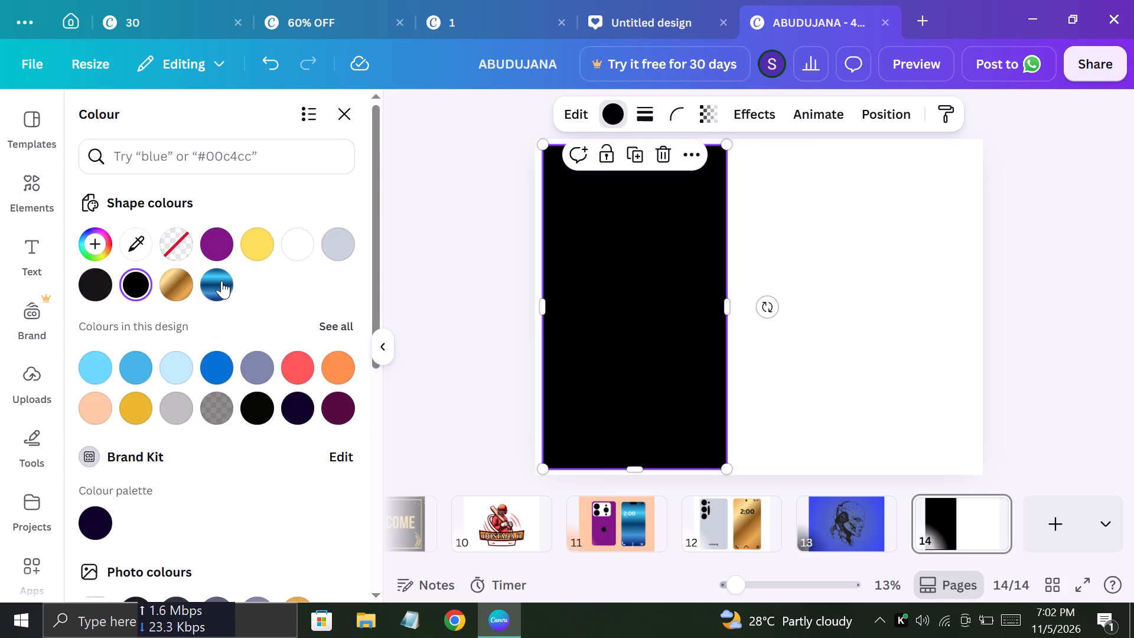
click(102, 242)
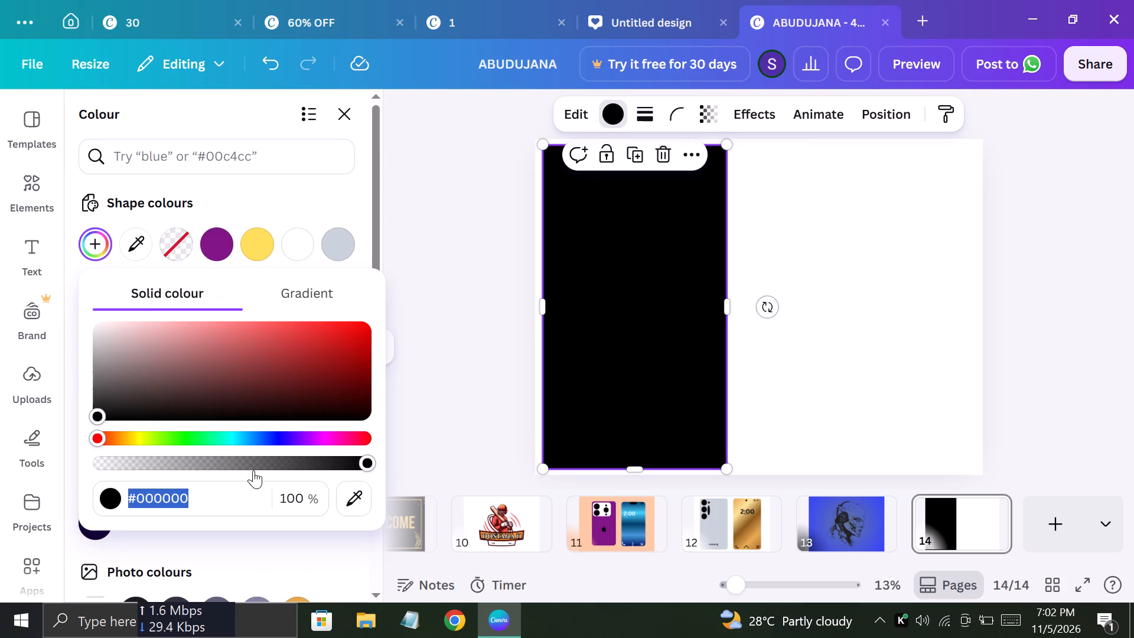
click(123, 442)
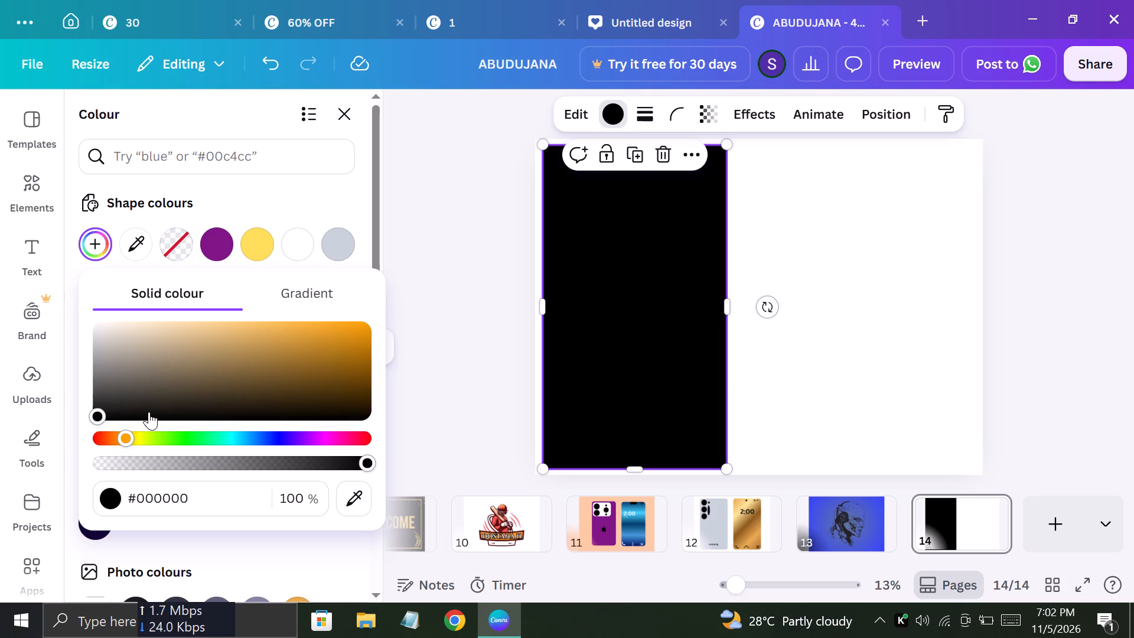
drag(126, 437, 119, 446)
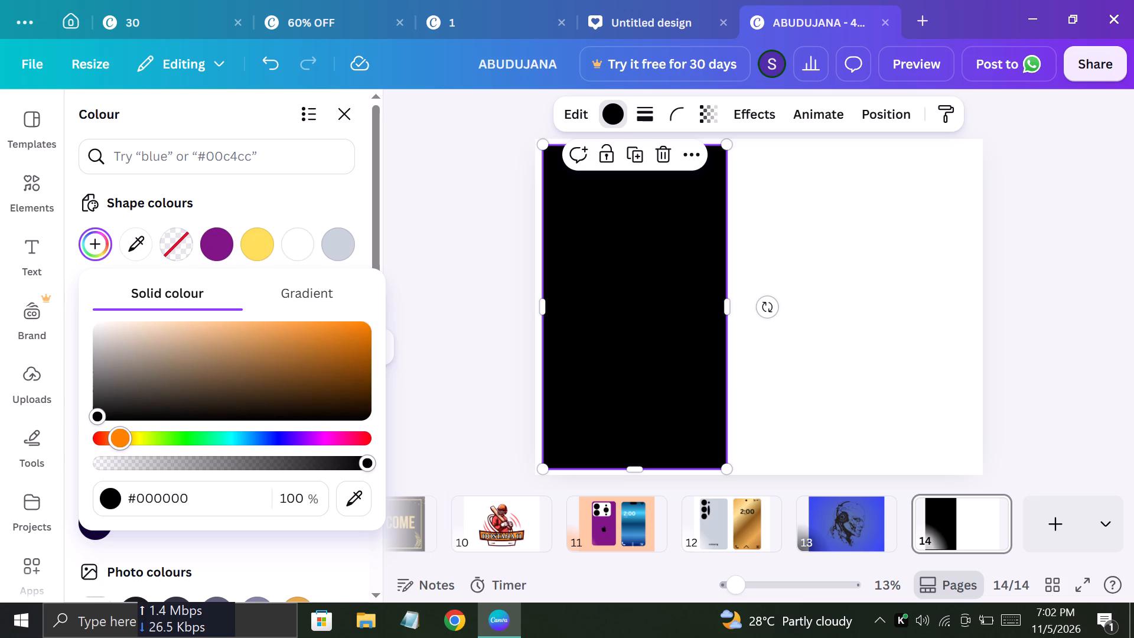
drag(119, 446, 119, 448)
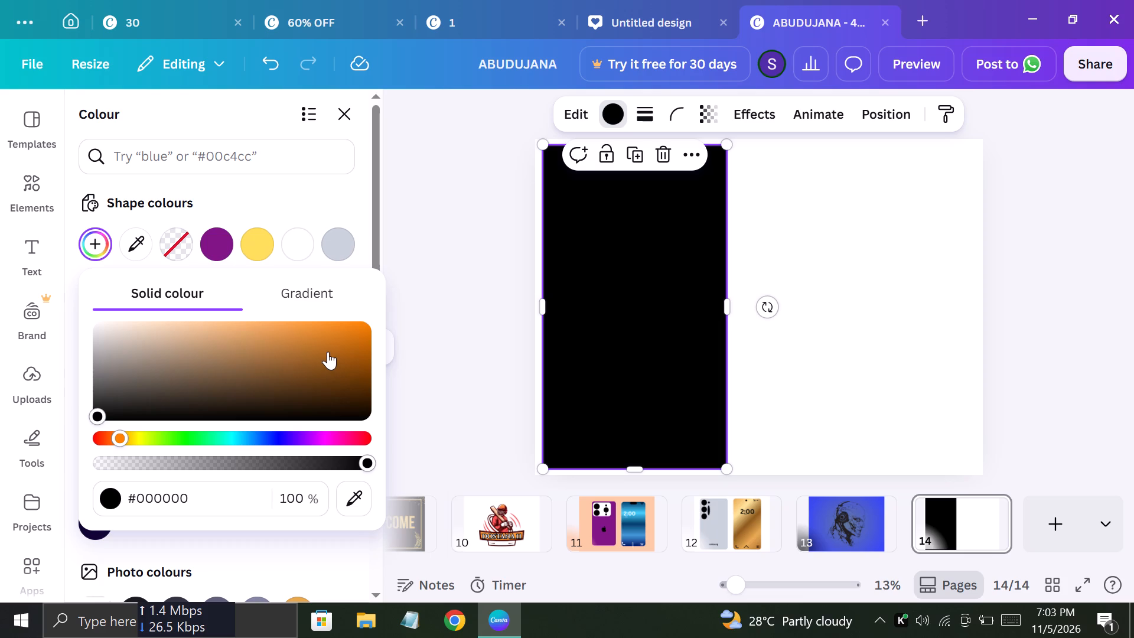
click(330, 343)
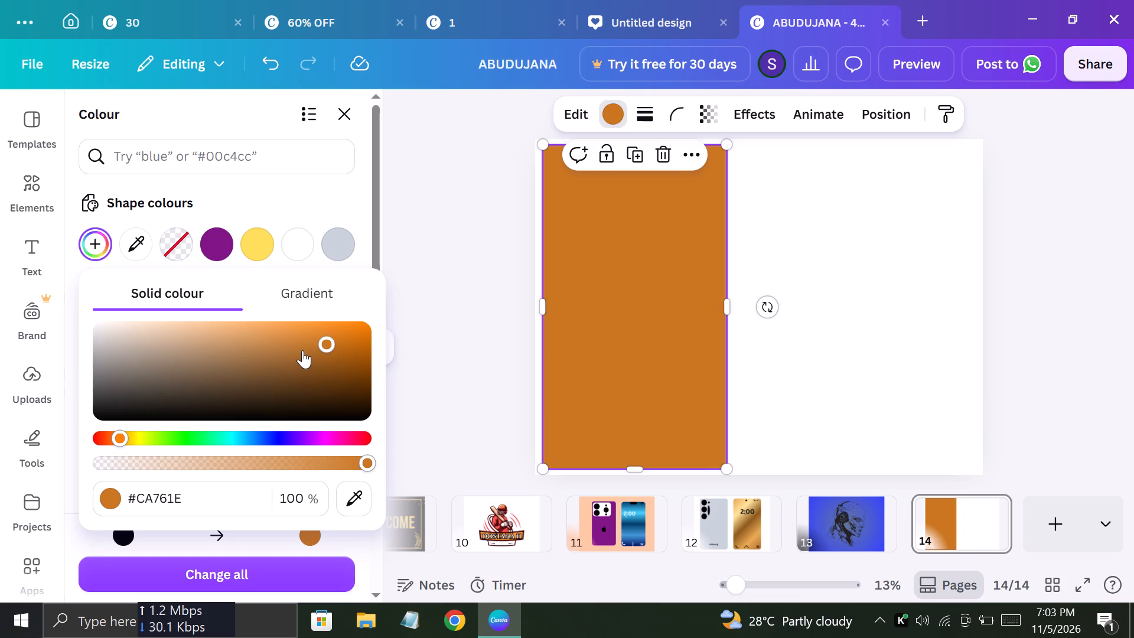
click(306, 341)
click(295, 346)
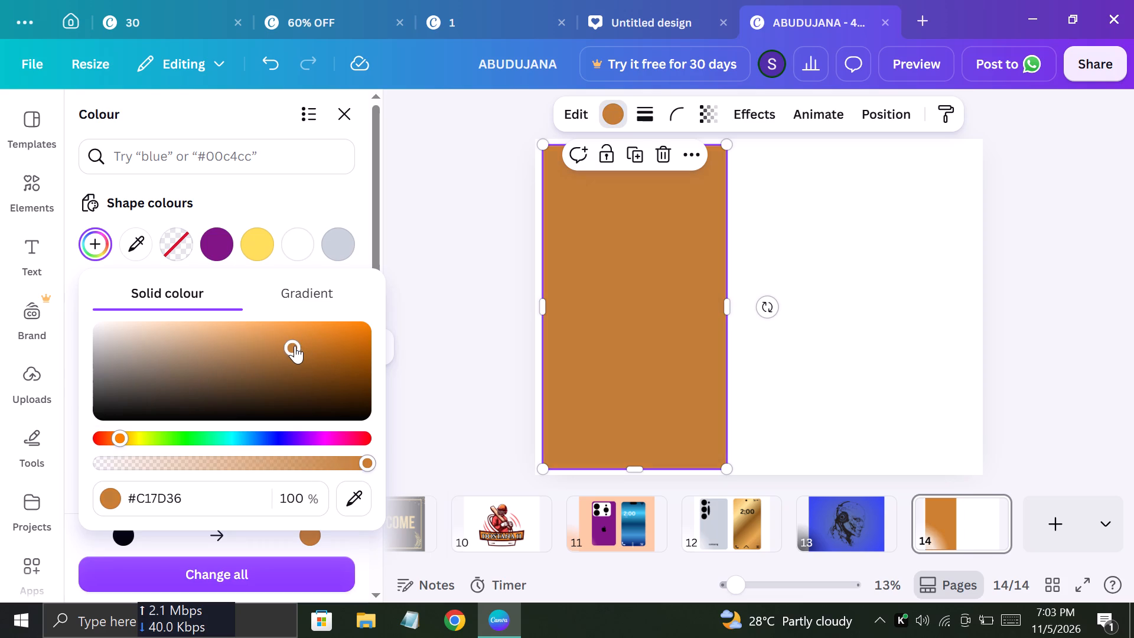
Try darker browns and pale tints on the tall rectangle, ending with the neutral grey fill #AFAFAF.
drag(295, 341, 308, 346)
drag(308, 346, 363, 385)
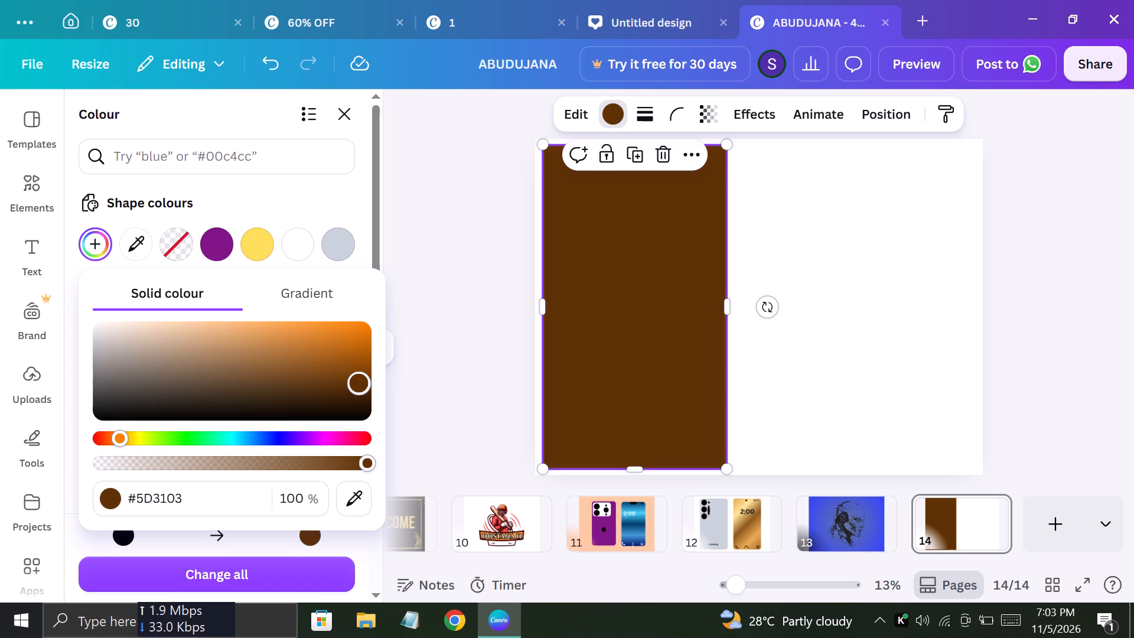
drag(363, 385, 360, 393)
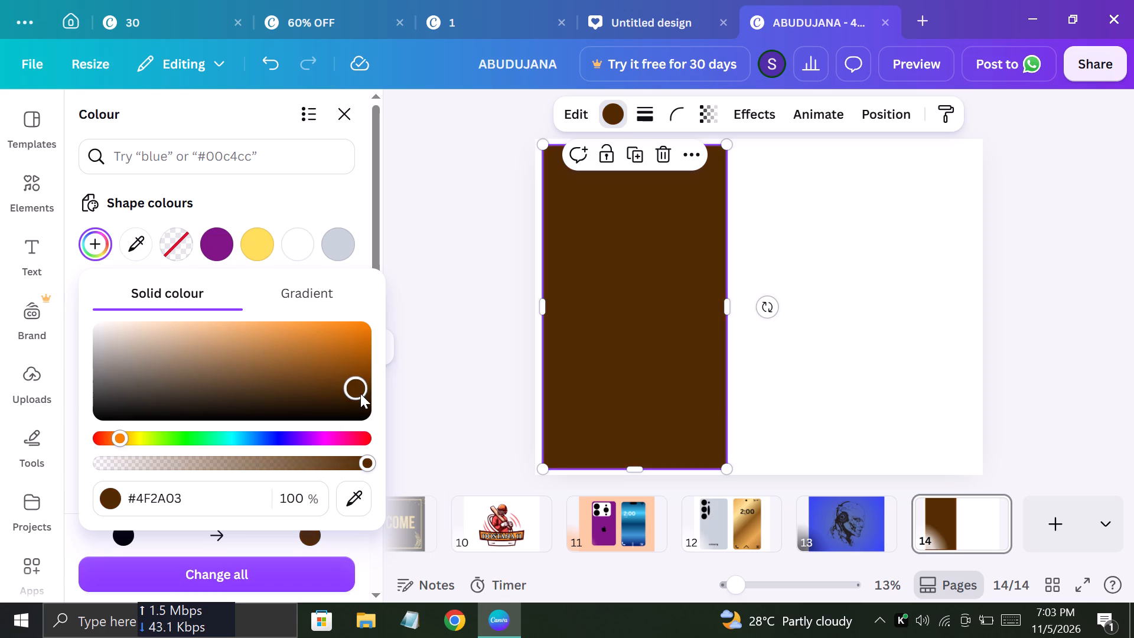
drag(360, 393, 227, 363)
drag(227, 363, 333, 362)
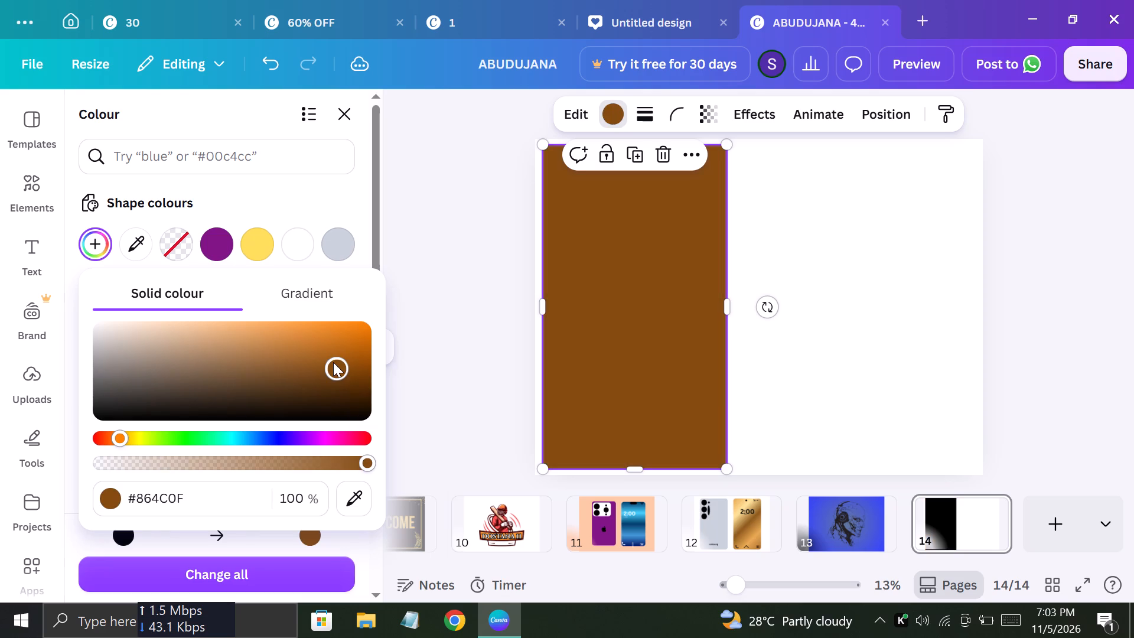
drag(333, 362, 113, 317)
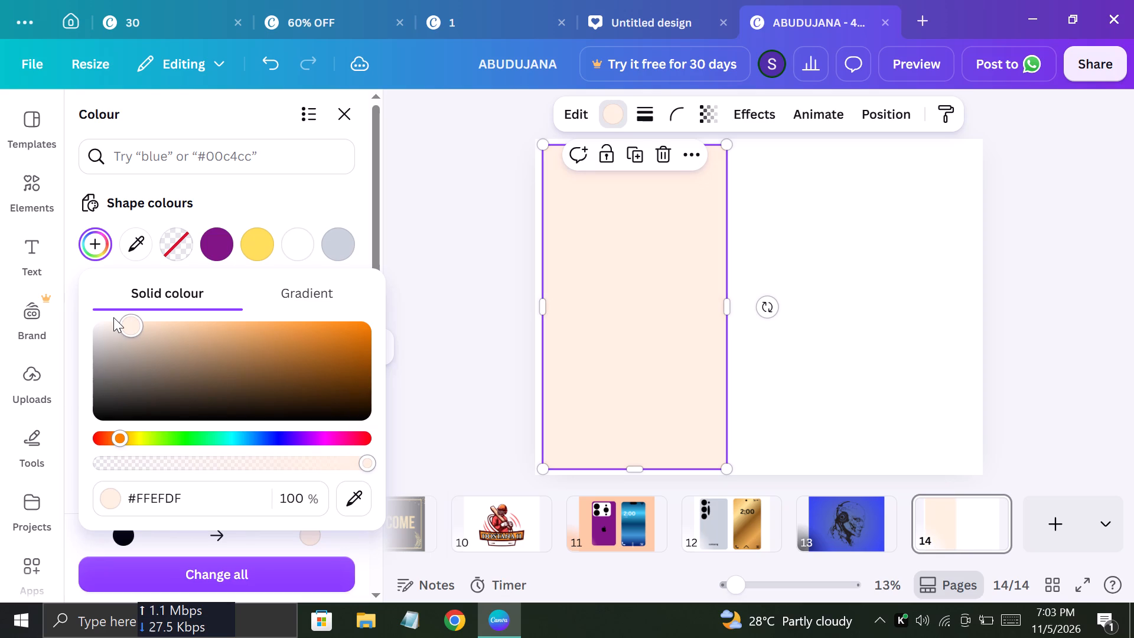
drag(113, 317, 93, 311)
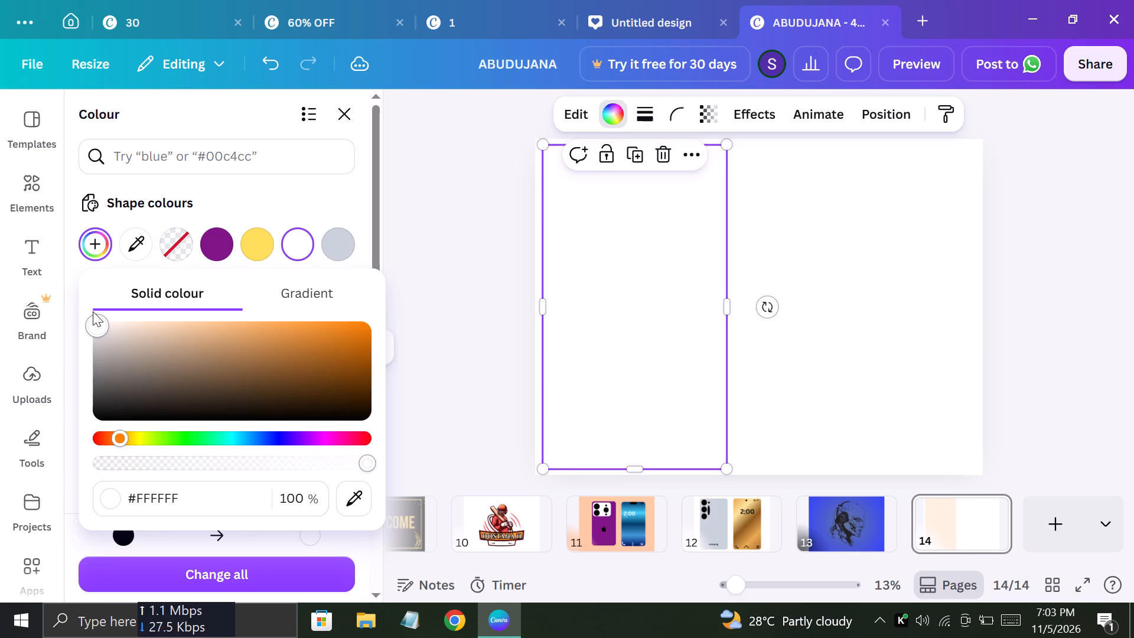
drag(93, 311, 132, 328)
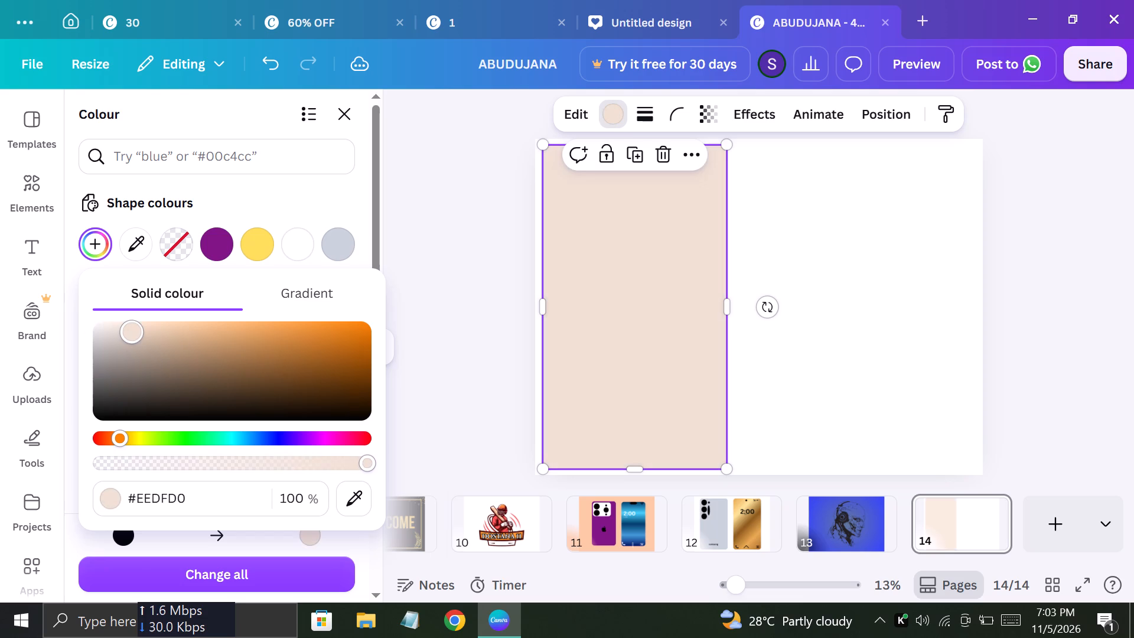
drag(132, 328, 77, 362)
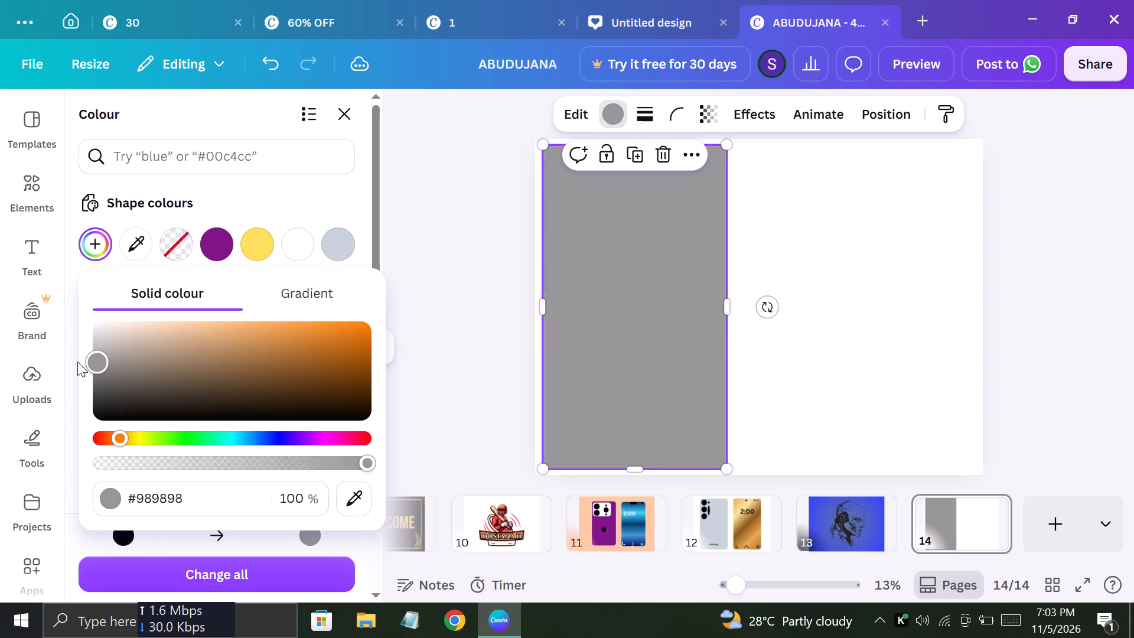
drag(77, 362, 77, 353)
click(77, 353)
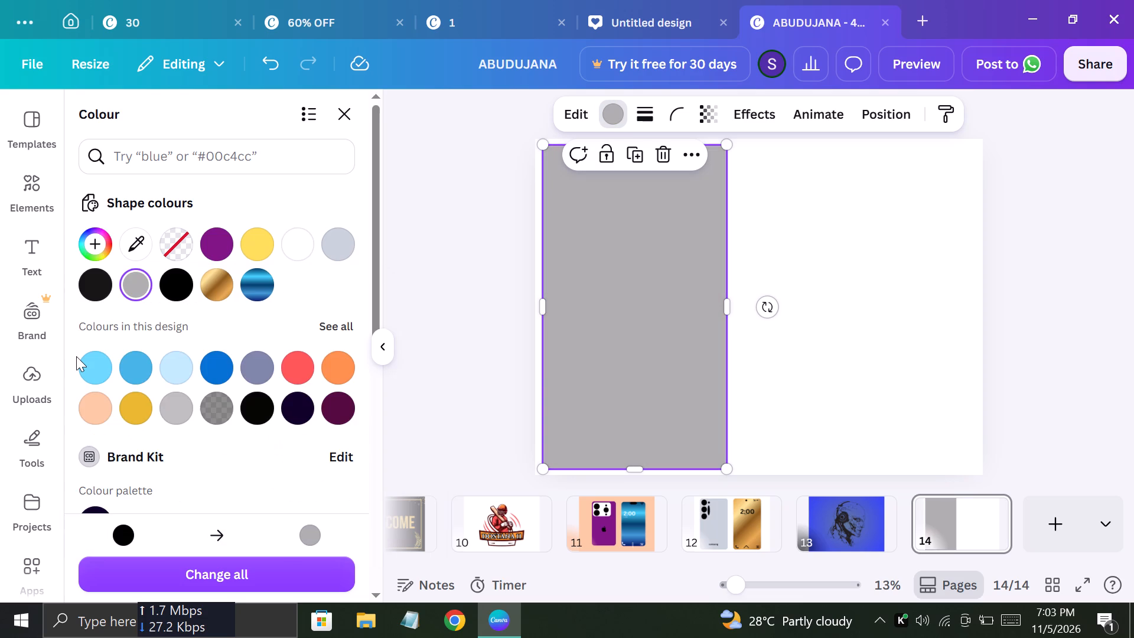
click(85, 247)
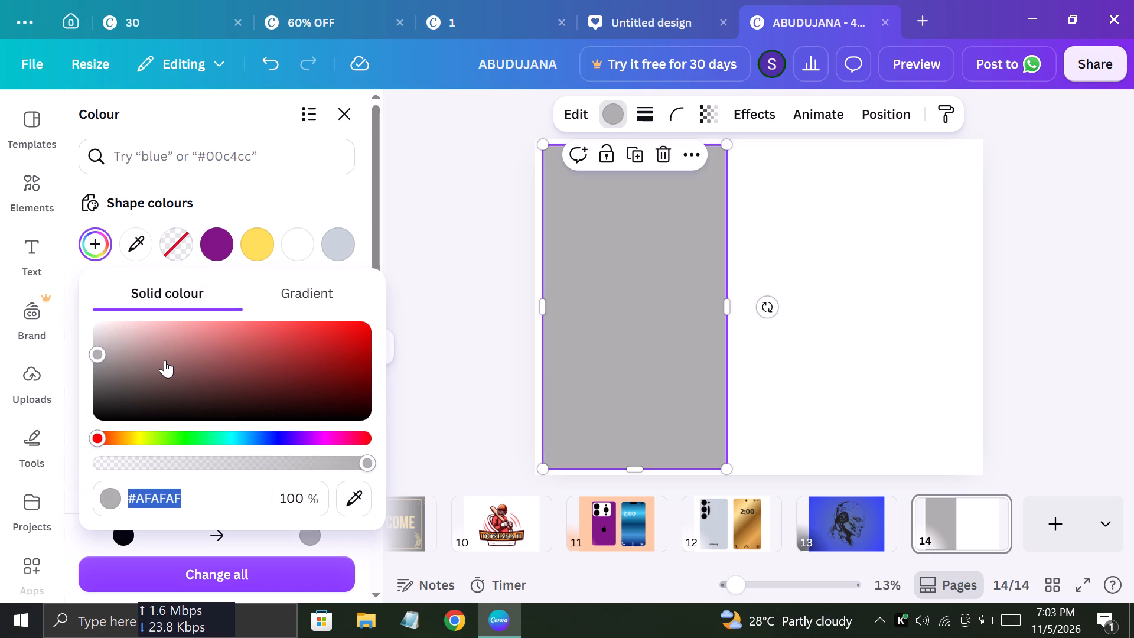
Delete the tall grey rectangle from page 14.
click(654, 144)
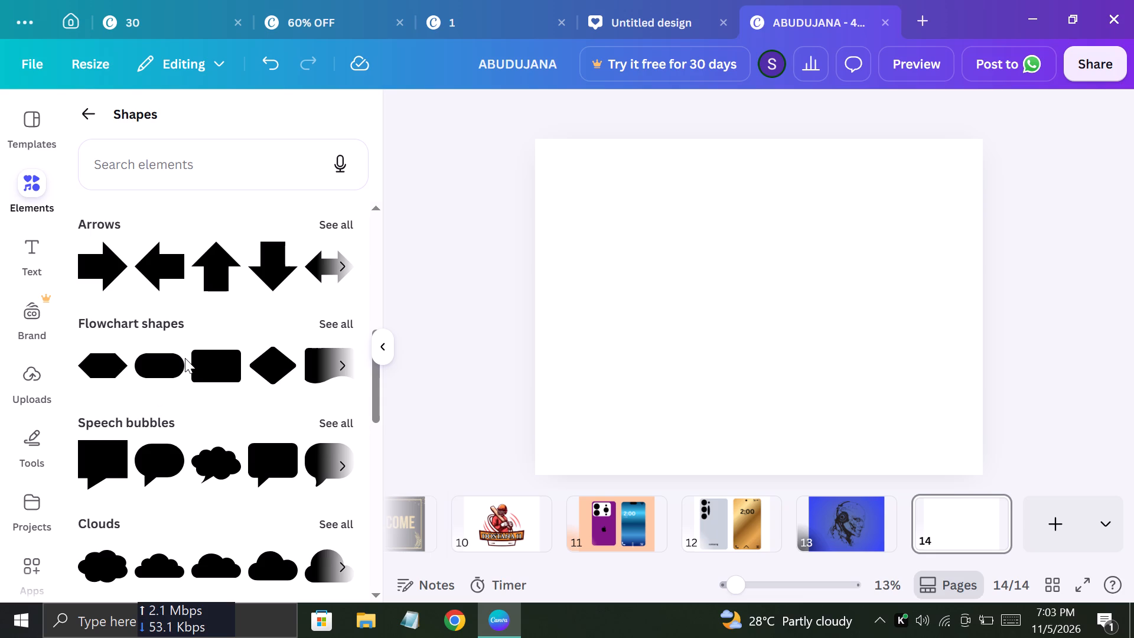
Add the rounded square from the Basic shapes to page 14.
scroll(185, 358, up, 1)
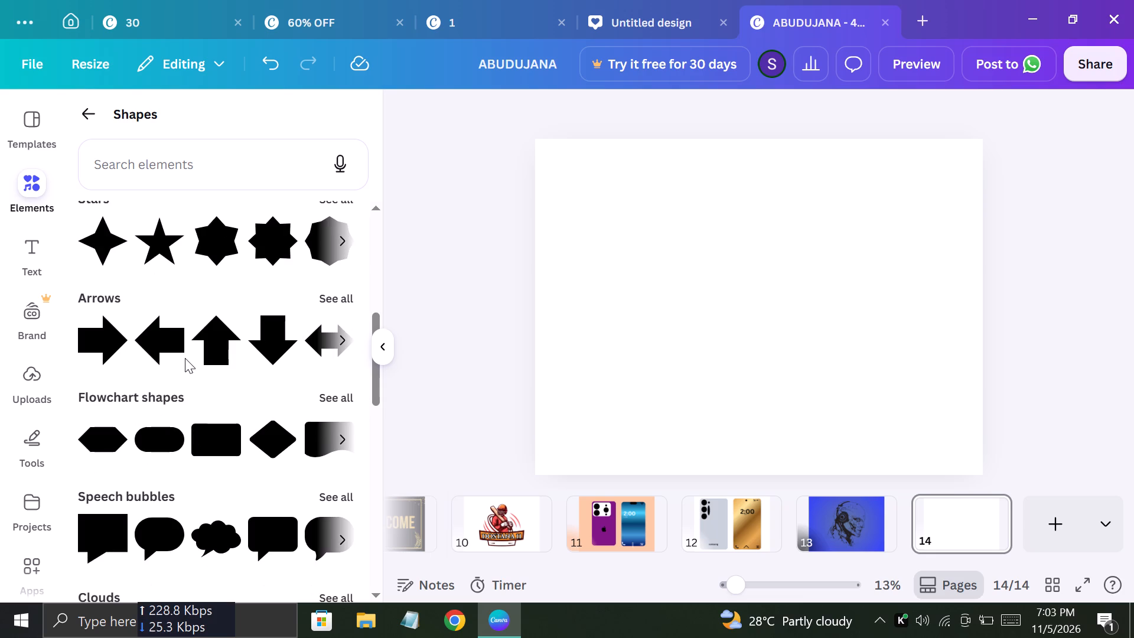
scroll(185, 358, up, 1)
click(147, 328)
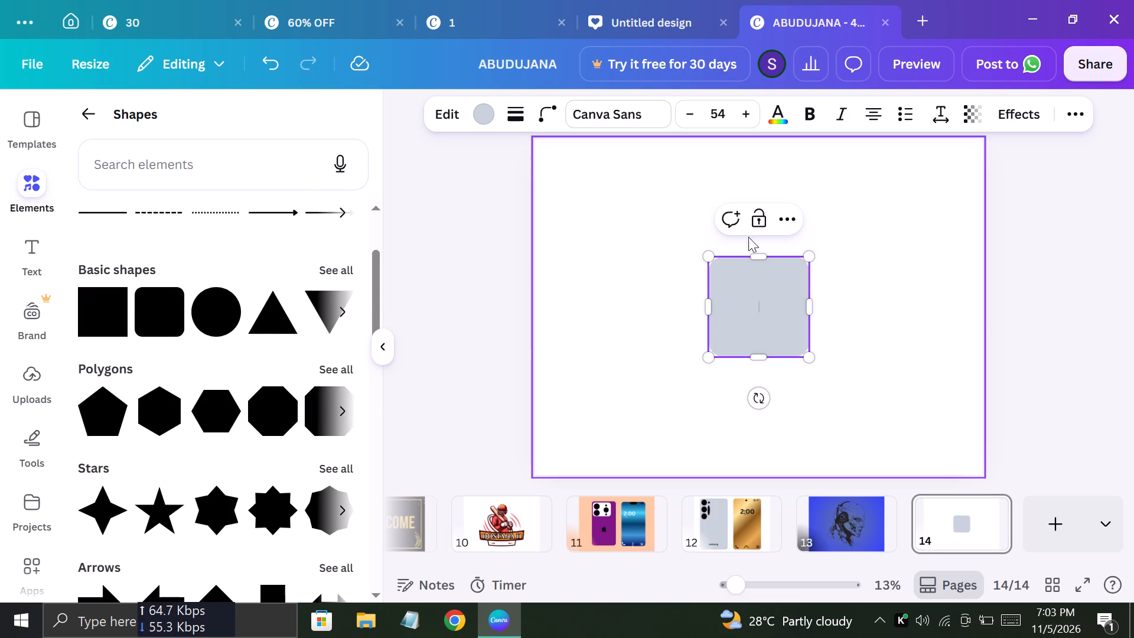
Stretch the rounded square into a tall rectangle about 1,454 wide, covering most of the page height.
drag(765, 252, 763, 252)
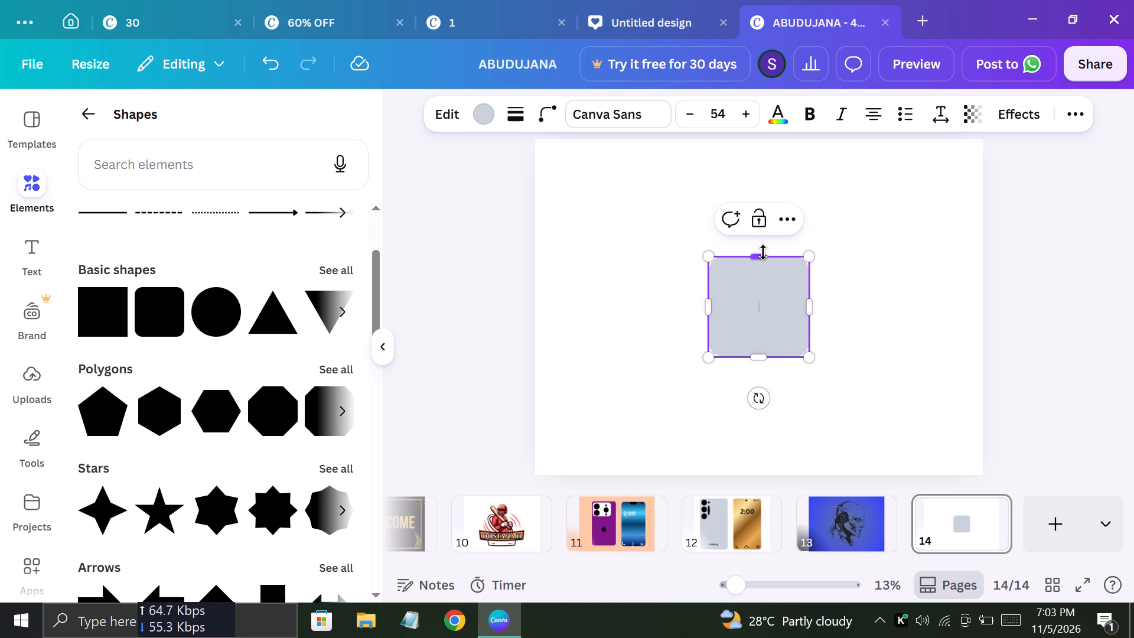
drag(763, 252, 736, 165)
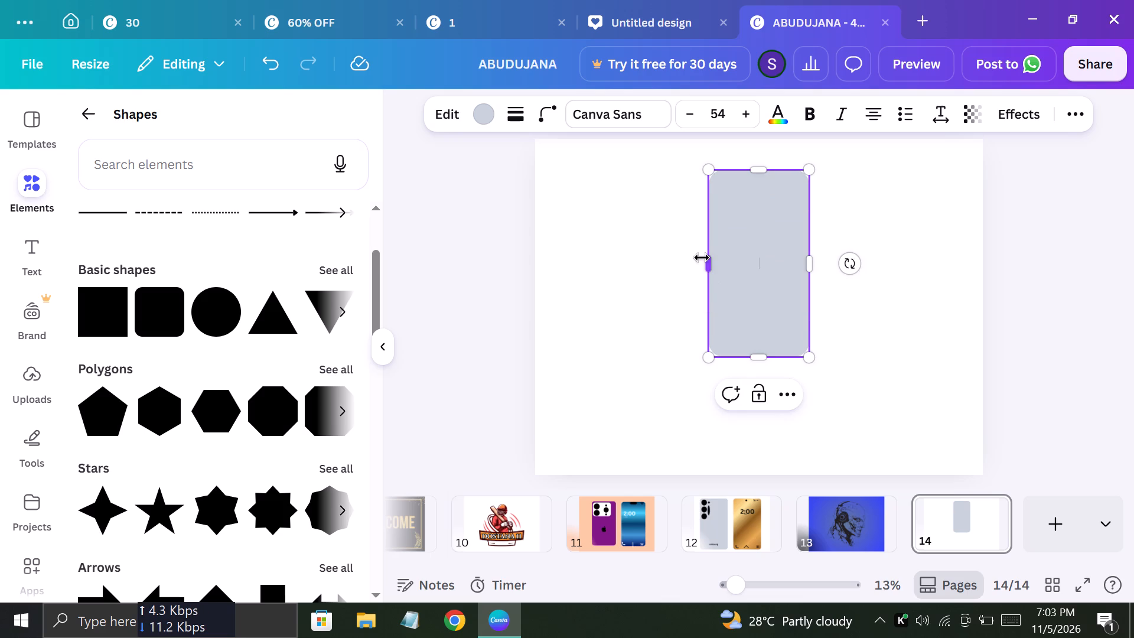
drag(709, 263, 689, 263)
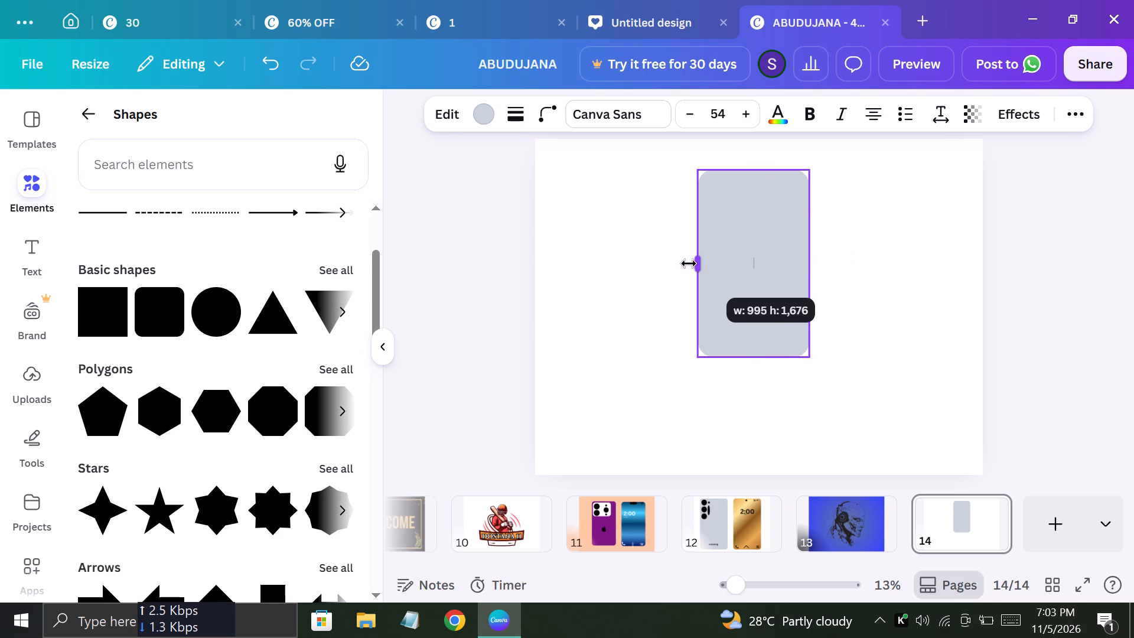
drag(689, 263, 647, 256)
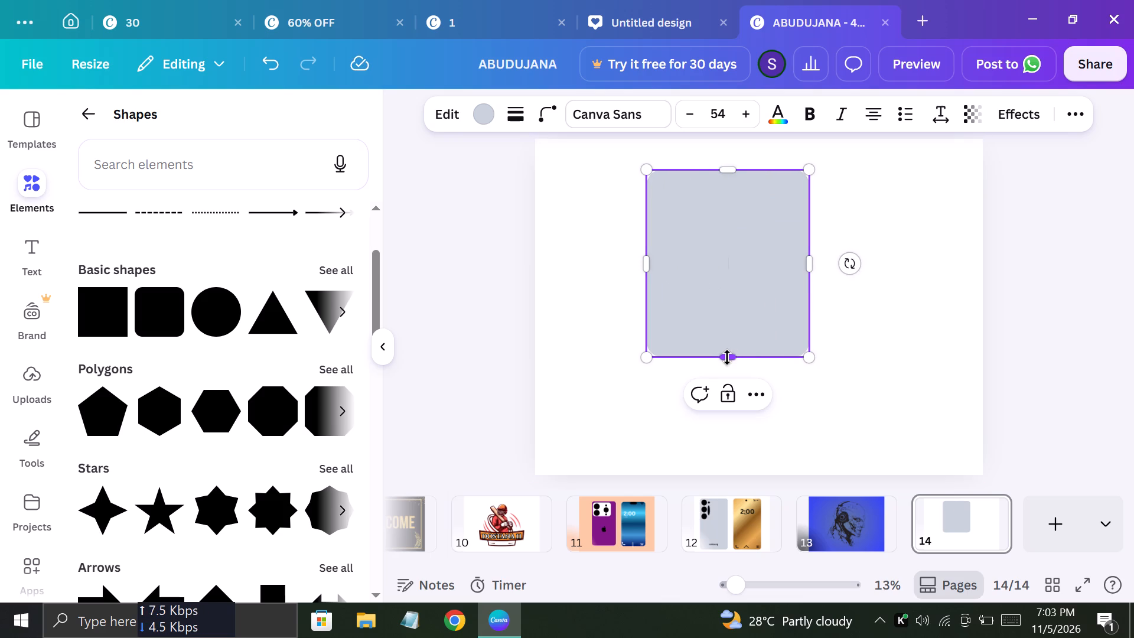
drag(727, 357, 731, 456)
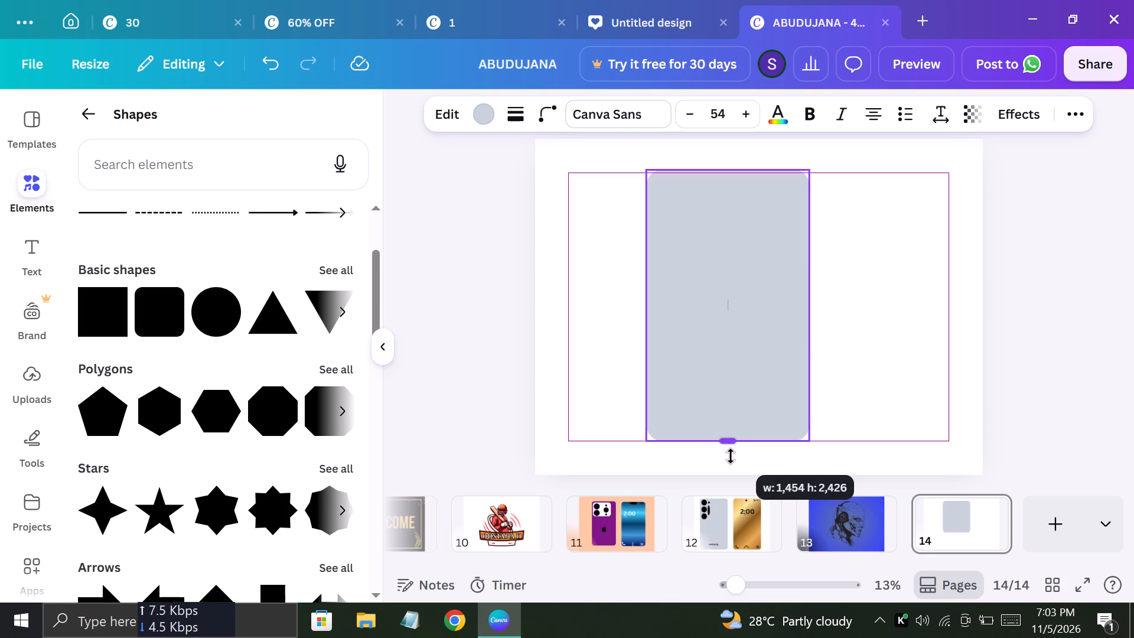
drag(731, 456, 731, 457)
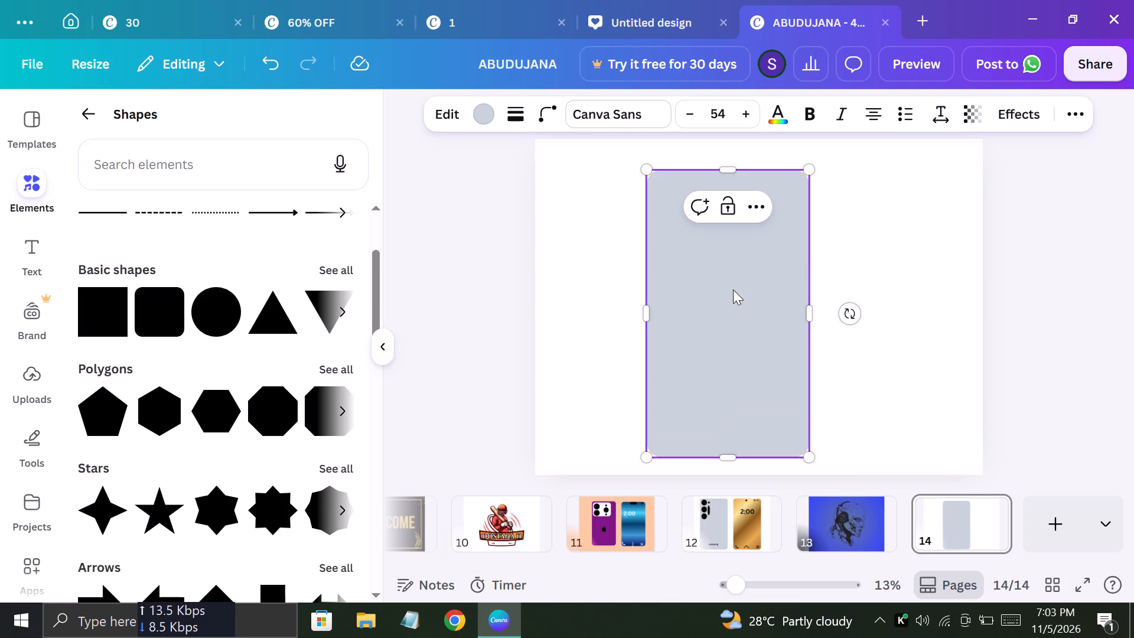
Move the rounded rectangle to the page's left side, leaving a small margin from the edge.
drag(733, 289, 644, 288)
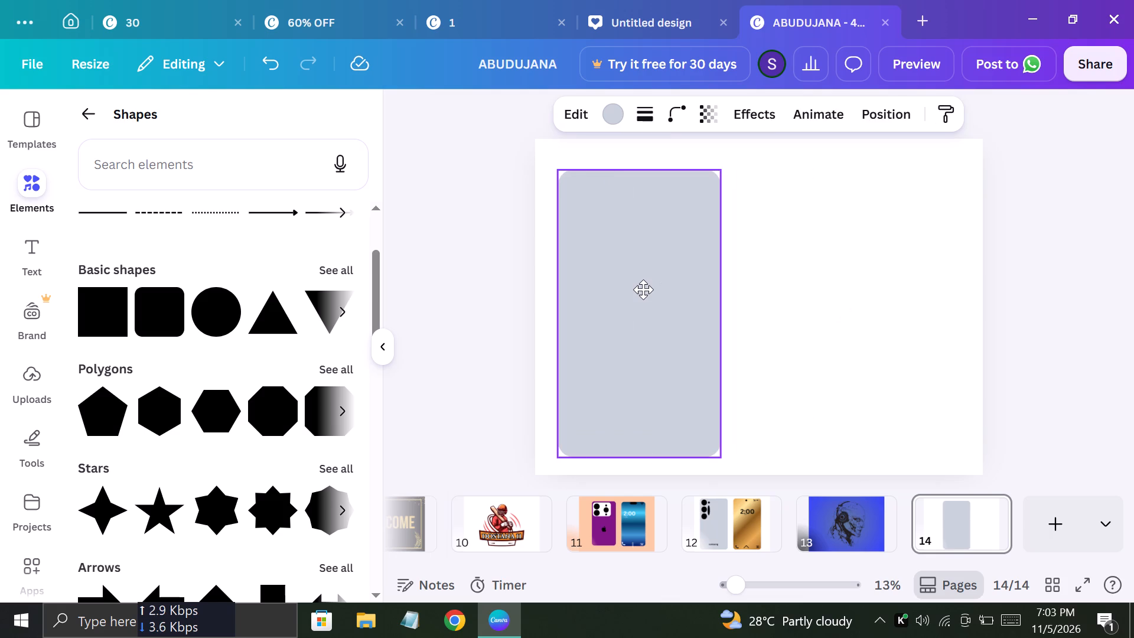
Try orange and brown fills on the rounded rectangle, settling on the custom dark magenta #73105D.
click(607, 100)
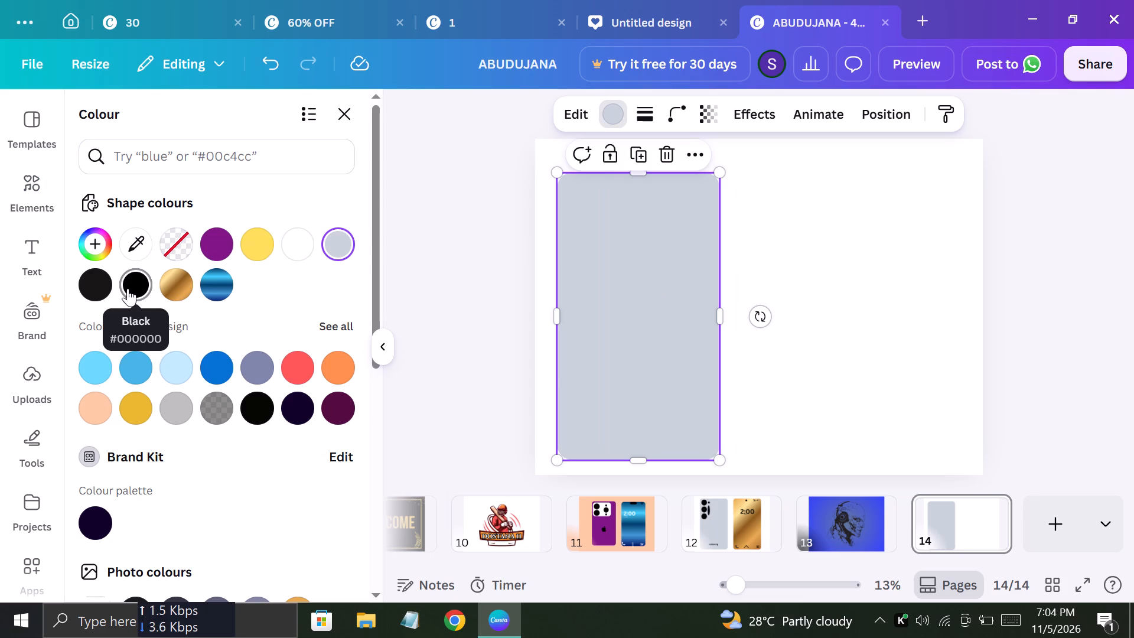
click(102, 248)
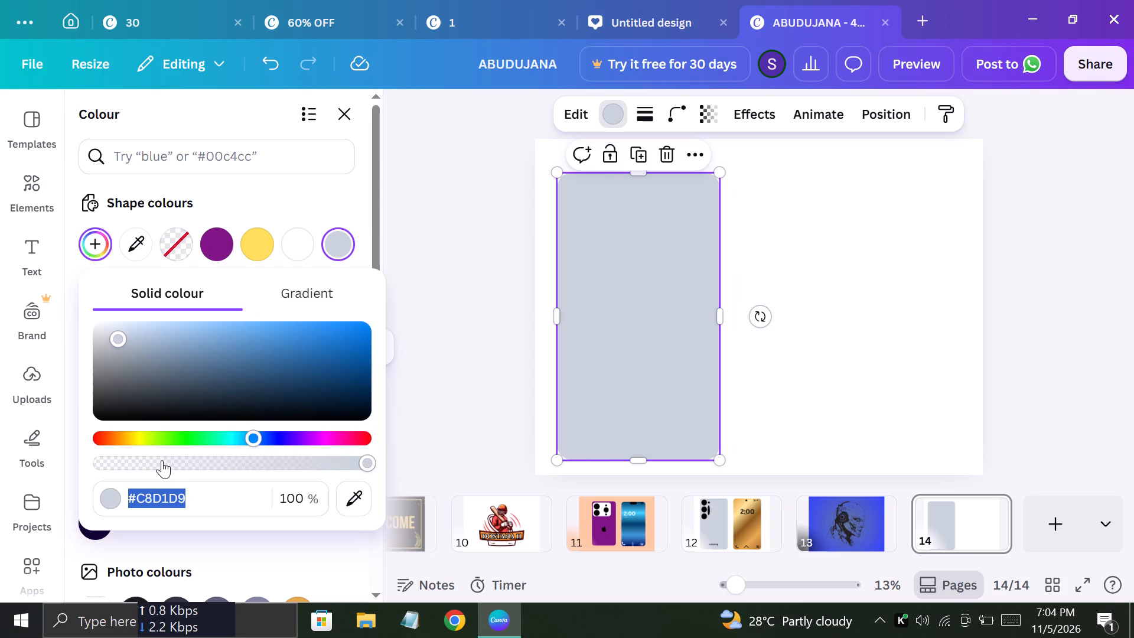
click(123, 438)
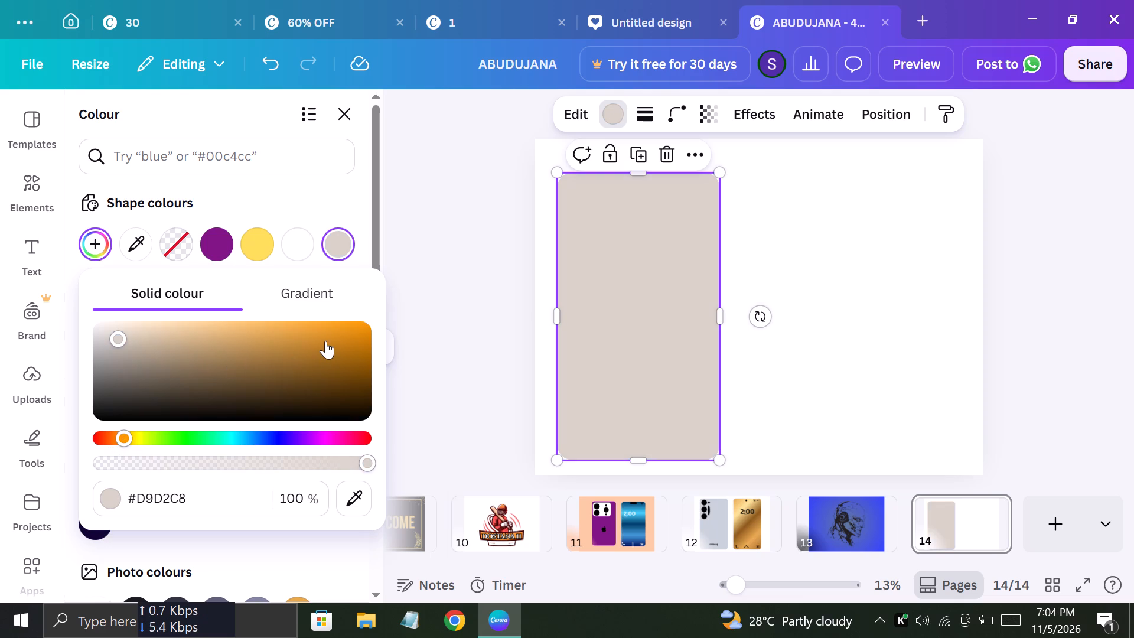
click(325, 341)
click(338, 331)
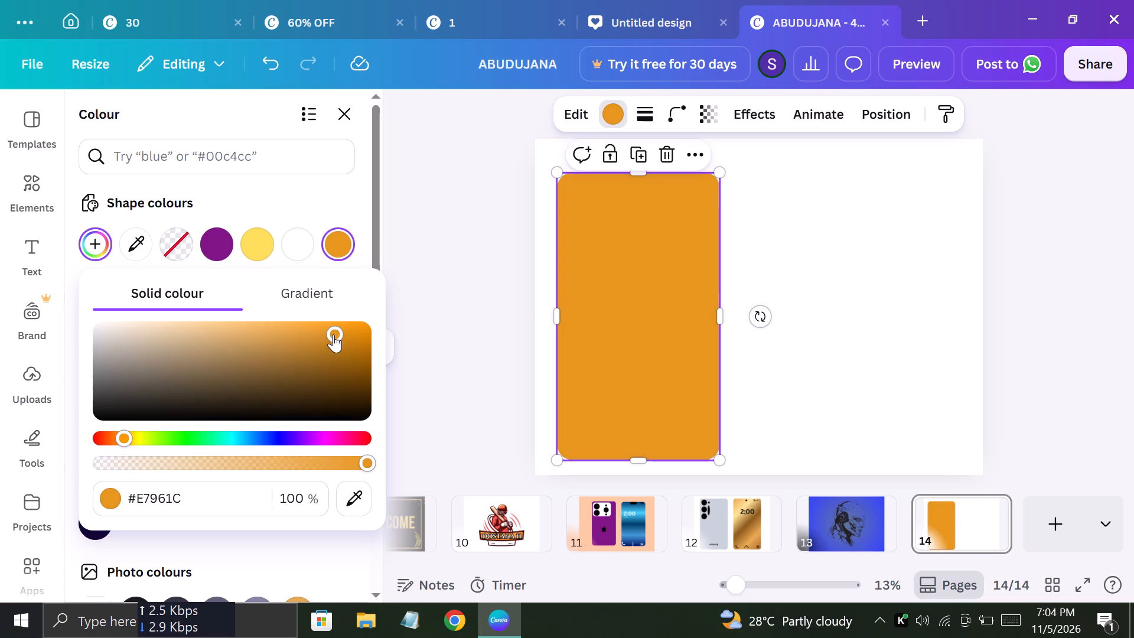
click(328, 349)
click(328, 362)
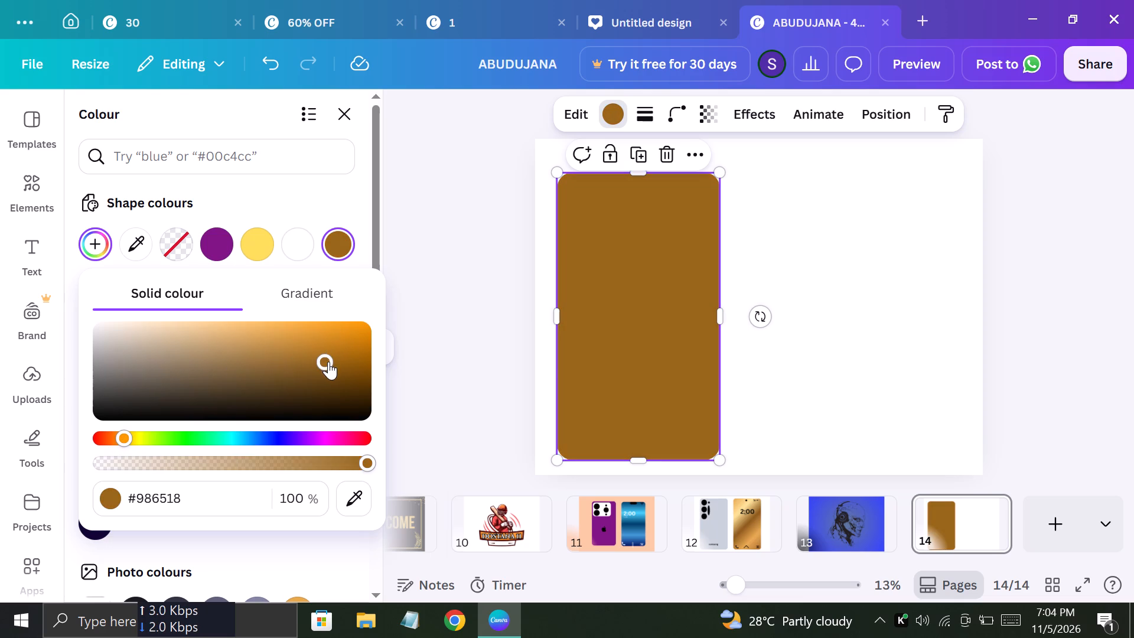
click(333, 441)
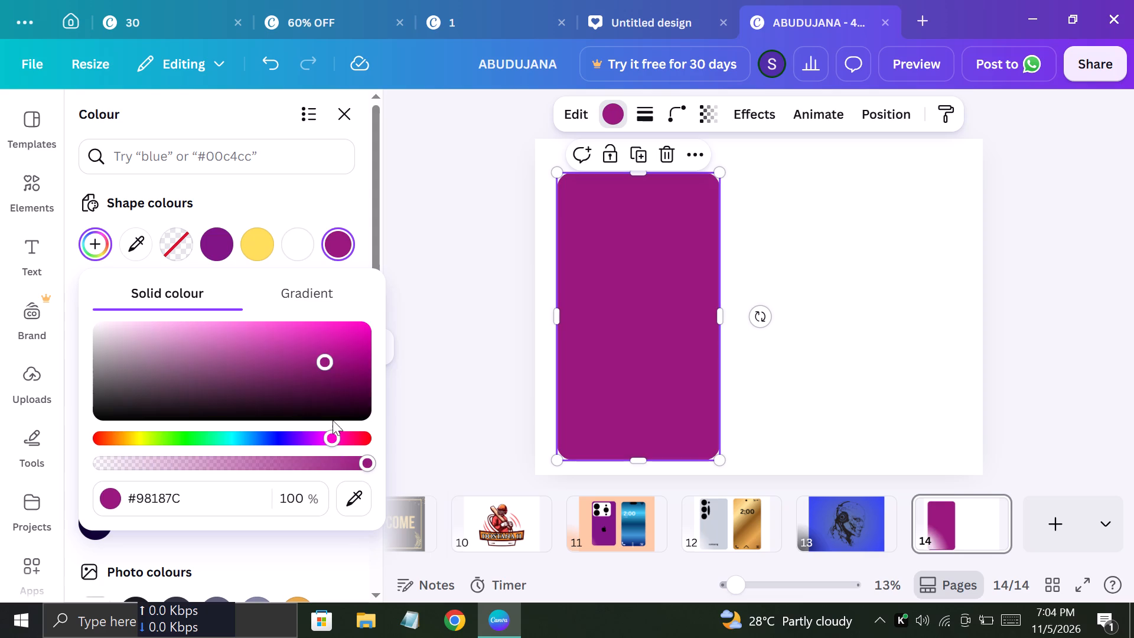
click(333, 376)
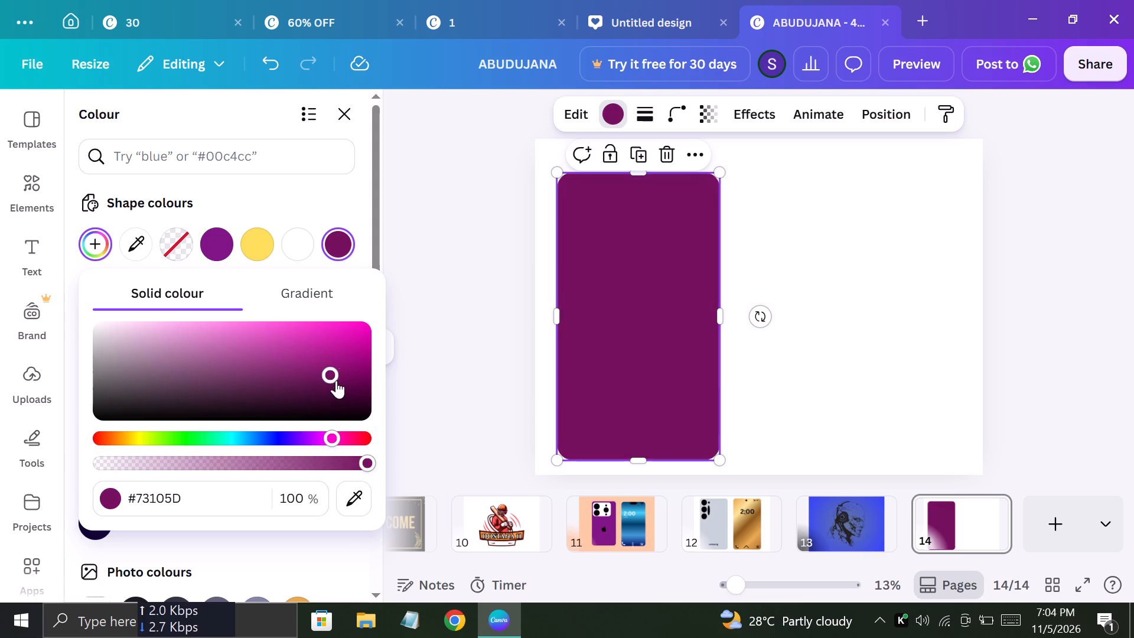
click(447, 324)
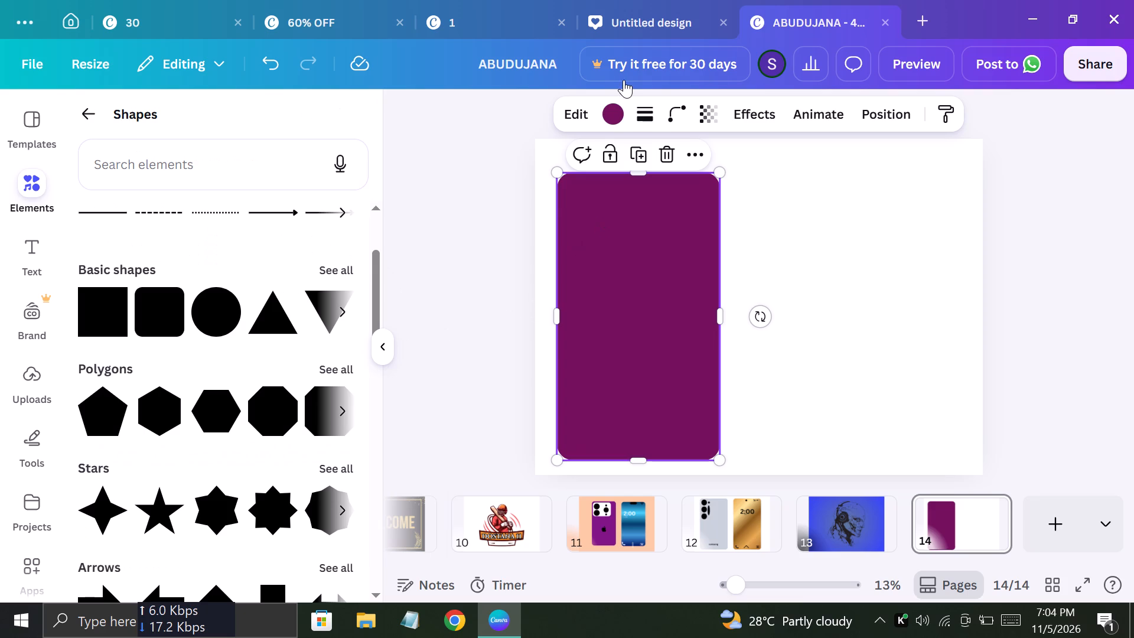
Lower the opacity of the rounded rectangle's #73105D fill to 82%.
click(613, 106)
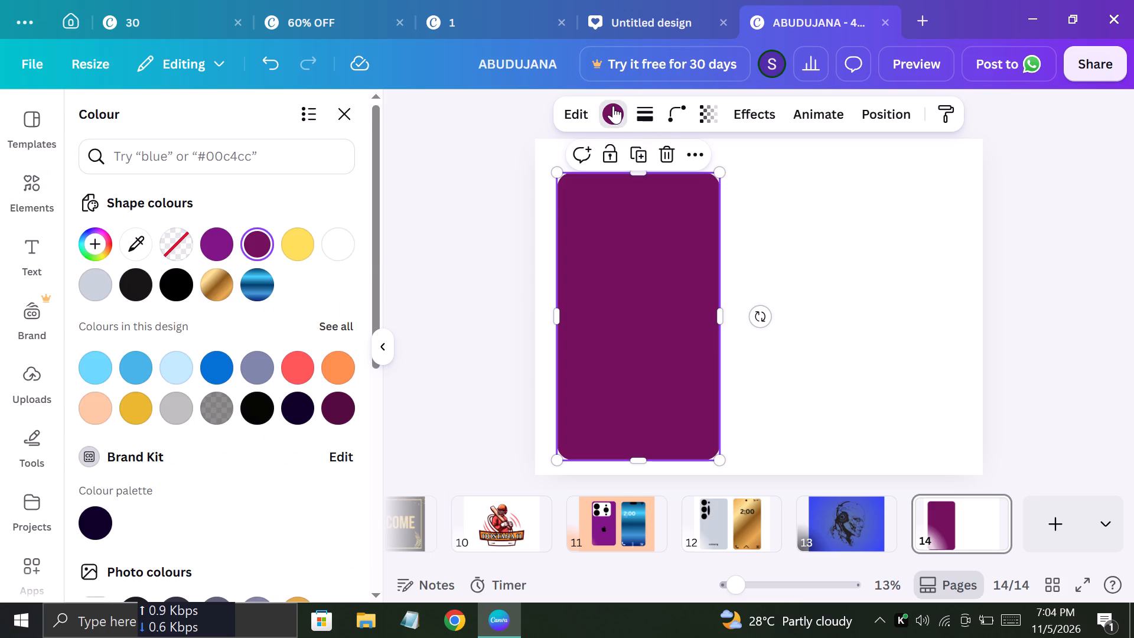
click(610, 253)
click(260, 238)
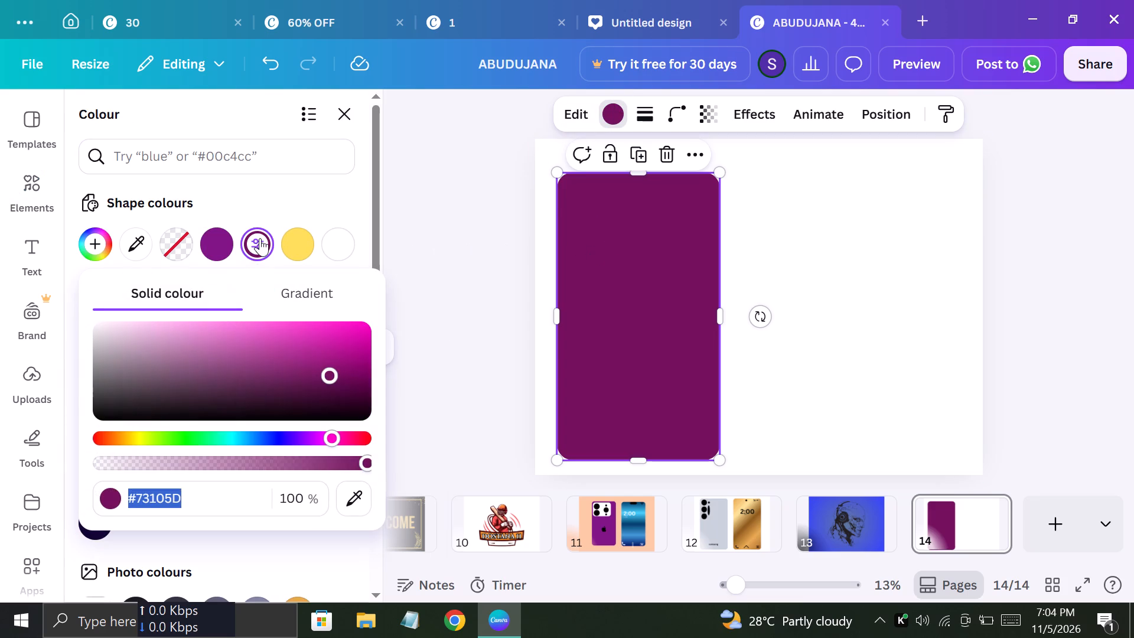
drag(362, 460, 210, 466)
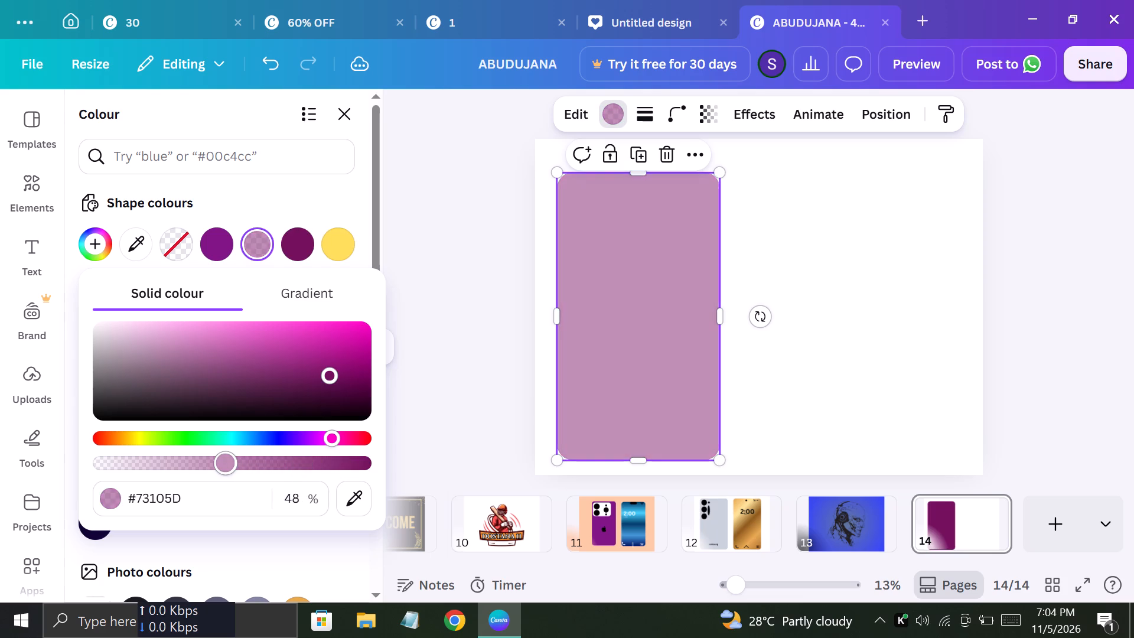
drag(210, 466, 223, 479)
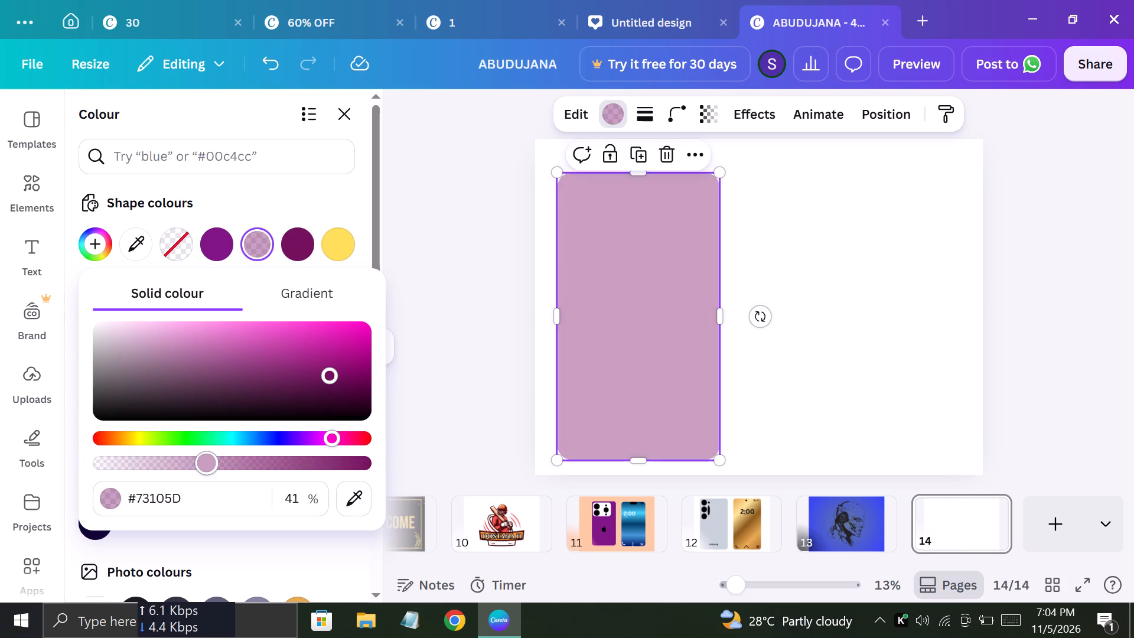
drag(223, 479, 273, 494)
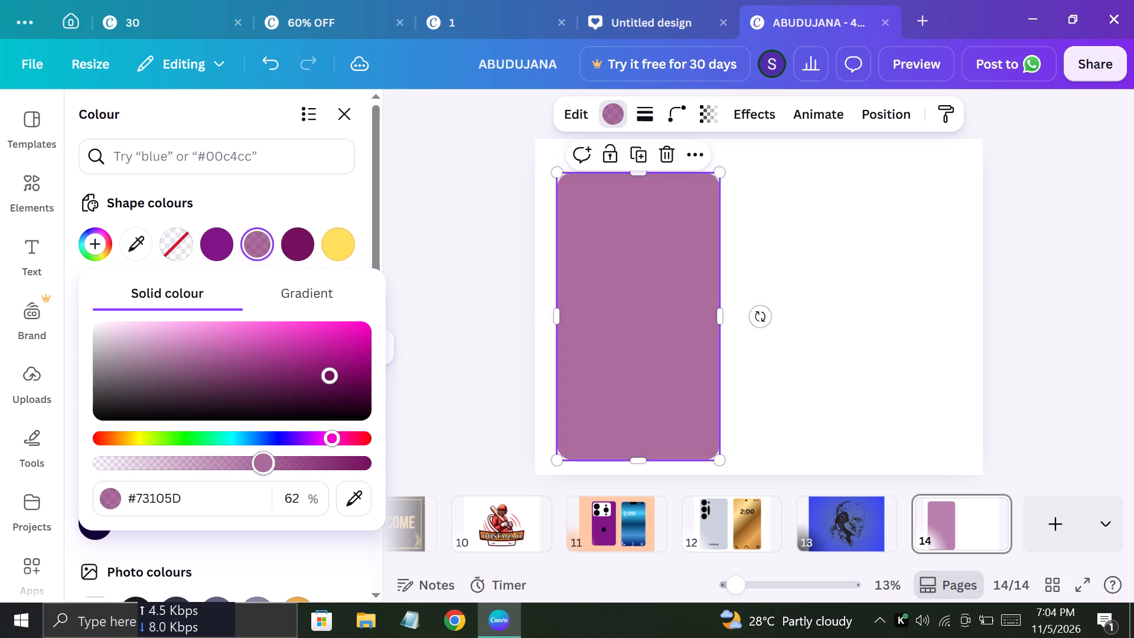
drag(273, 494, 319, 506)
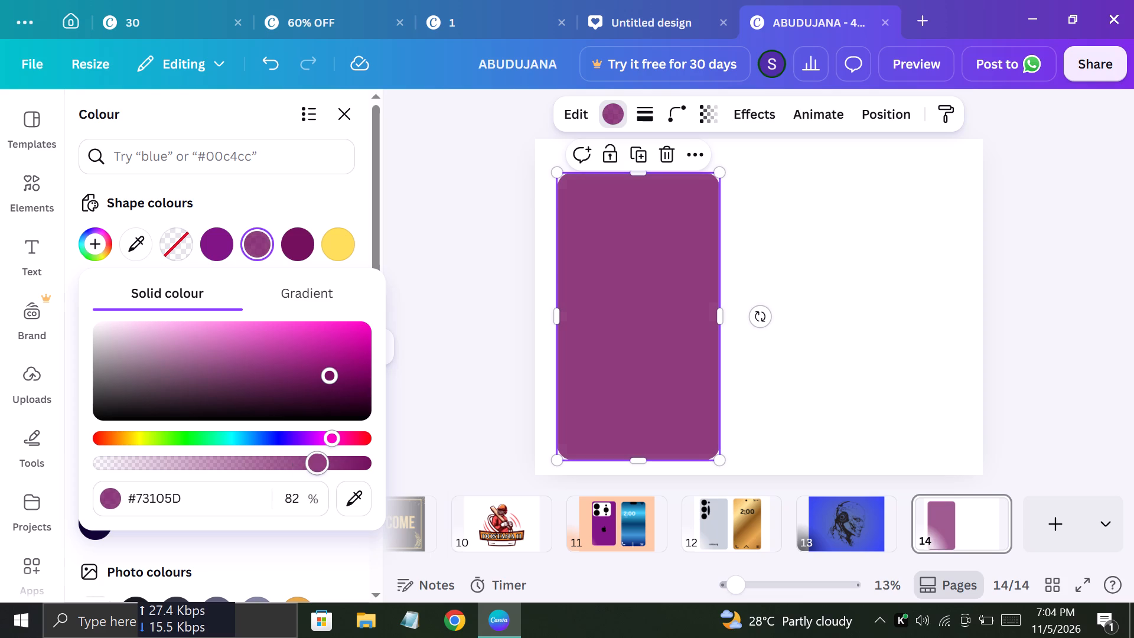
Set the opacity of the tall rounded rectangle's #73105D fill to 100%.
drag(319, 506, 391, 518)
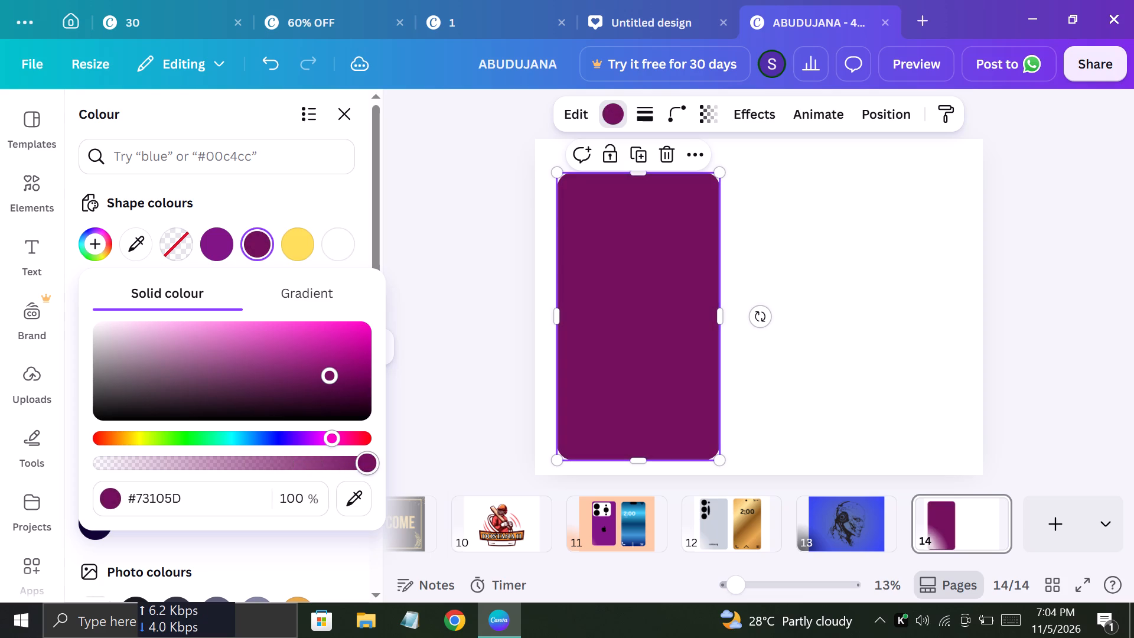
drag(391, 518, 393, 518)
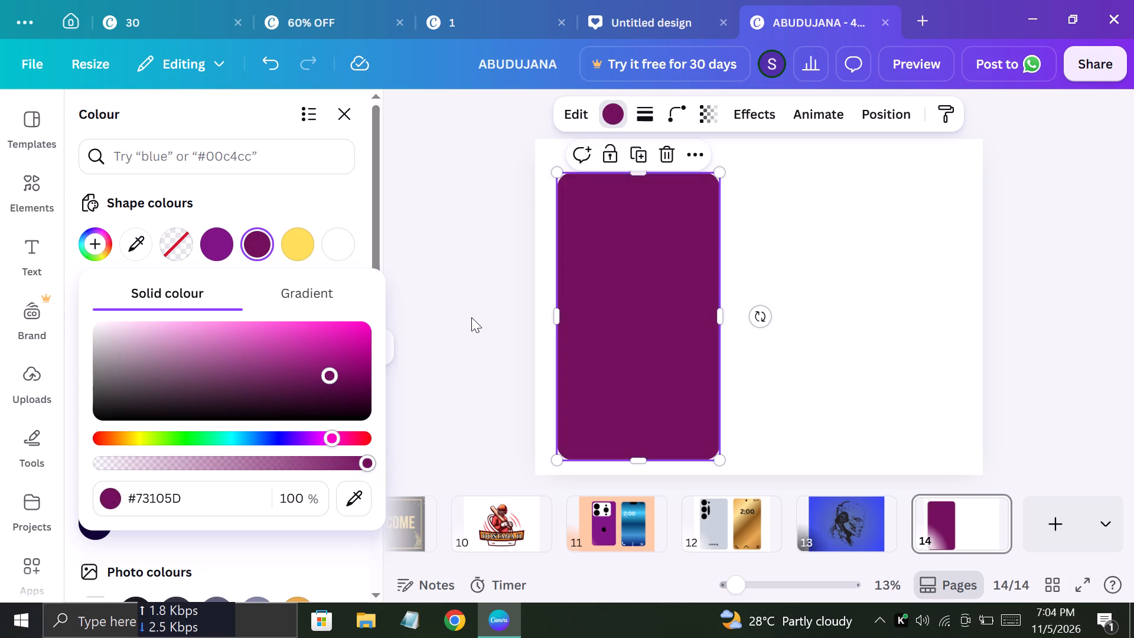
click(471, 317)
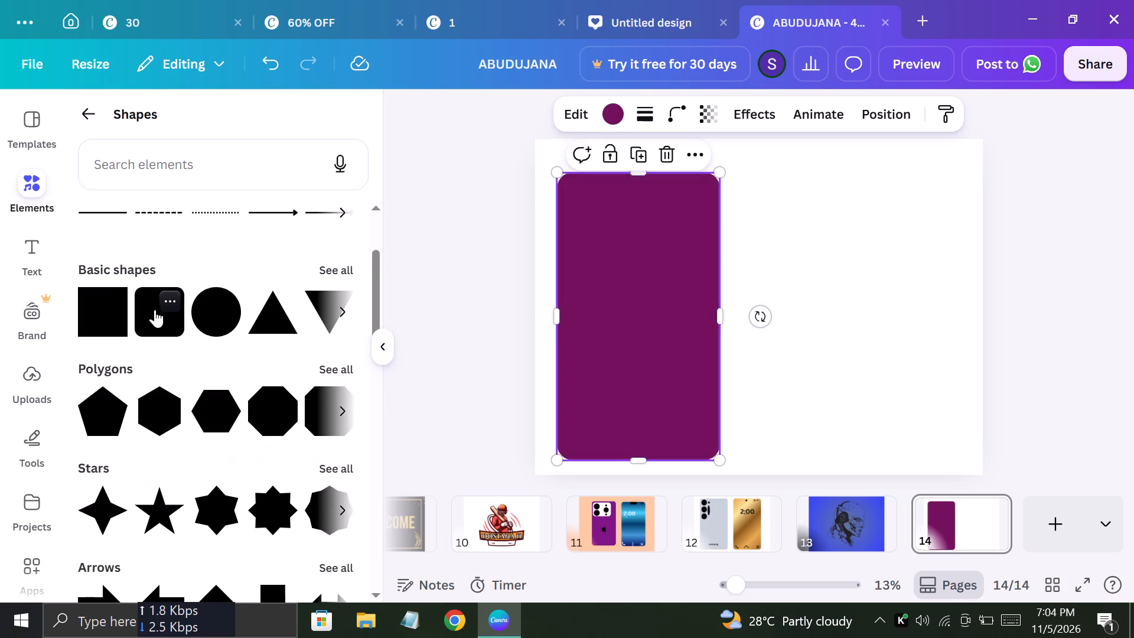
Add another rounded square from the basic shapes and reshape it into a wide rectangle about 1,177 by 670.
click(155, 310)
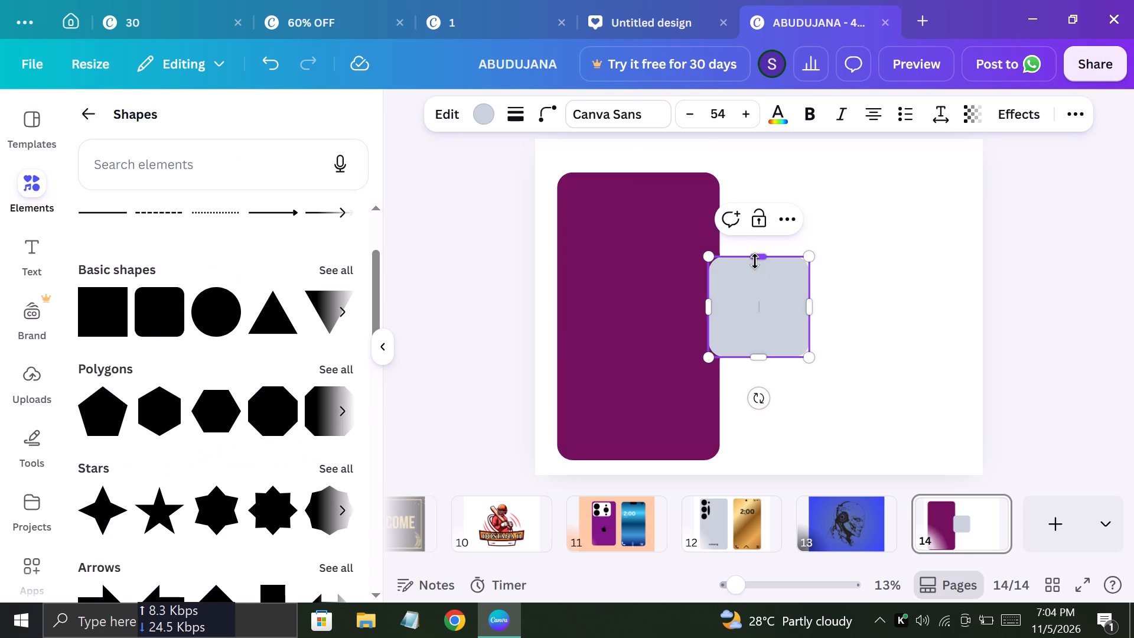
drag(758, 256, 758, 261)
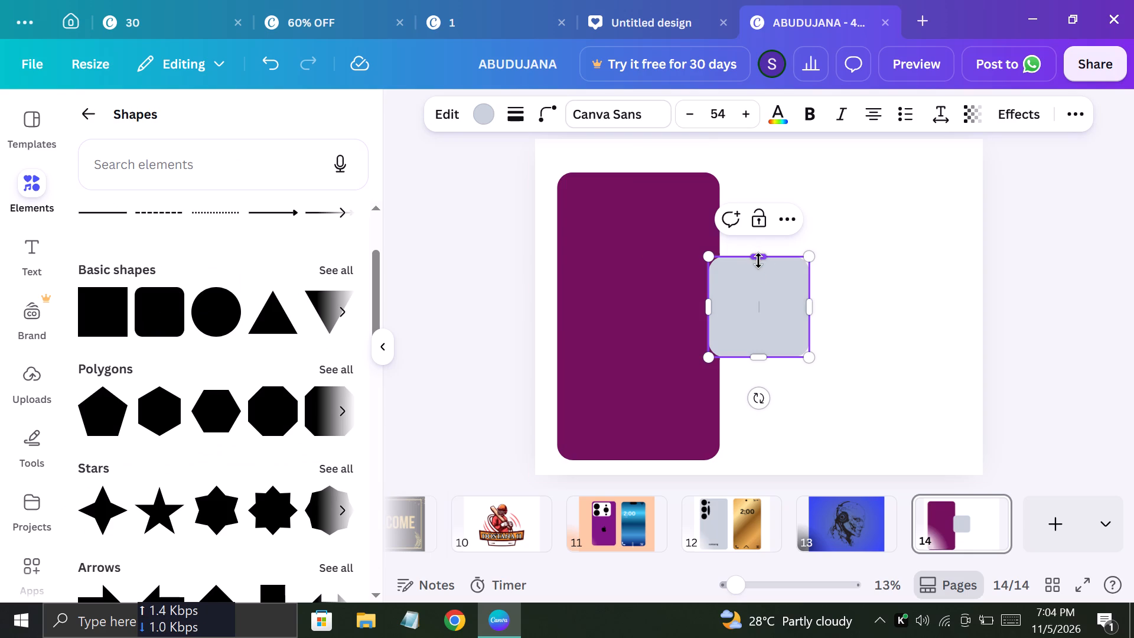
drag(758, 261, 759, 282)
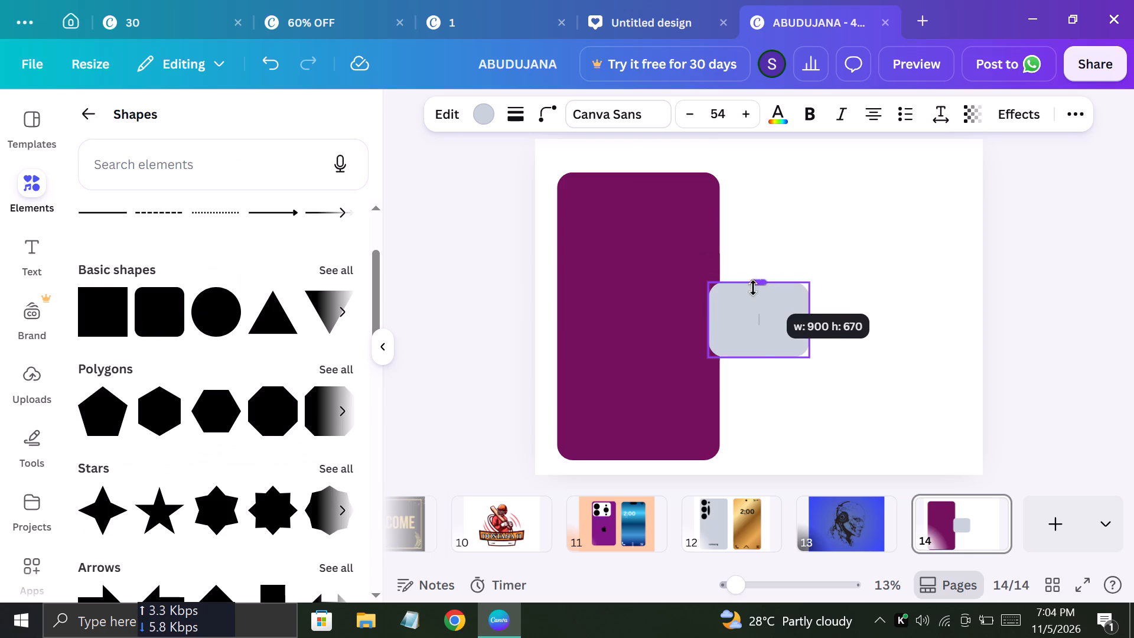
drag(707, 320, 689, 320)
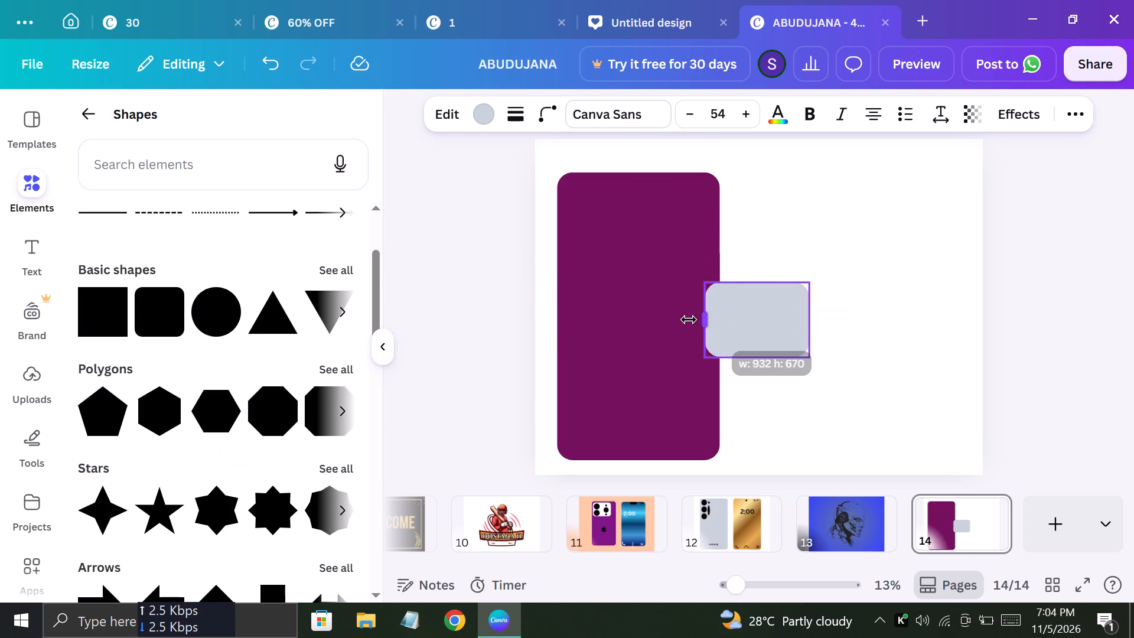
drag(689, 320, 676, 320)
Move the grey rounded rectangle inside the upper part of the tall magenta rectangle.
drag(741, 319, 710, 310)
drag(734, 313, 693, 312)
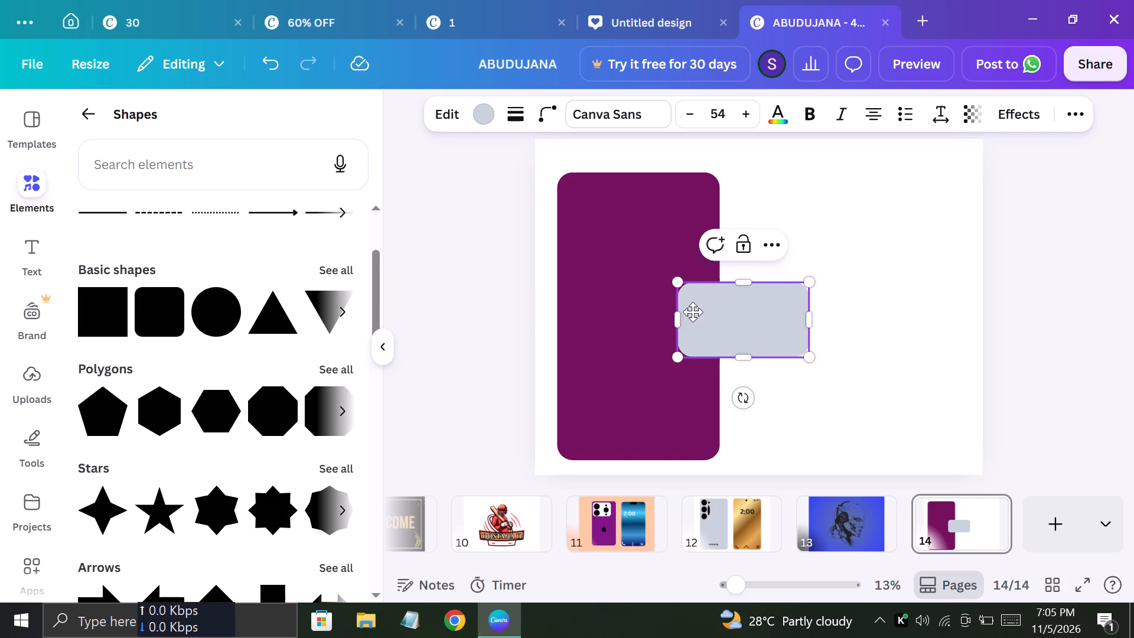
drag(693, 312, 623, 218)
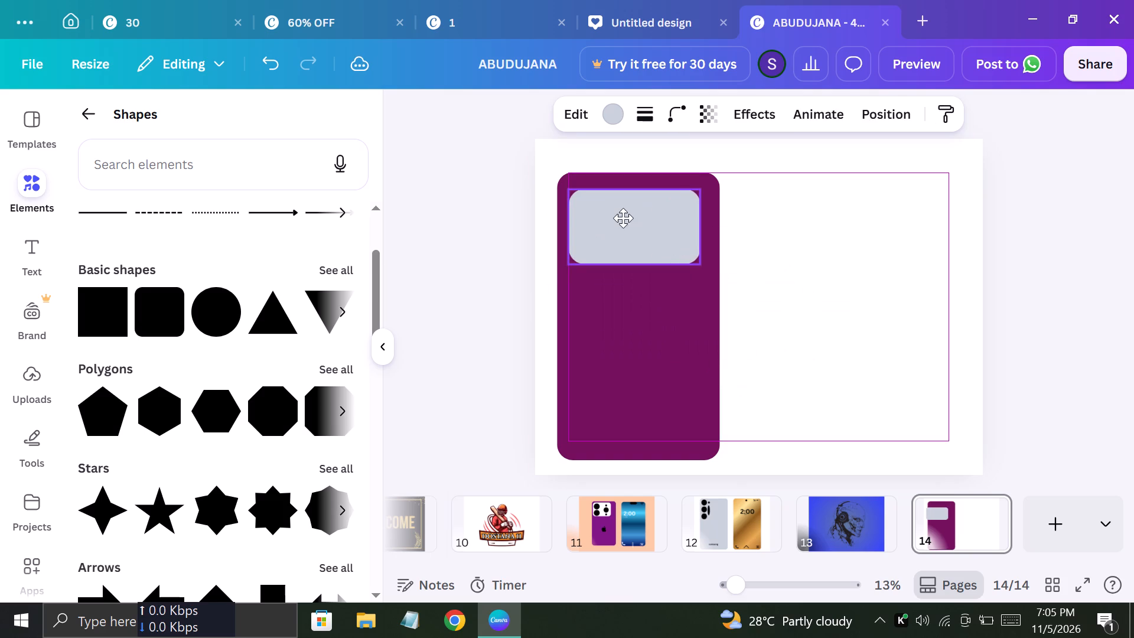
drag(623, 218, 630, 220)
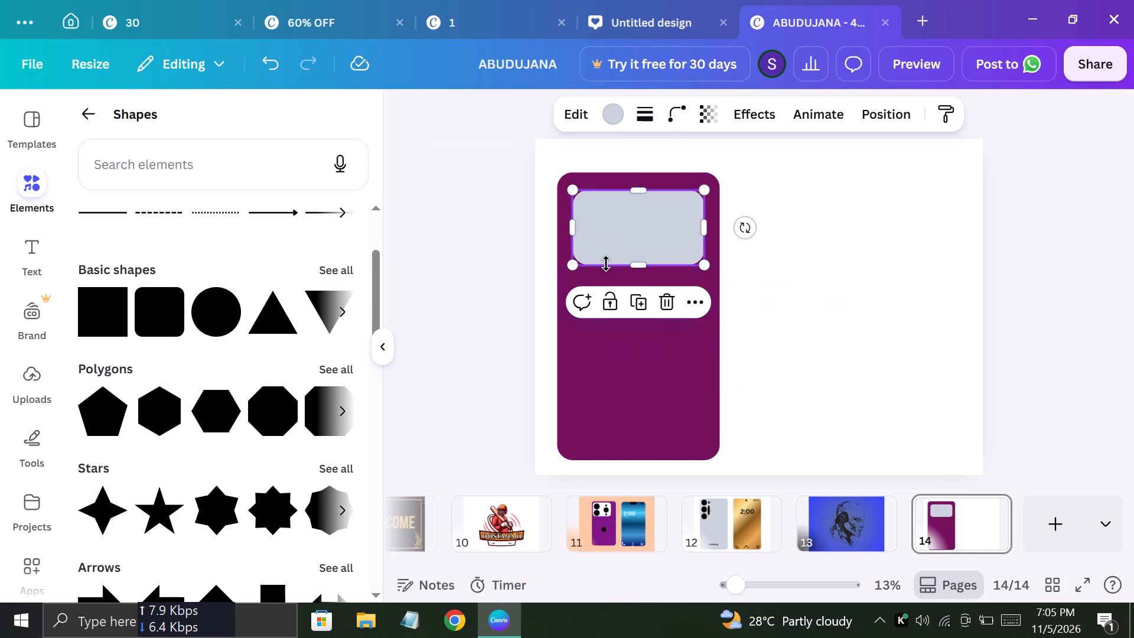
Resize the grey rounded rectangle to about 1,212 wide, with its top edge just below the magenta rectangle's top.
drag(639, 269, 634, 268)
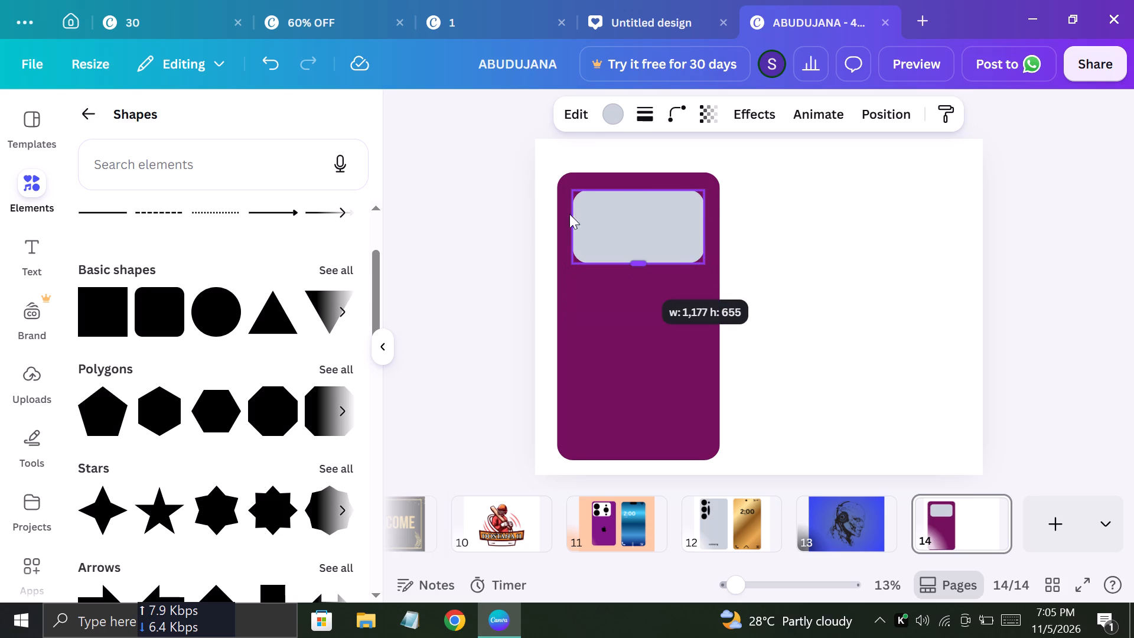
drag(569, 220, 567, 220)
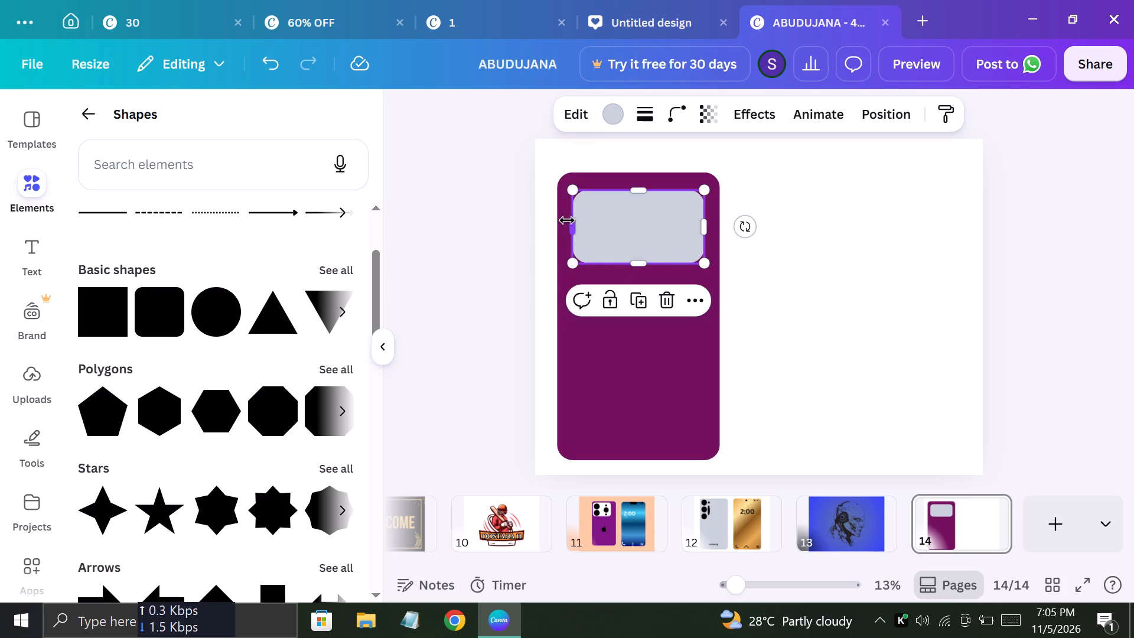
drag(567, 220, 562, 222)
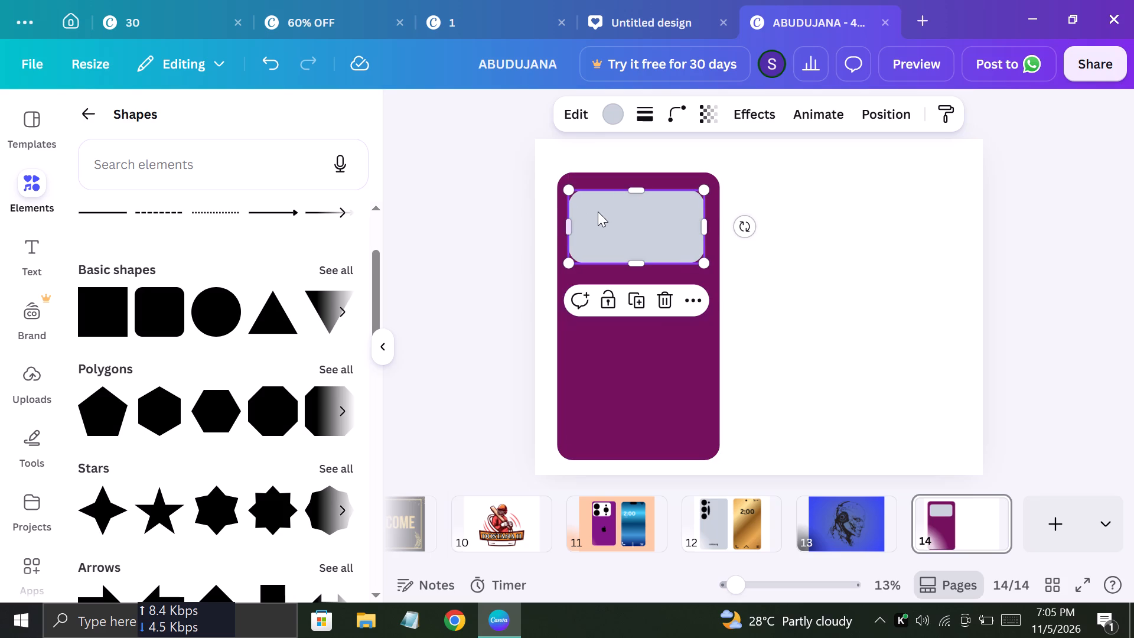
drag(639, 189, 638, 182)
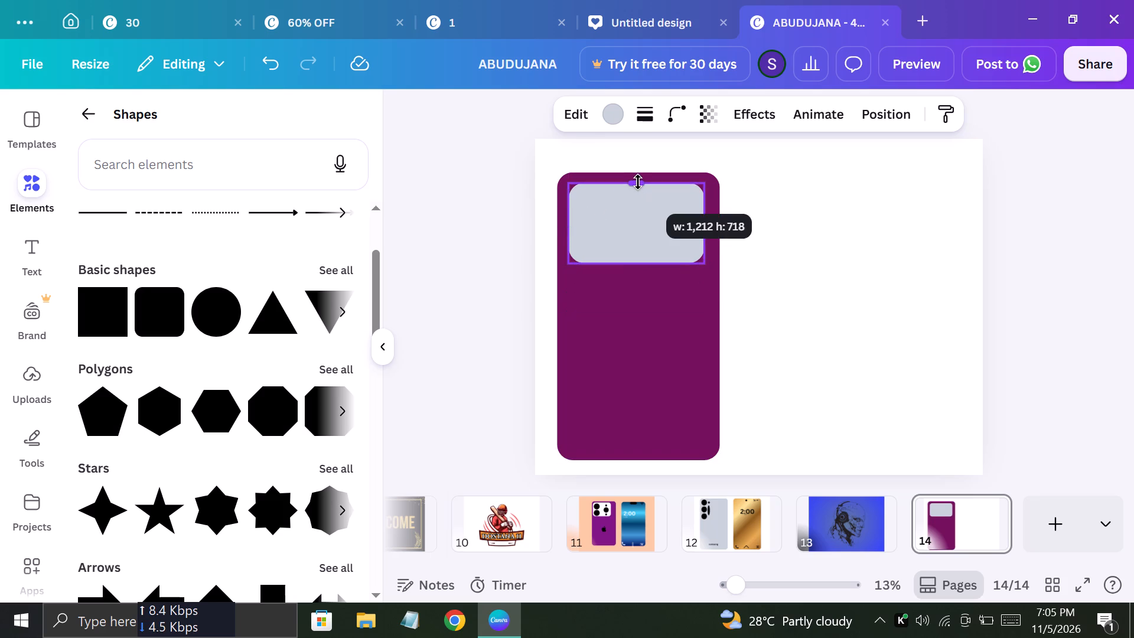
drag(638, 182, 638, 177)
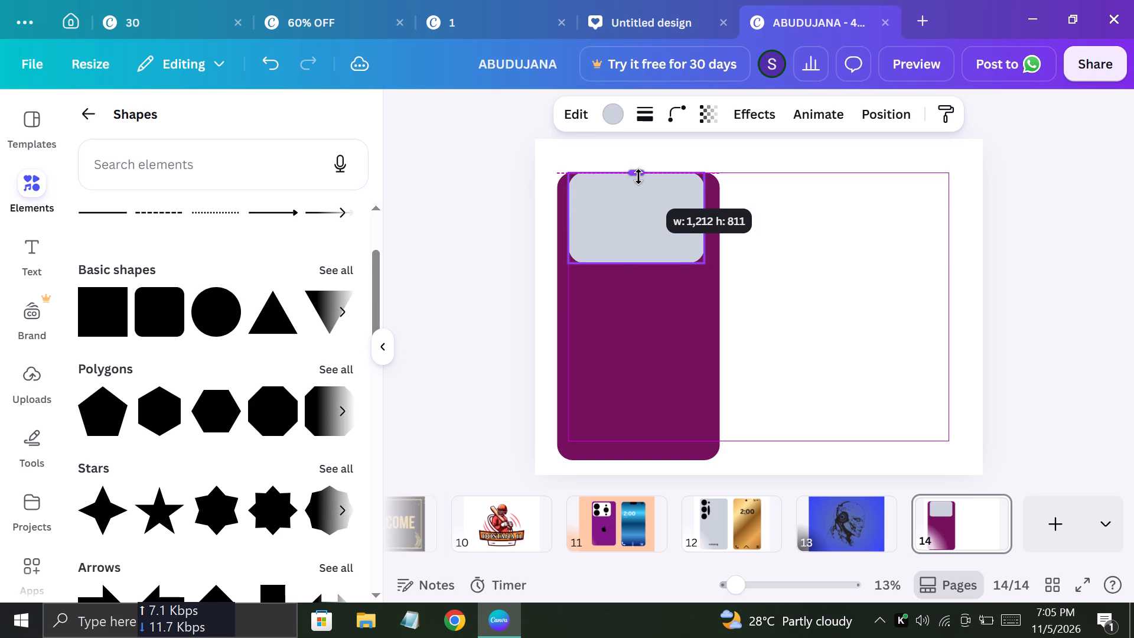
drag(638, 177, 637, 180)
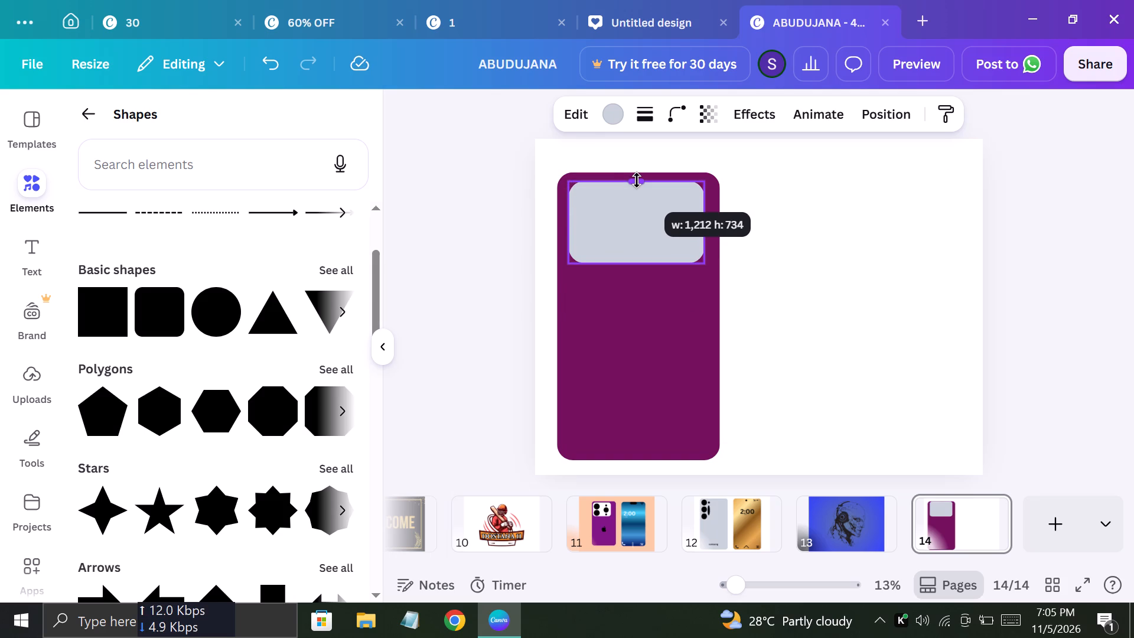
drag(637, 180, 637, 178)
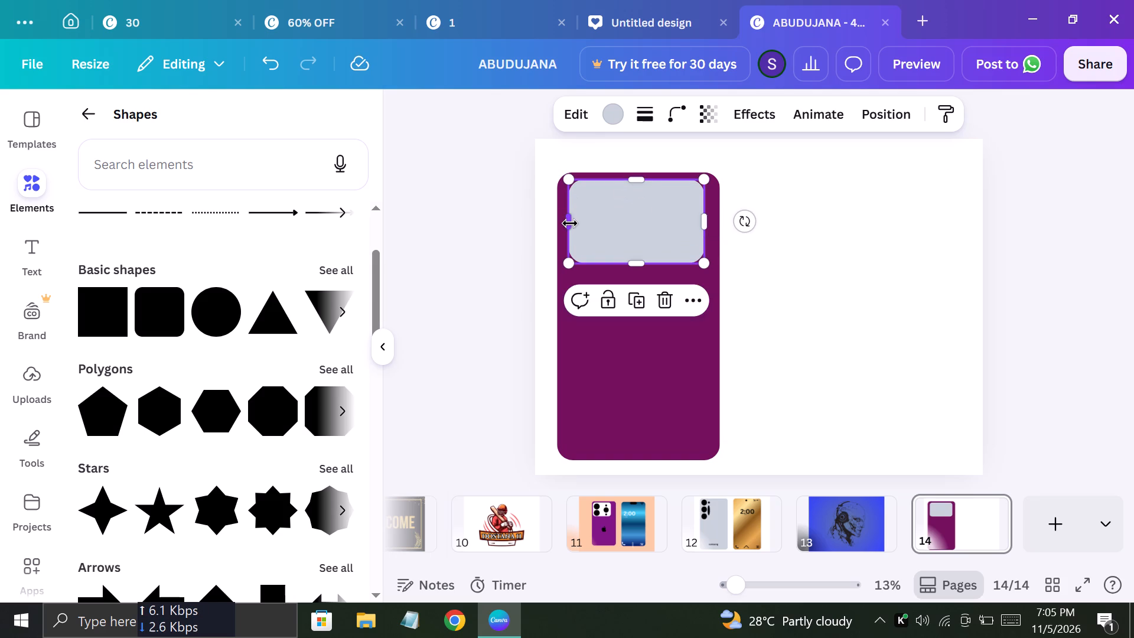
drag(570, 223, 565, 231)
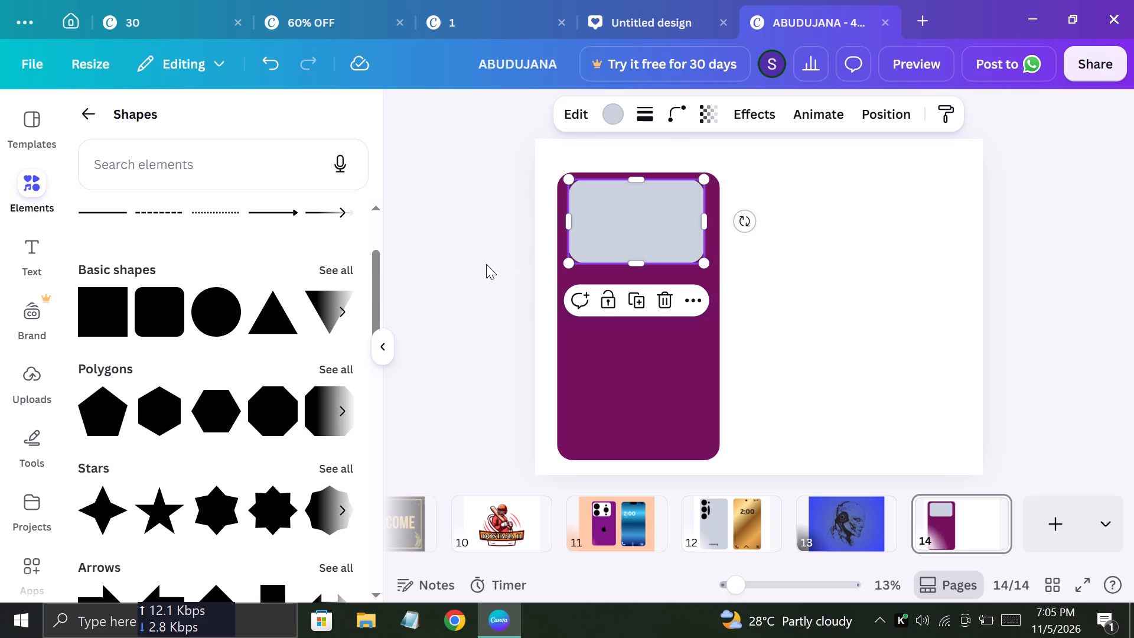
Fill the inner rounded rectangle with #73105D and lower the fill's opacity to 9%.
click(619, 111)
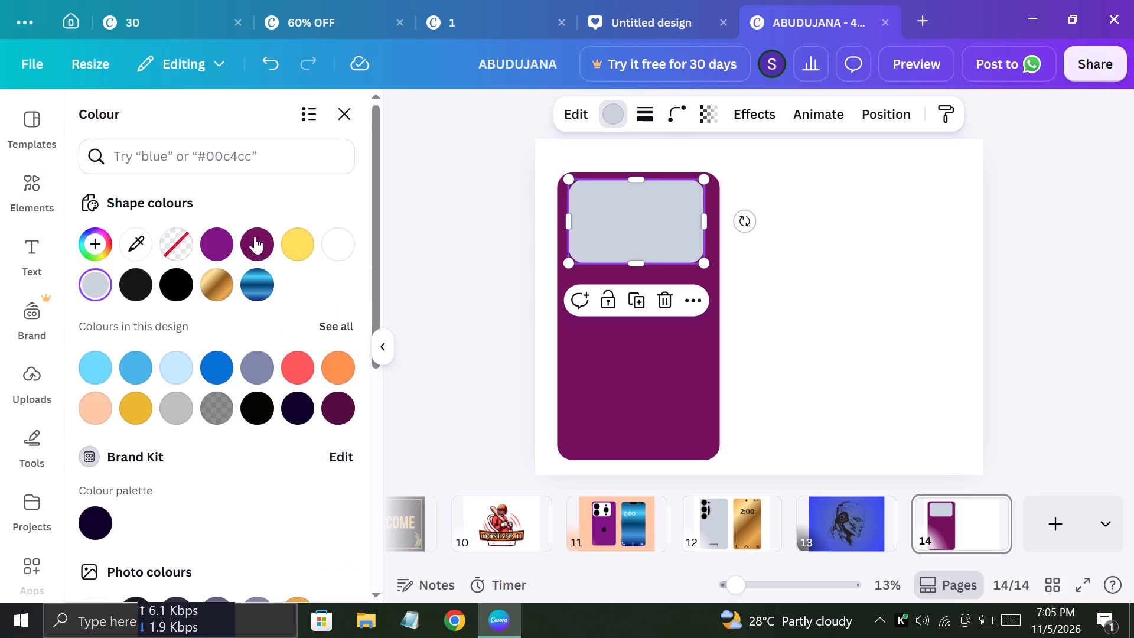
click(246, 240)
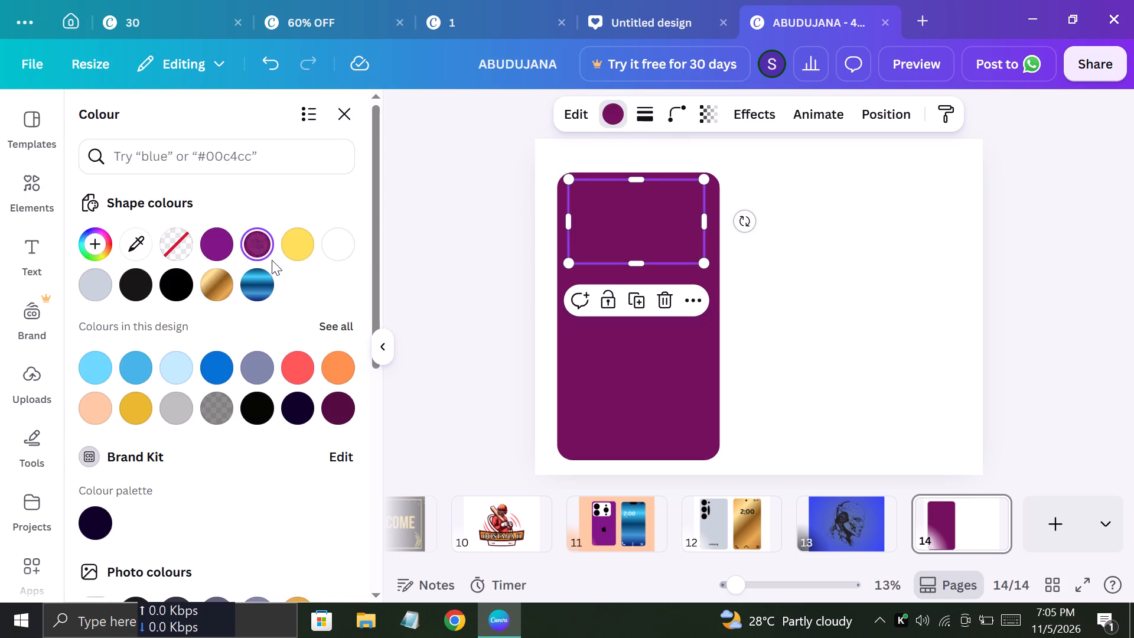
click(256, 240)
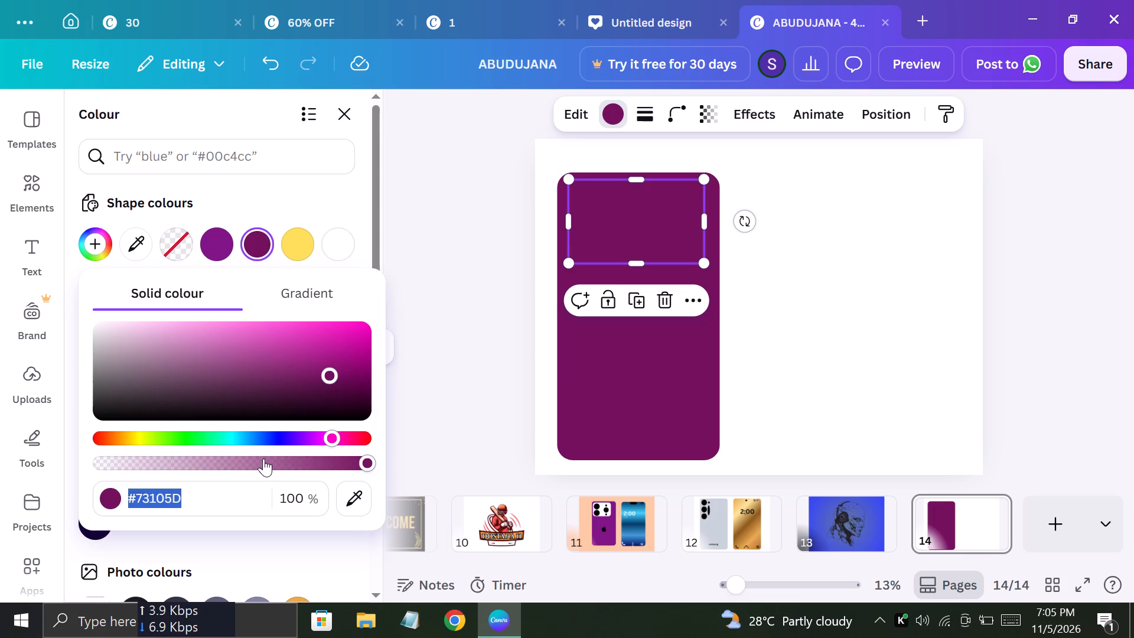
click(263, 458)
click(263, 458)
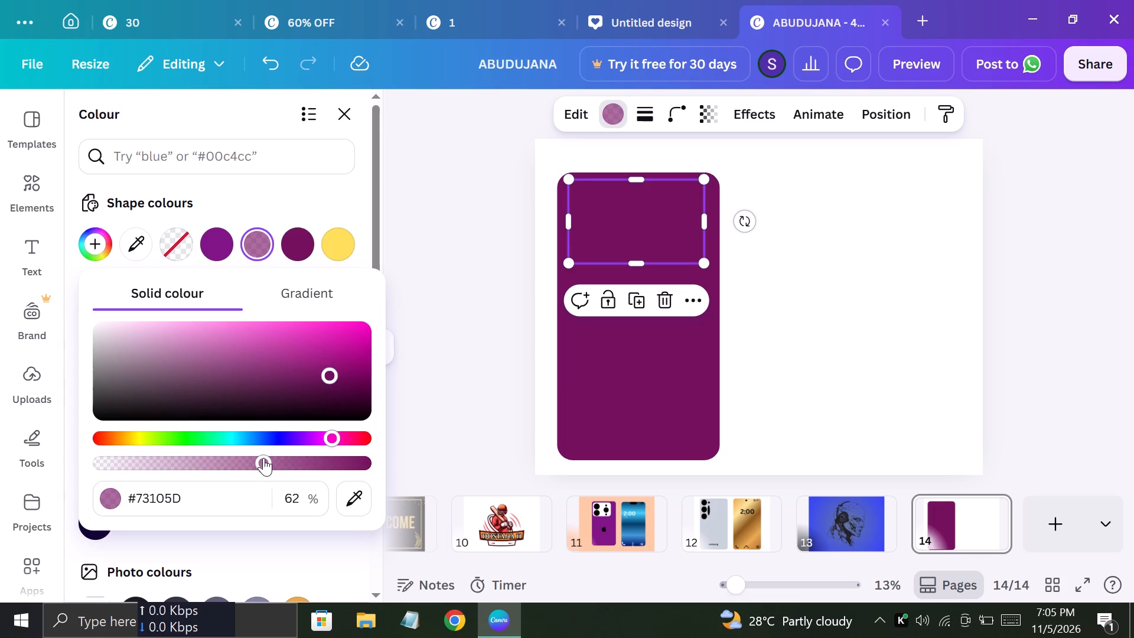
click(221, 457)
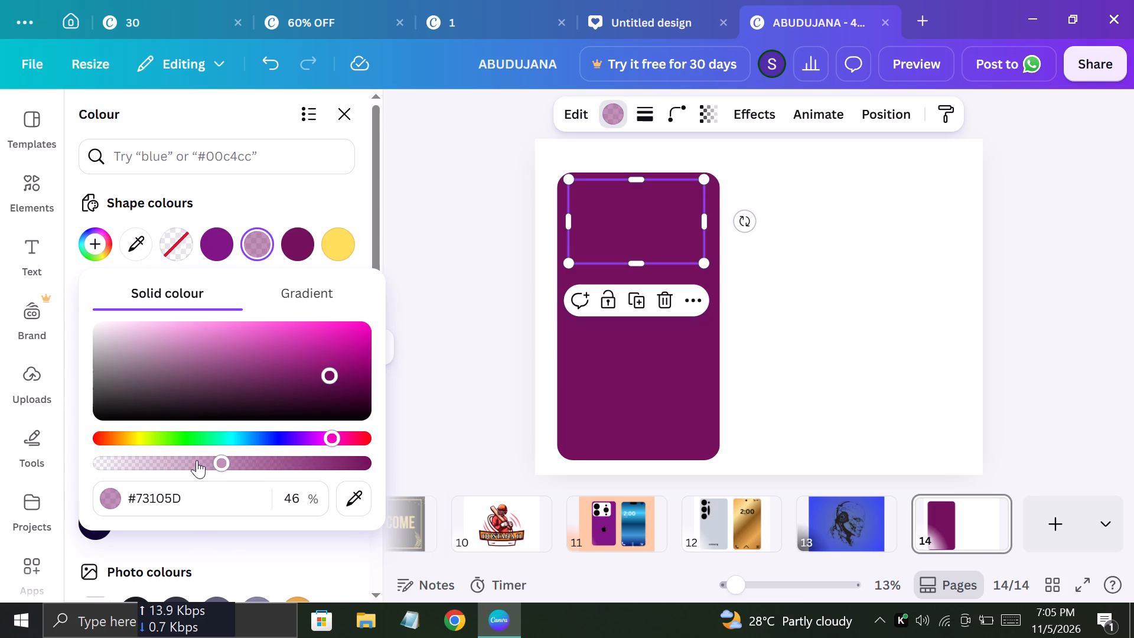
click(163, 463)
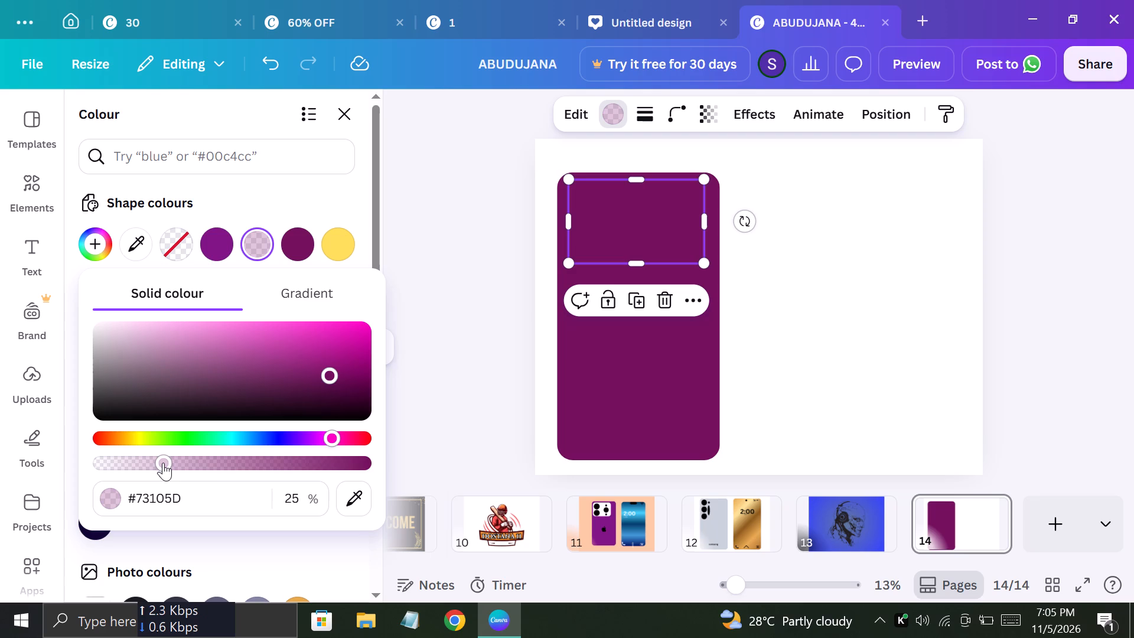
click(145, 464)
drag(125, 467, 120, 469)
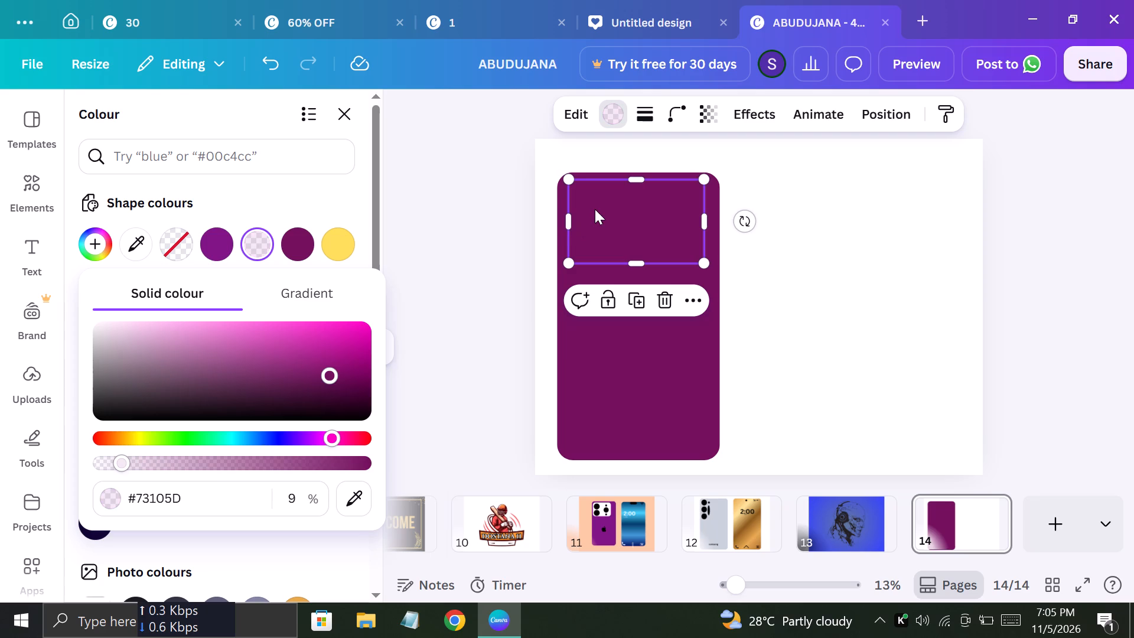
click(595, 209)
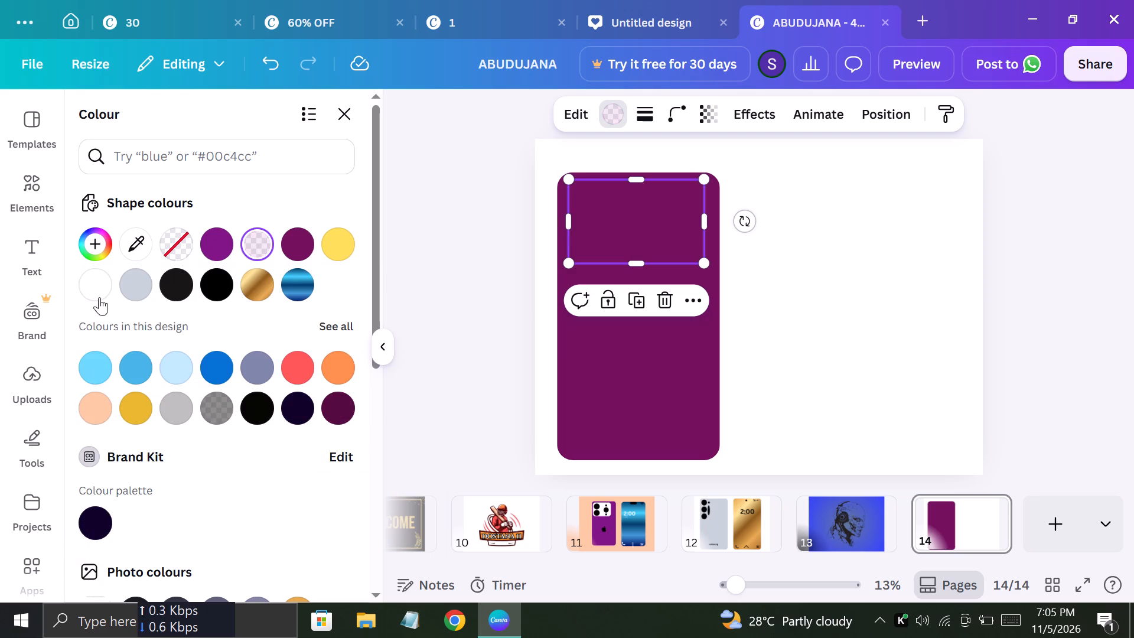
Try white and progressively lighter pink fills on the inner rounded rectangle, settling on the palest default pink.
click(87, 285)
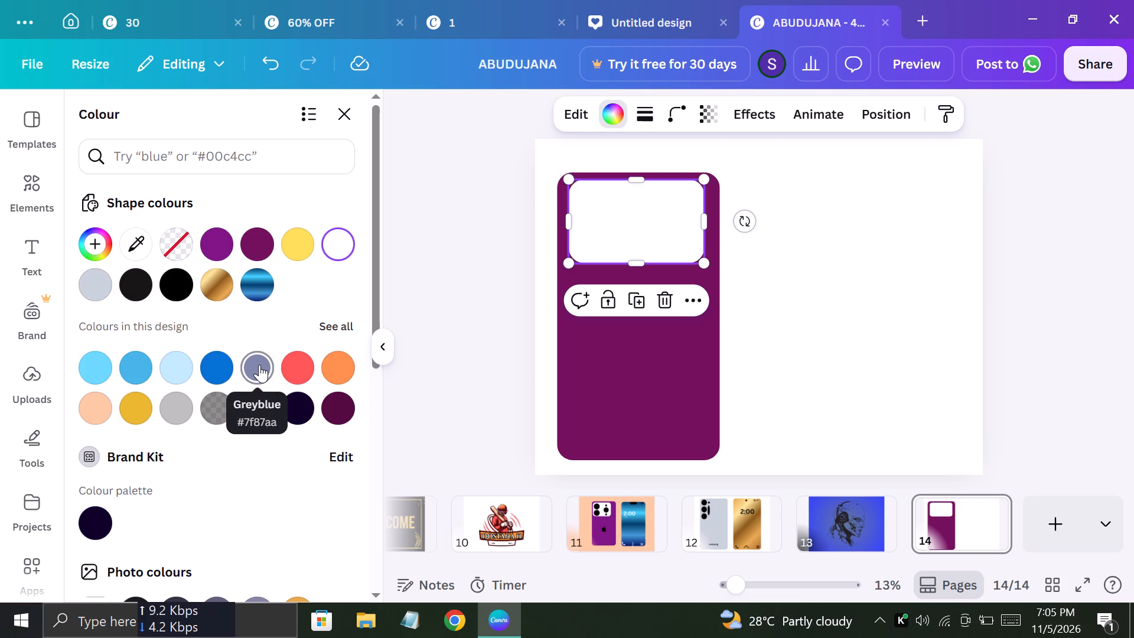
scroll(259, 364, down, 3)
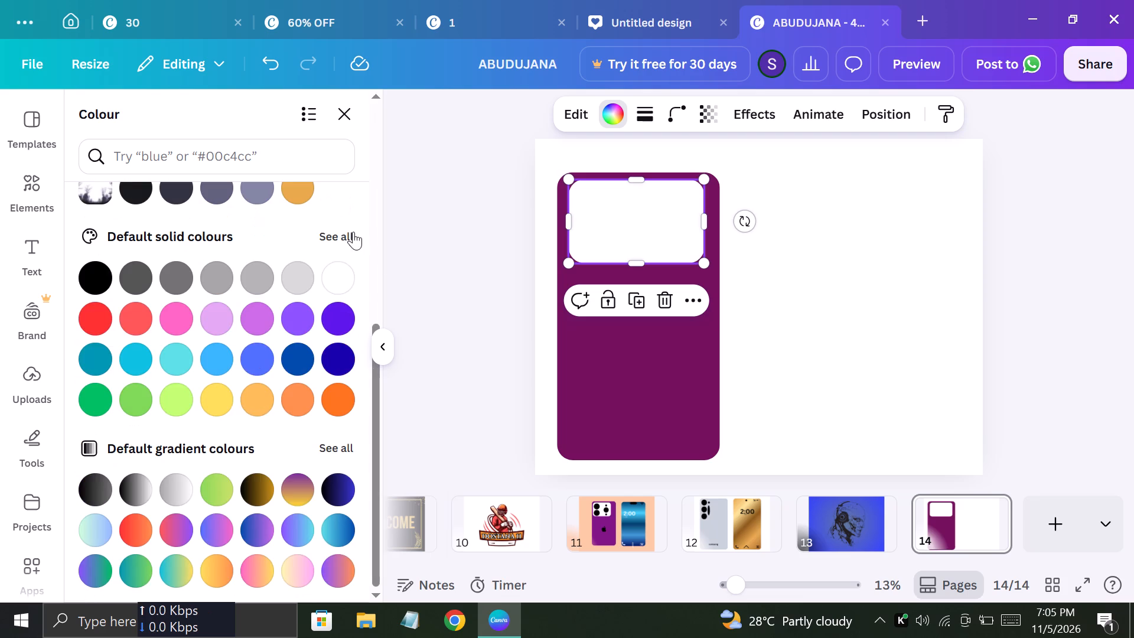
click(344, 232)
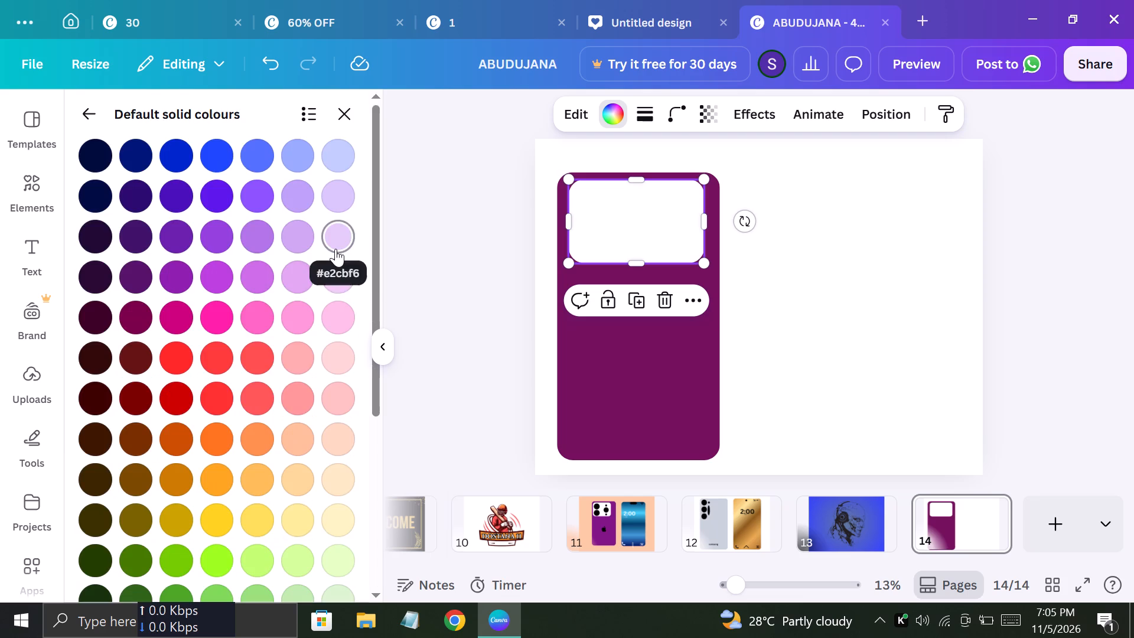
click(172, 319)
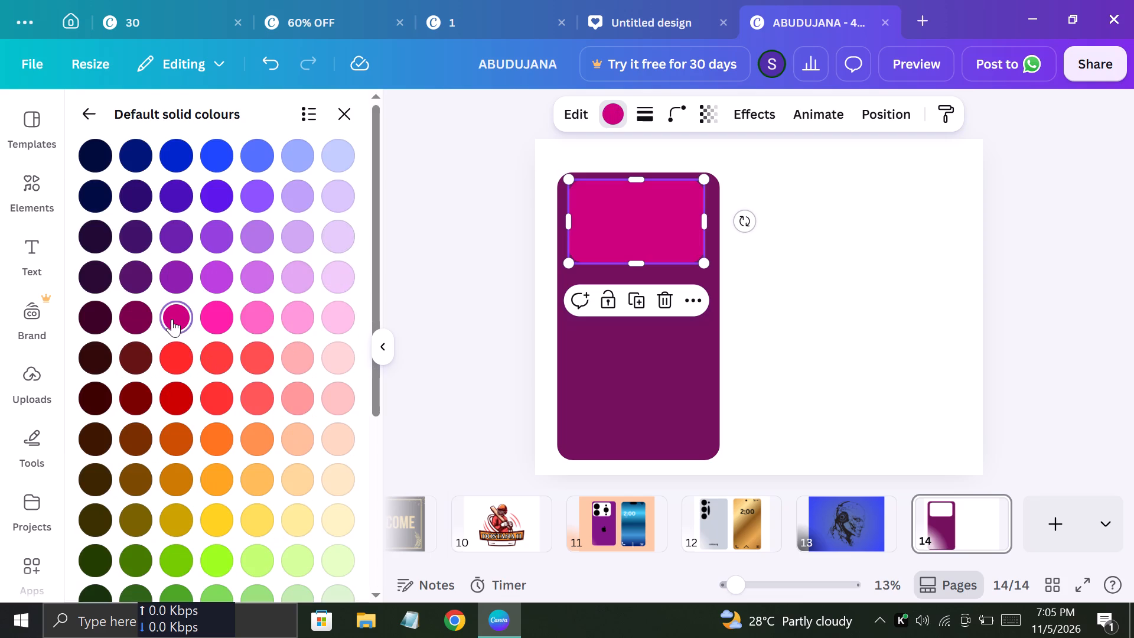
click(220, 325)
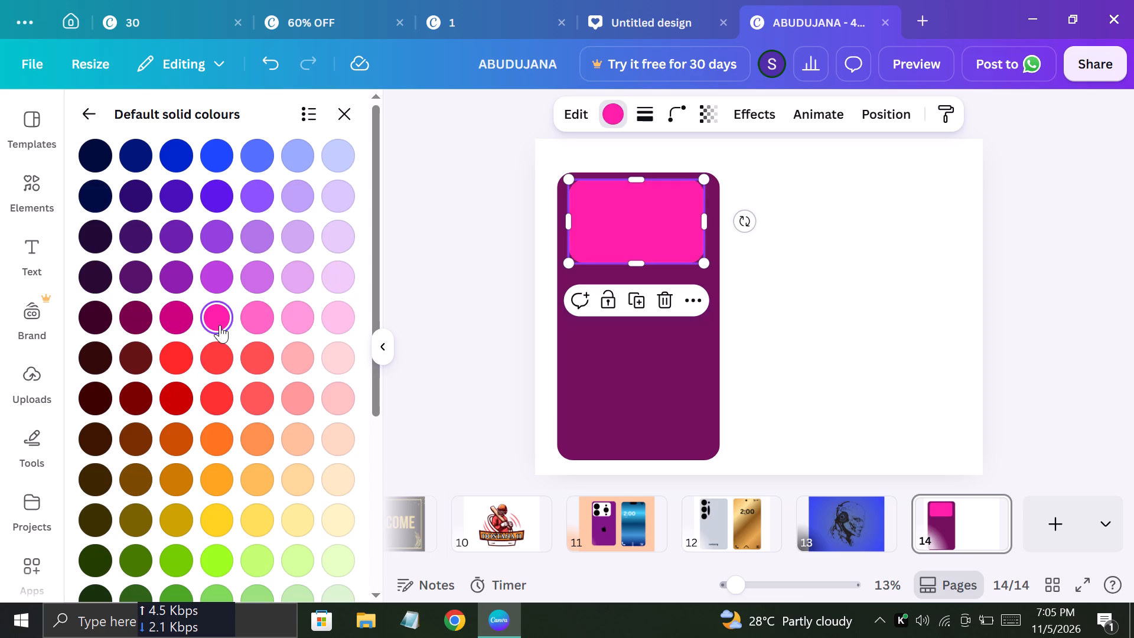
click(260, 320)
click(288, 320)
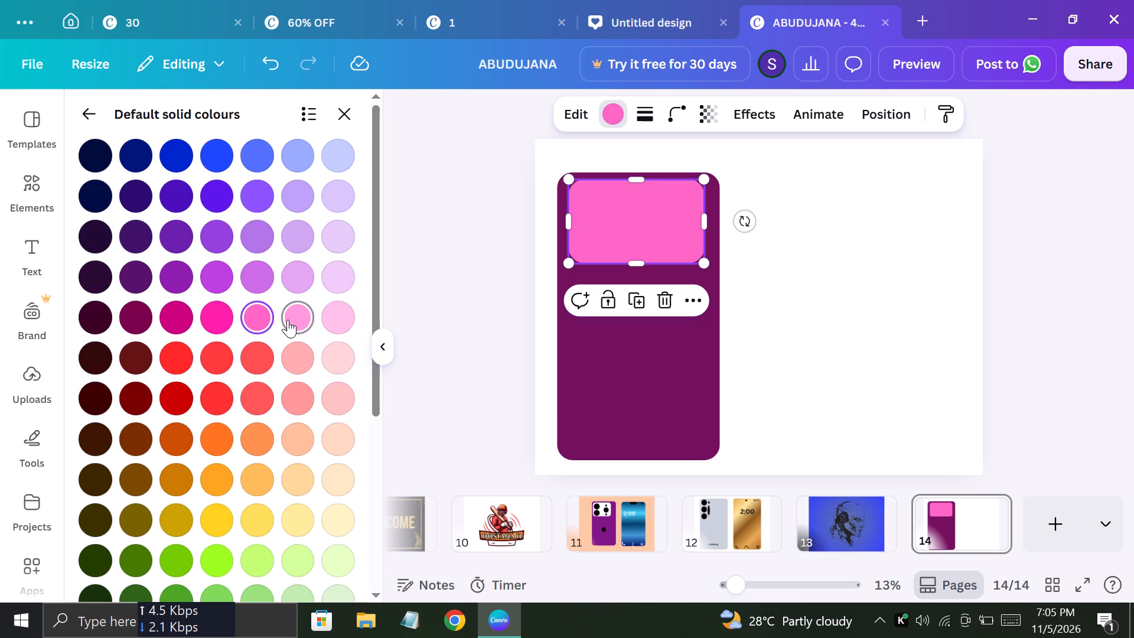
click(331, 321)
scroll(331, 321, up, 6)
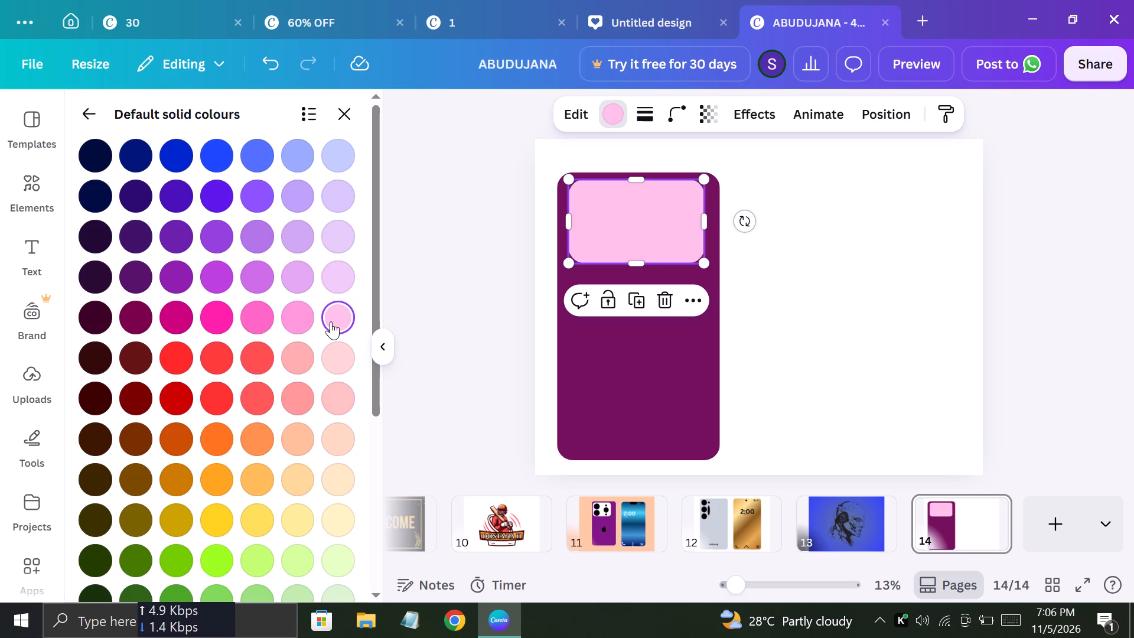
scroll(331, 321, up, 20)
scroll(331, 321, up, 12)
Fill the inner rounded rectangle with white from the colours already used for shapes.
click(90, 109)
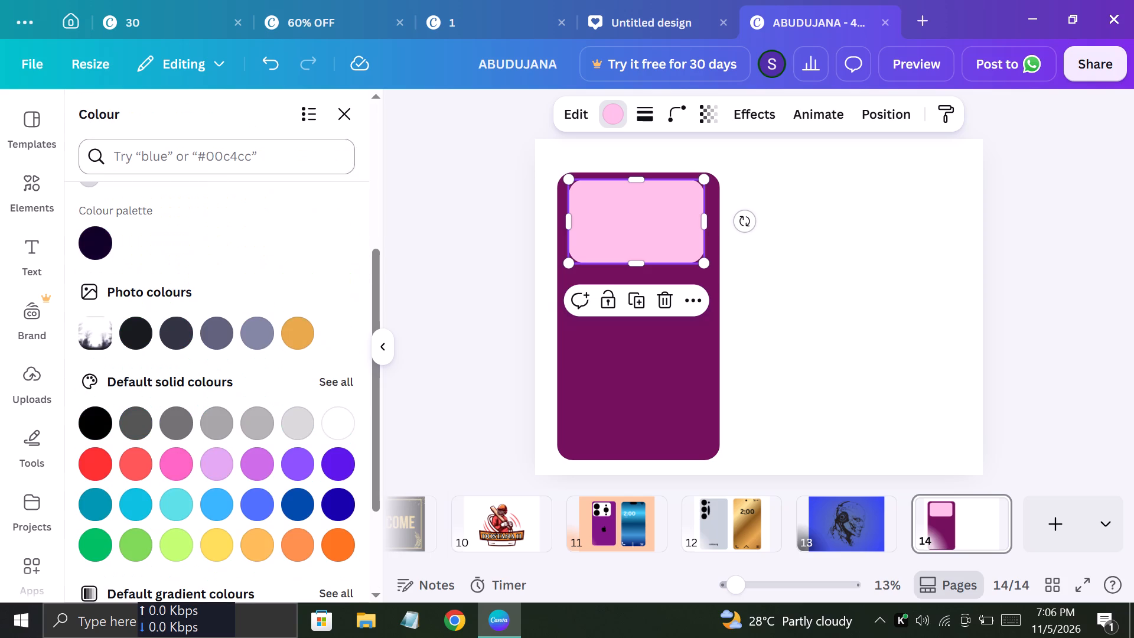
scroll(211, 291, up, 7)
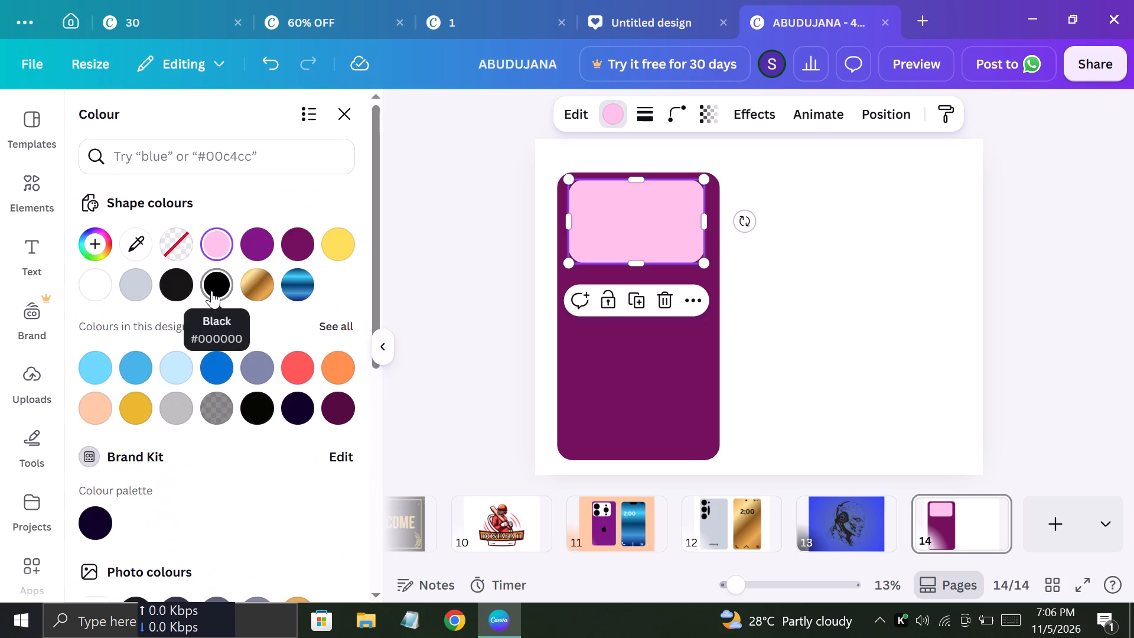
scroll(211, 291, up, 1)
click(89, 287)
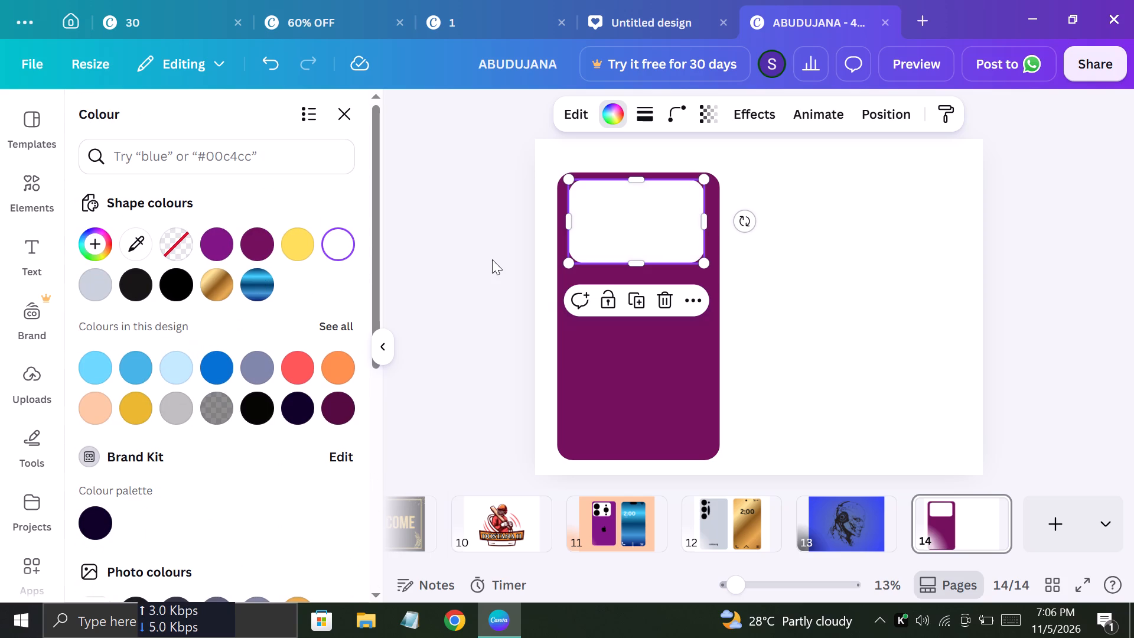
click(452, 258)
click(452, 258)
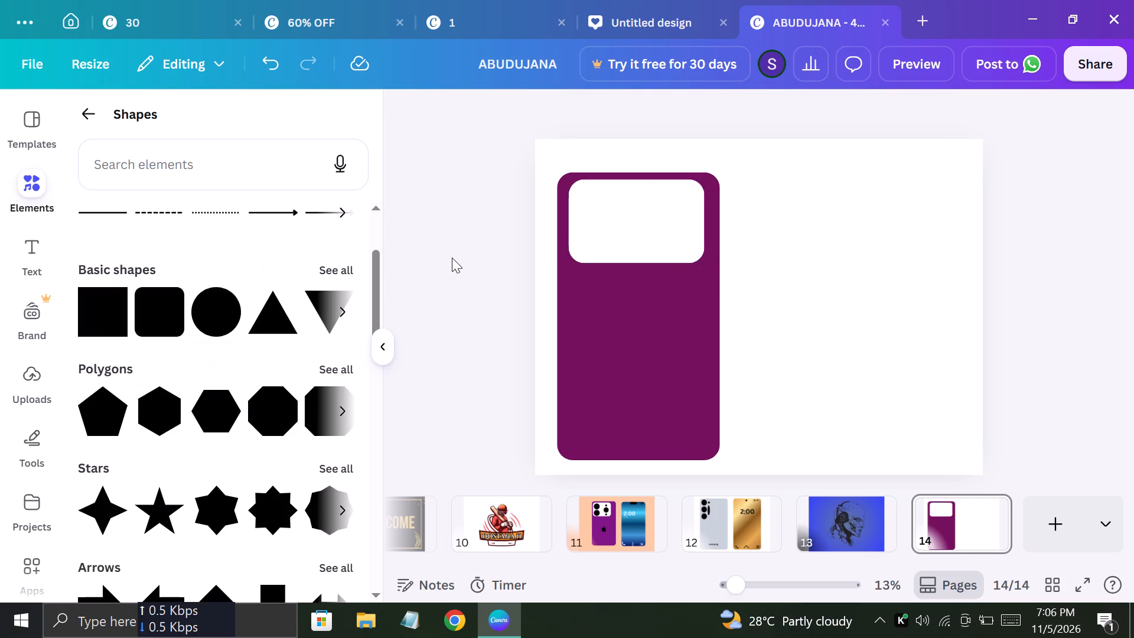
Reshape the white panel into a narrow vertical camera strip about 971 high in the magenta rectangle's upper-left part.
click(655, 246)
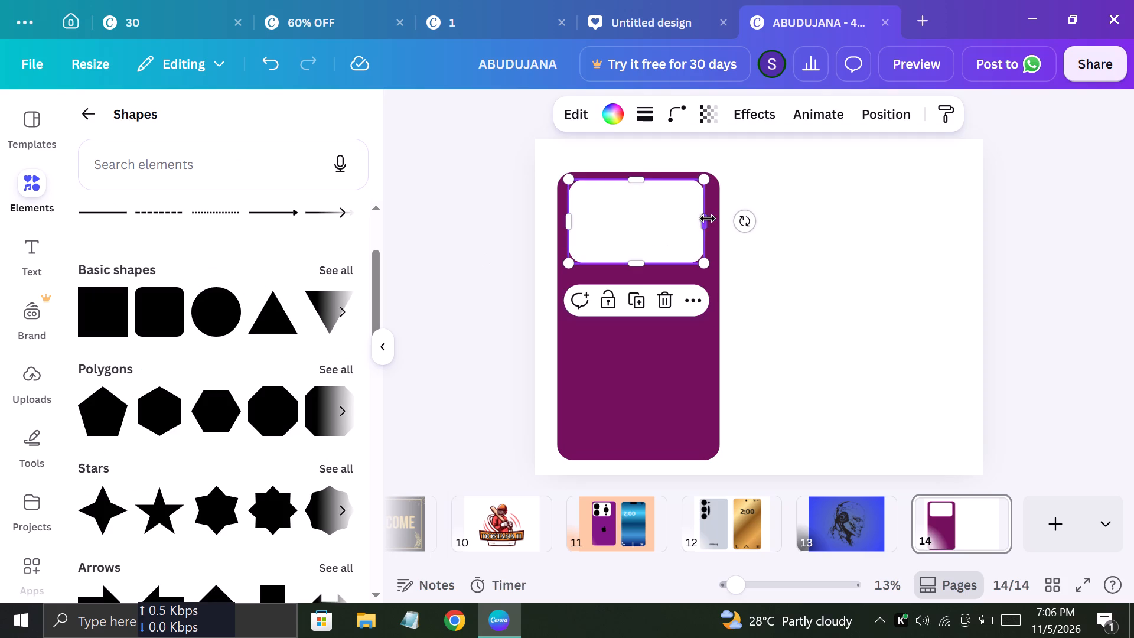
drag(708, 219, 620, 224)
drag(588, 259, 591, 284)
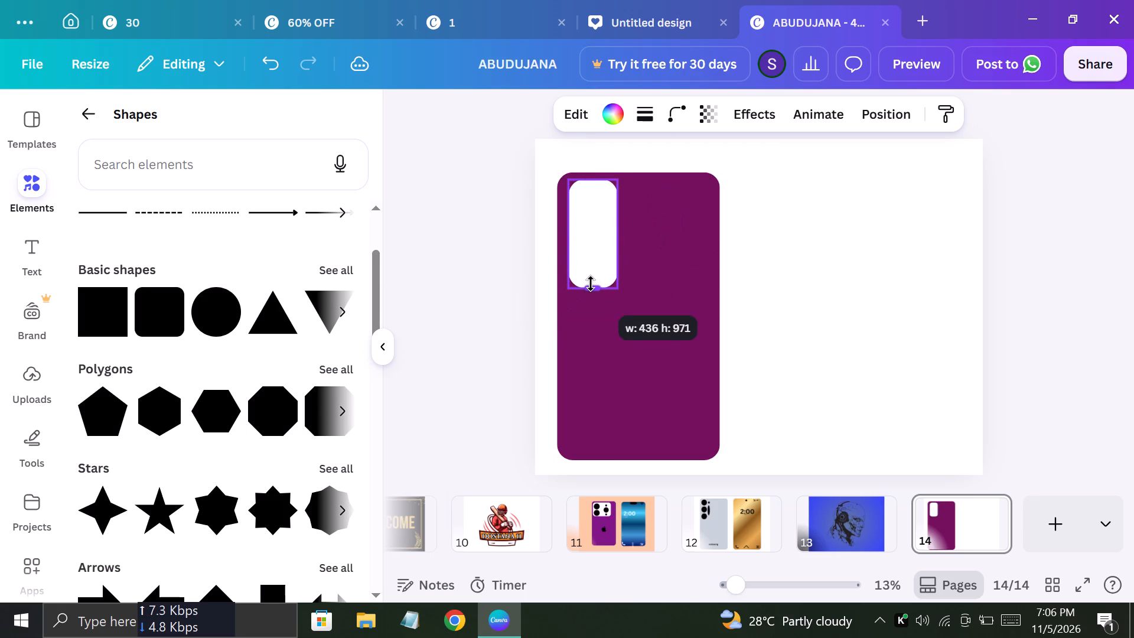
click(898, 193)
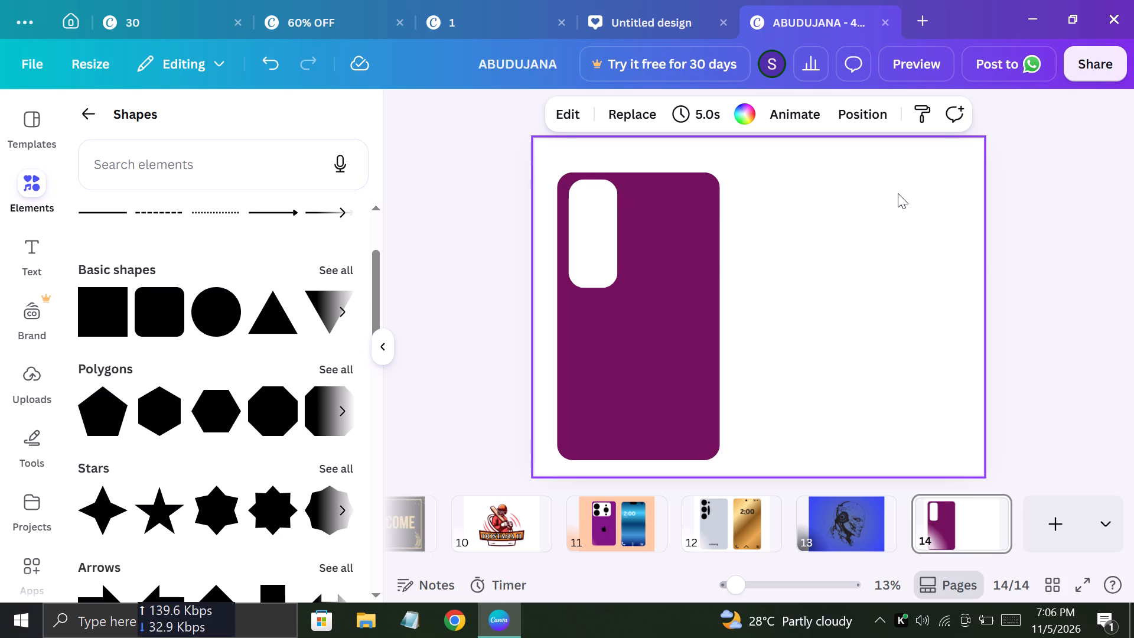
click(584, 223)
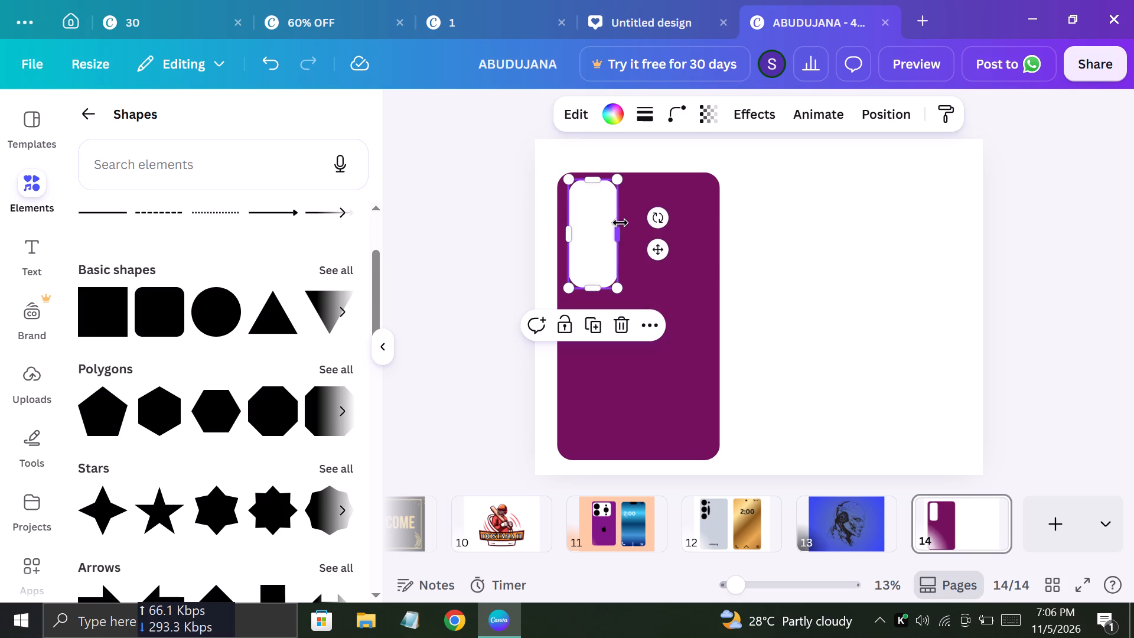
drag(619, 232, 625, 235)
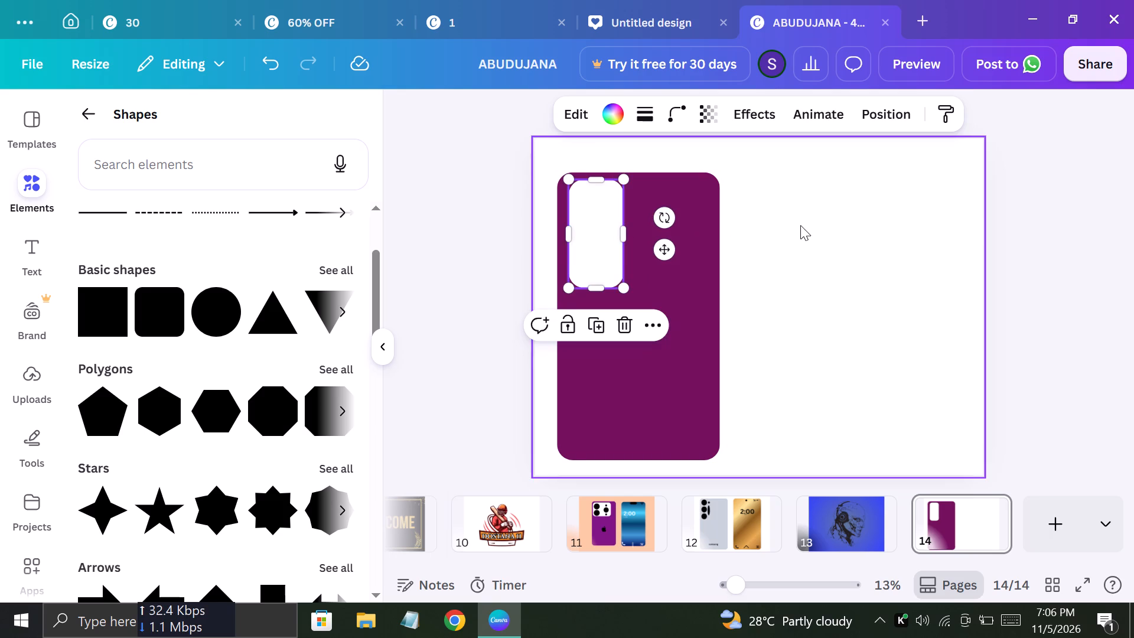
click(800, 225)
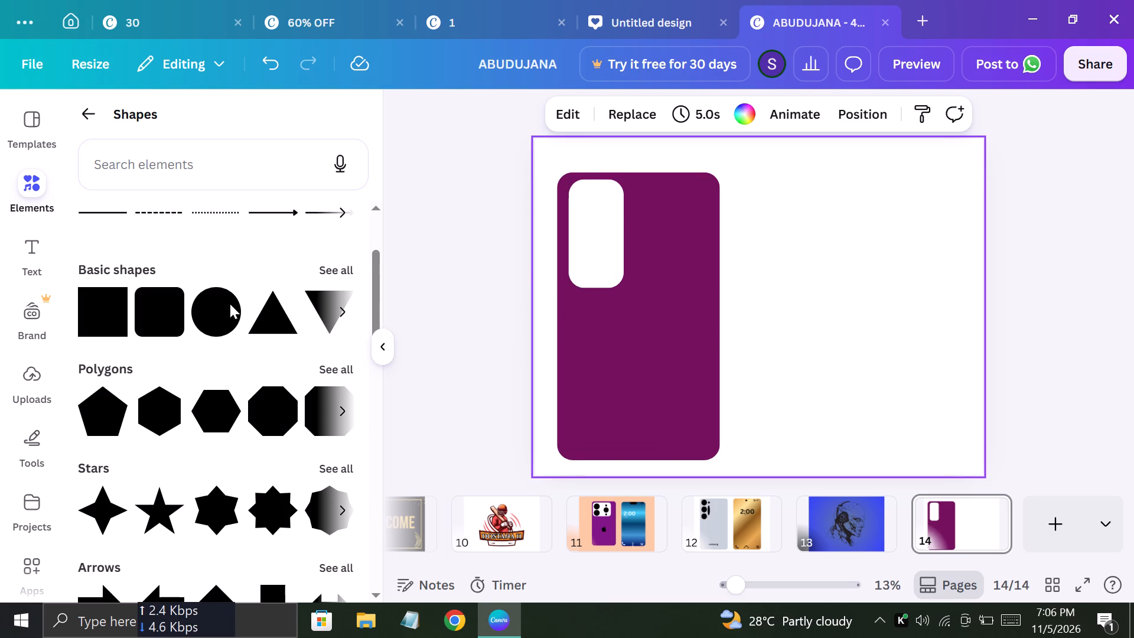
Add a circle beside the magenta rectangle and shrink it proportionally until it is narrower than the white panel.
click(211, 309)
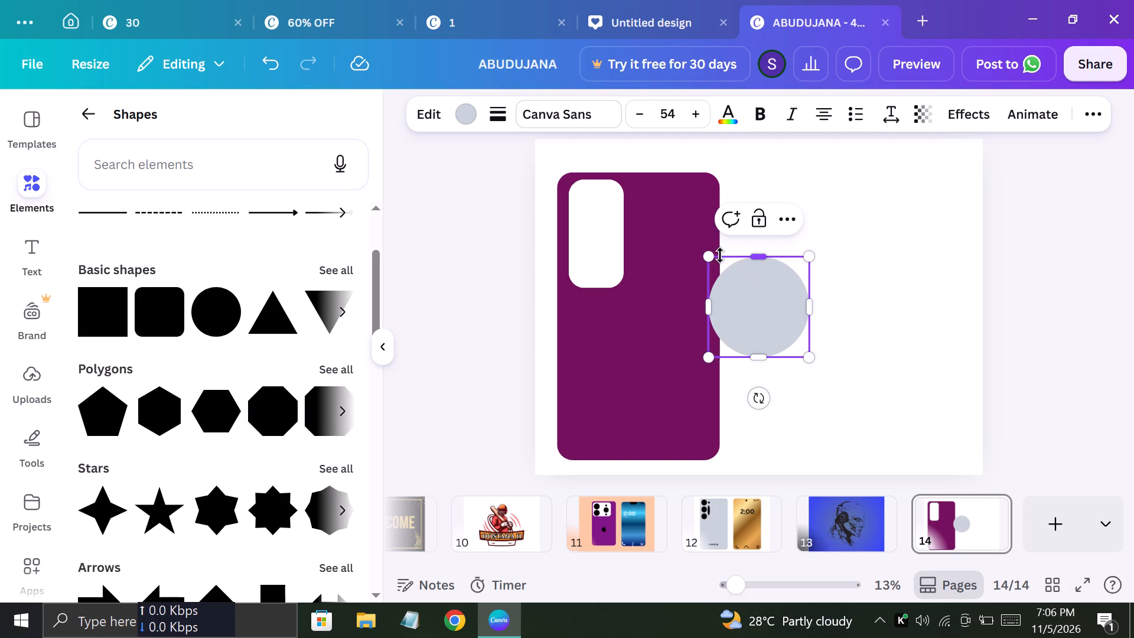
drag(707, 255, 732, 265)
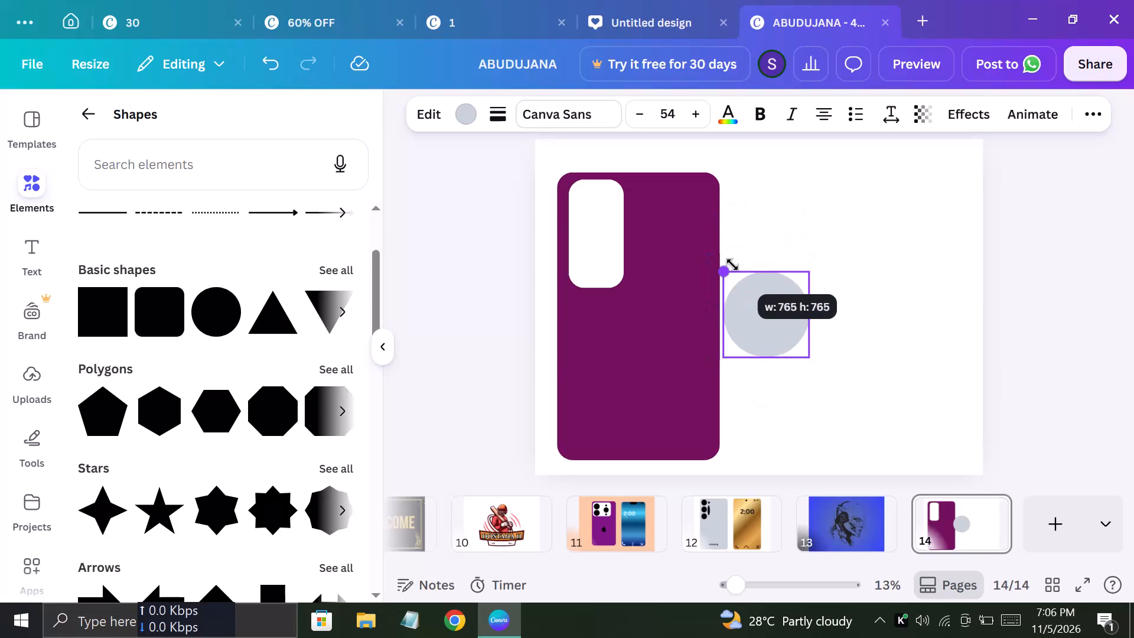
drag(732, 265, 758, 292)
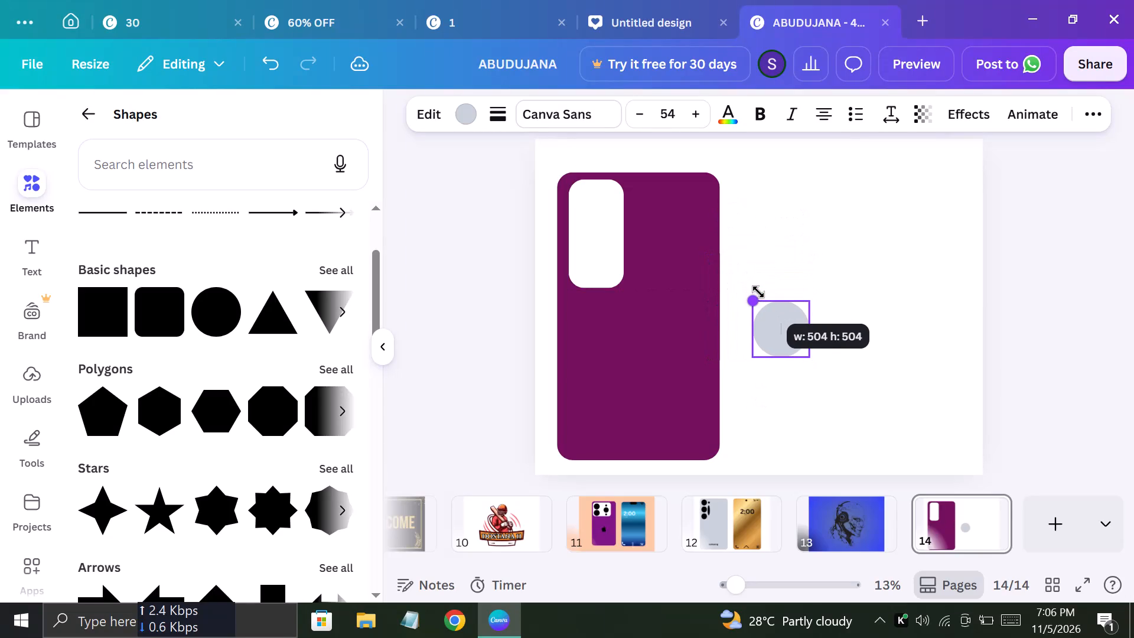
drag(758, 292, 774, 297)
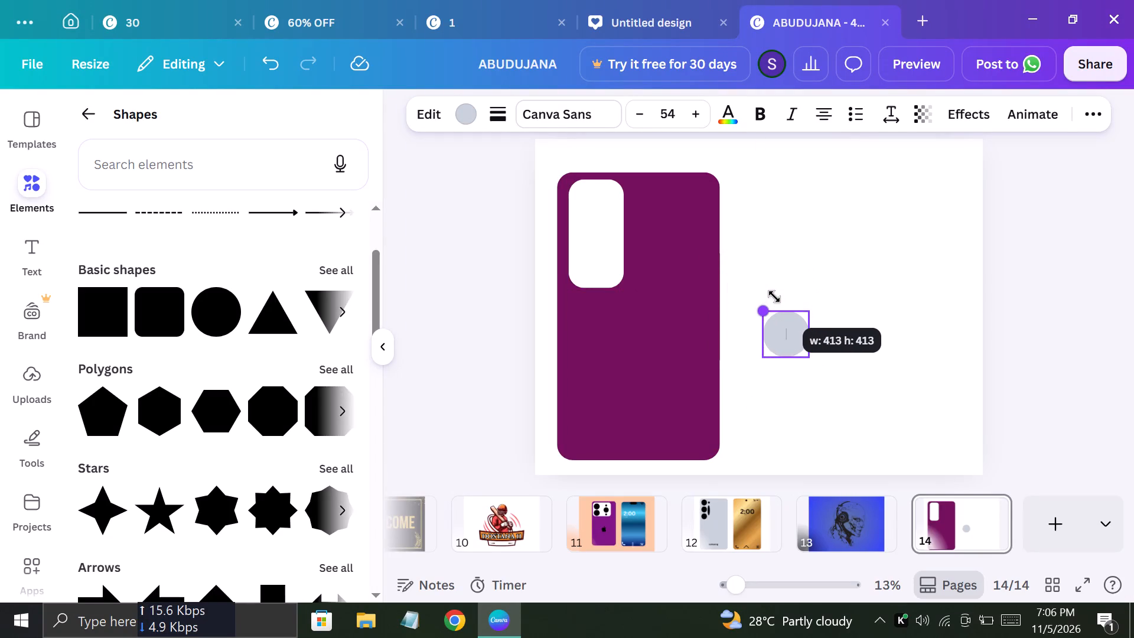
drag(774, 297, 783, 317)
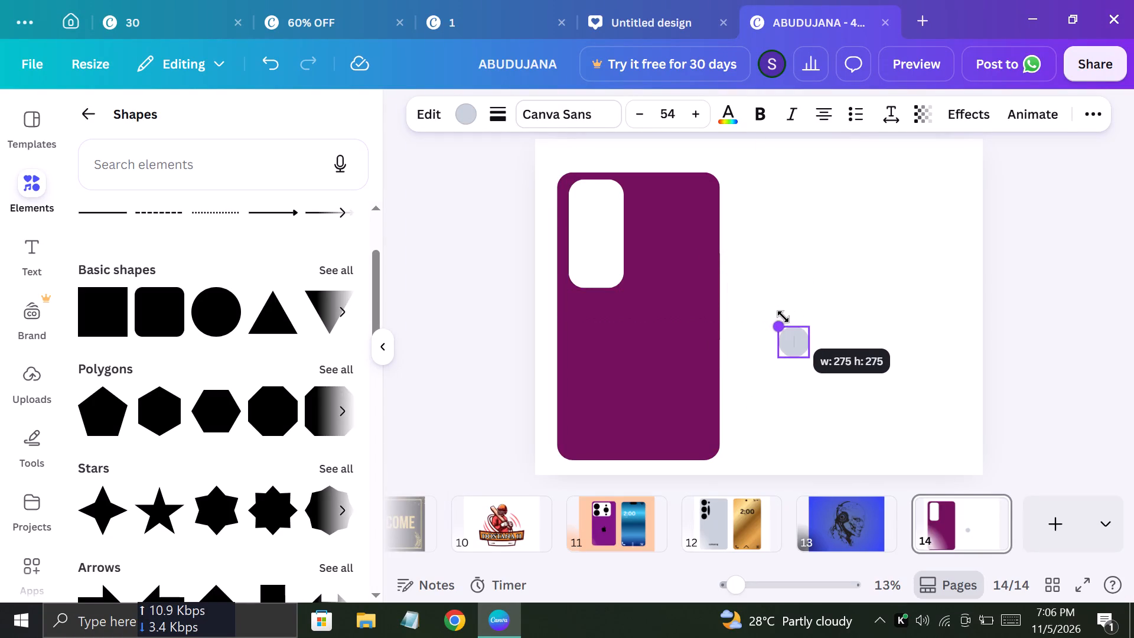
drag(783, 317, 780, 313)
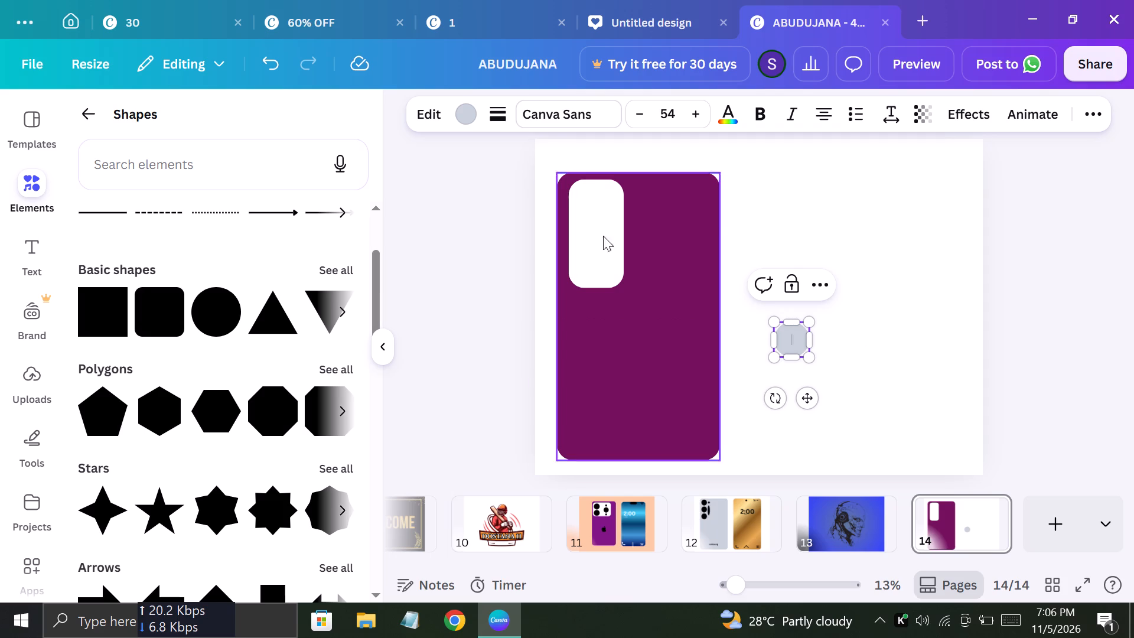
Fill the small circle with black #000000 and place it horizontally centred near the top of the white panel.
click(471, 115)
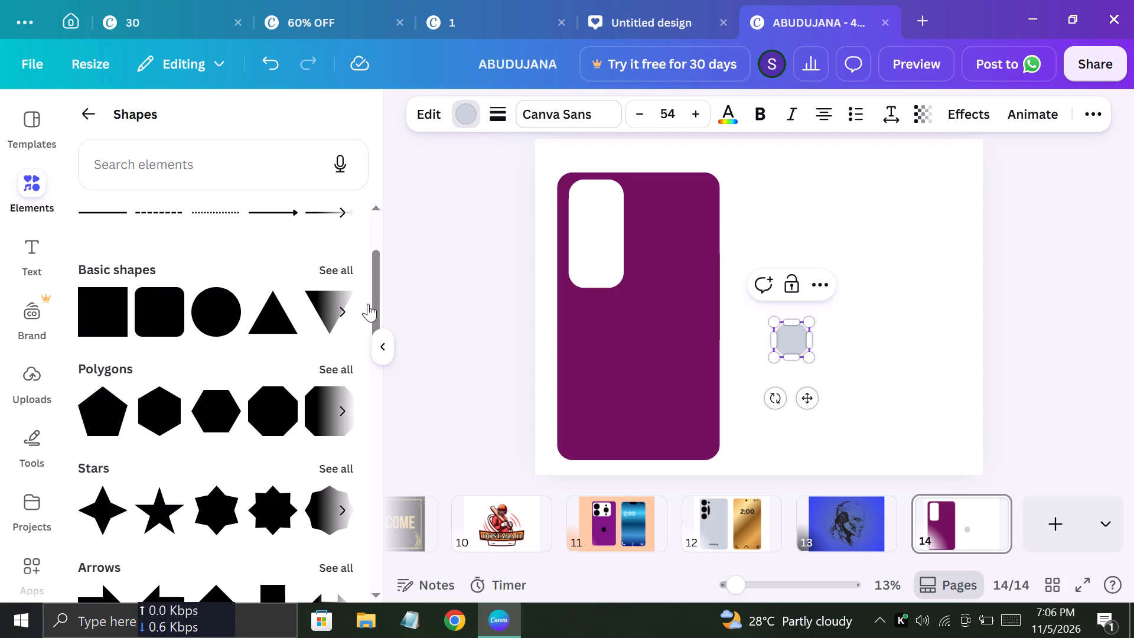
click(177, 294)
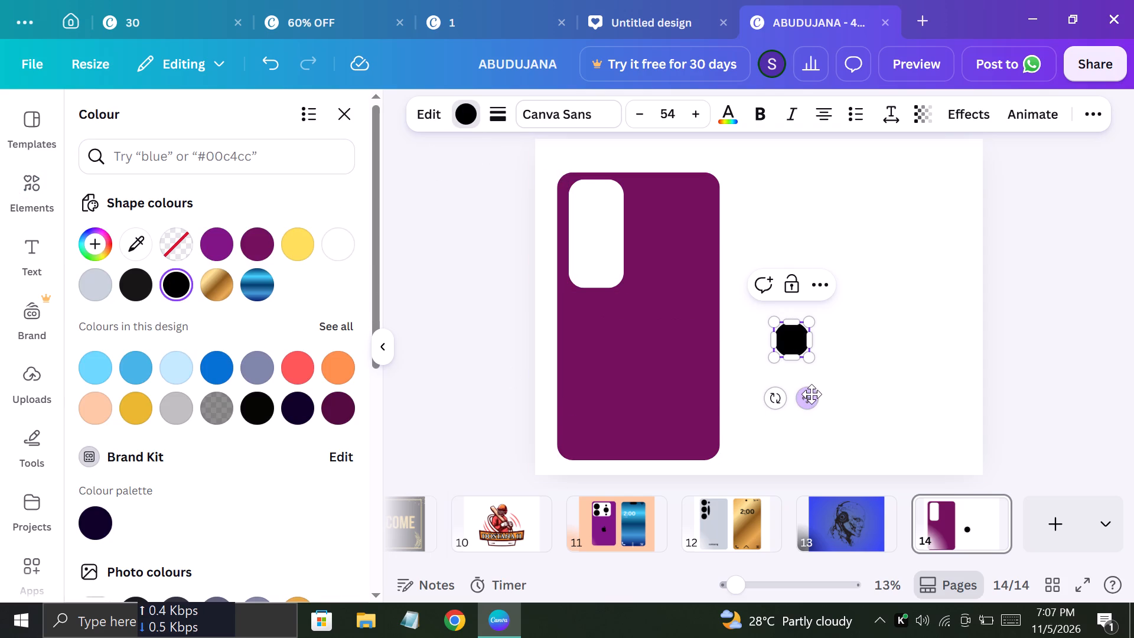
drag(812, 394, 615, 291)
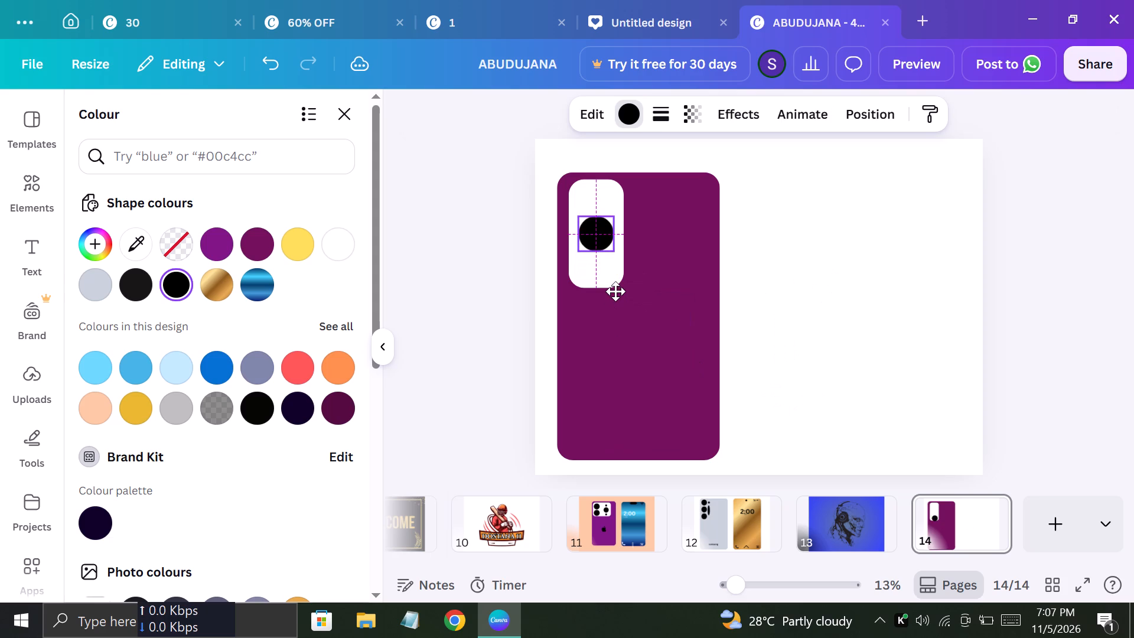
drag(615, 291, 613, 258)
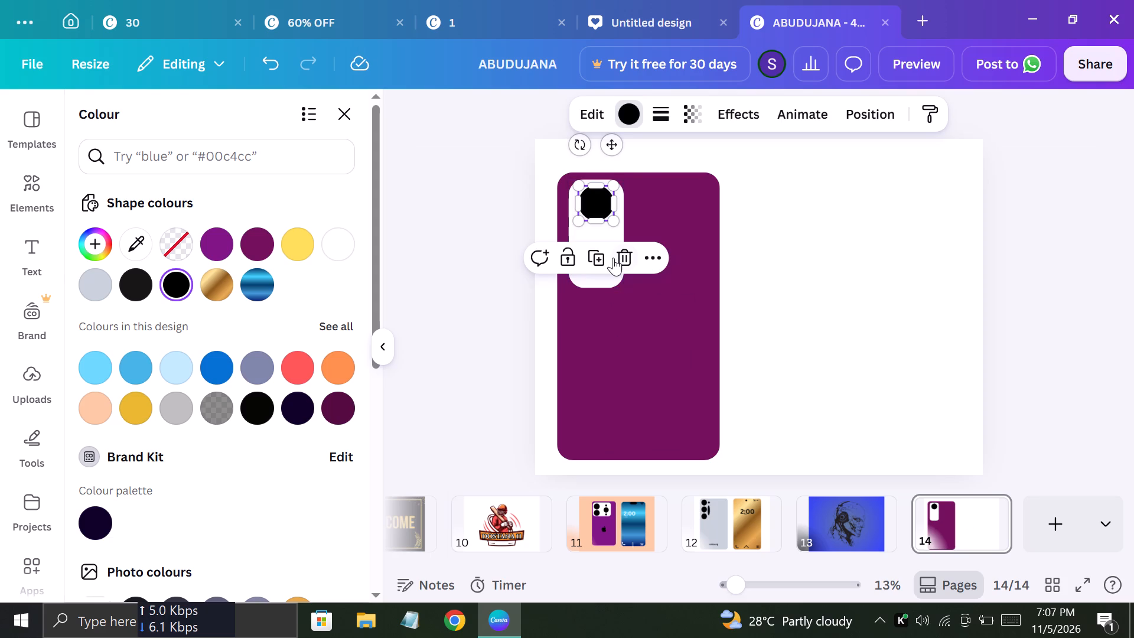
Duplicate the black circle.
drag(613, 258, 599, 256)
click(599, 256)
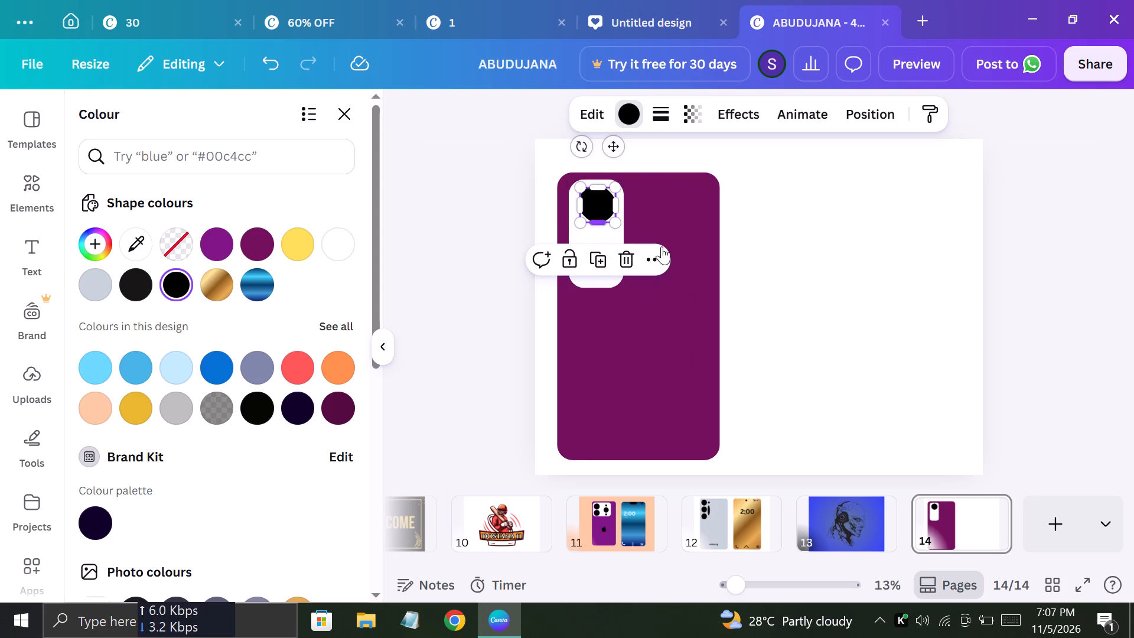
Shift the magenta rectangle slightly upward so it is vertically centred on the page.
drag(669, 224, 664, 217)
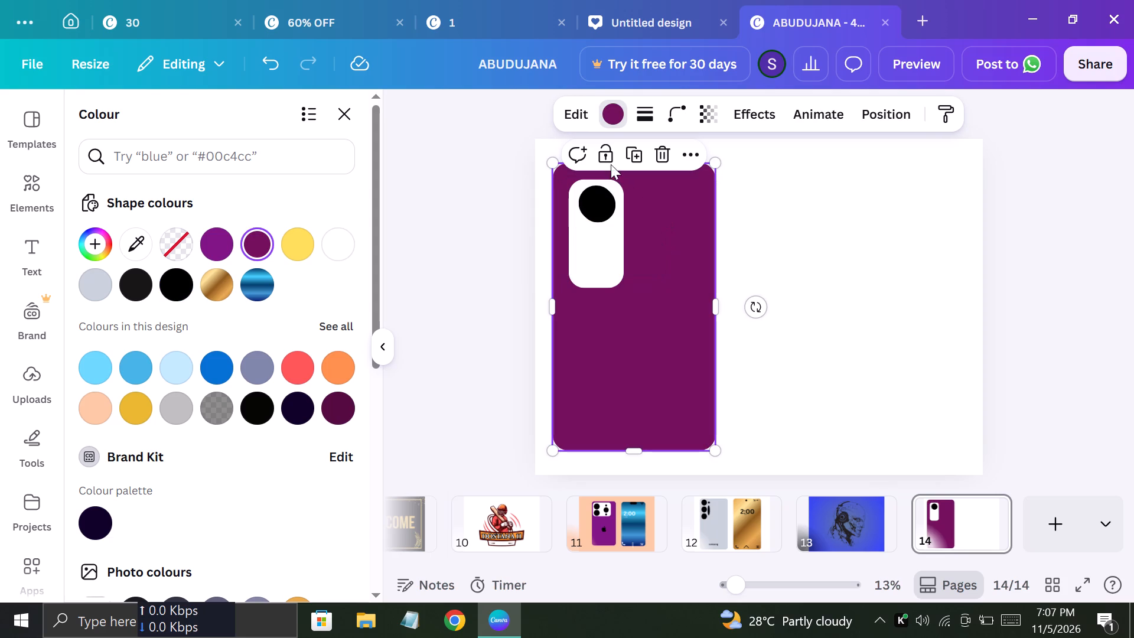
click(654, 214)
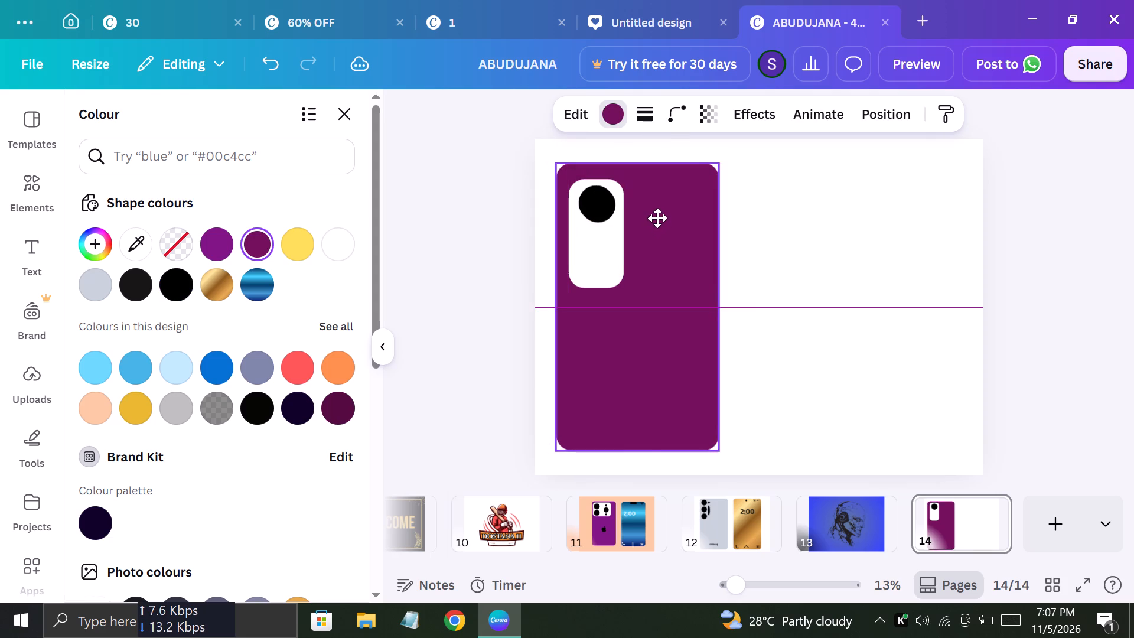
Move the duplicate black circle directly beneath the first one on the white strip, horizontally aligned with a small gap between them.
click(596, 196)
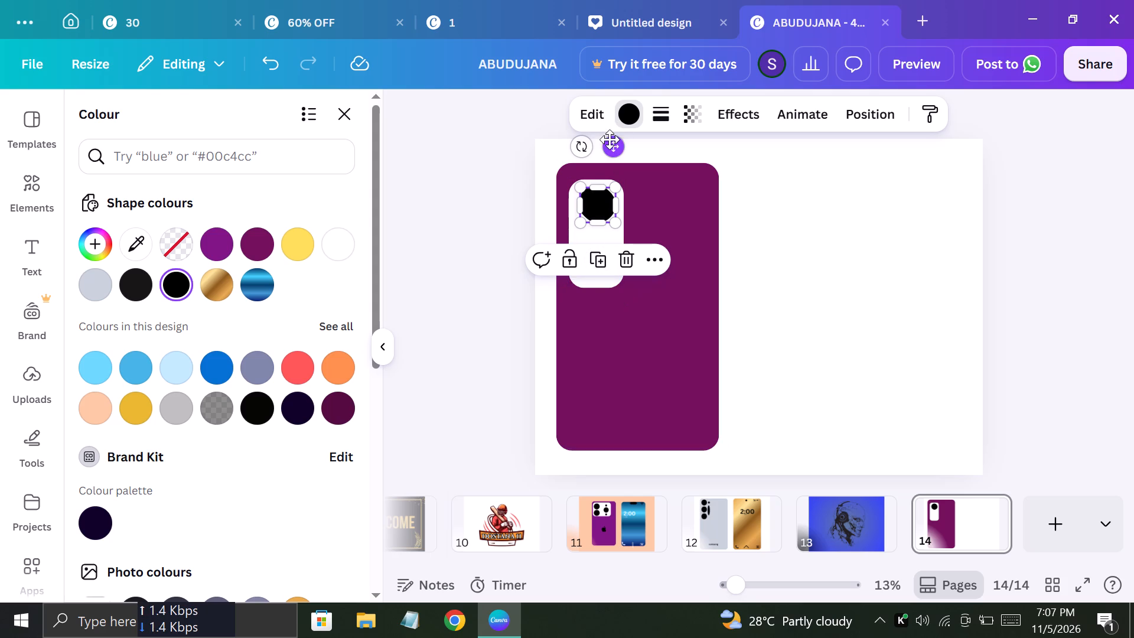
drag(610, 144, 612, 167)
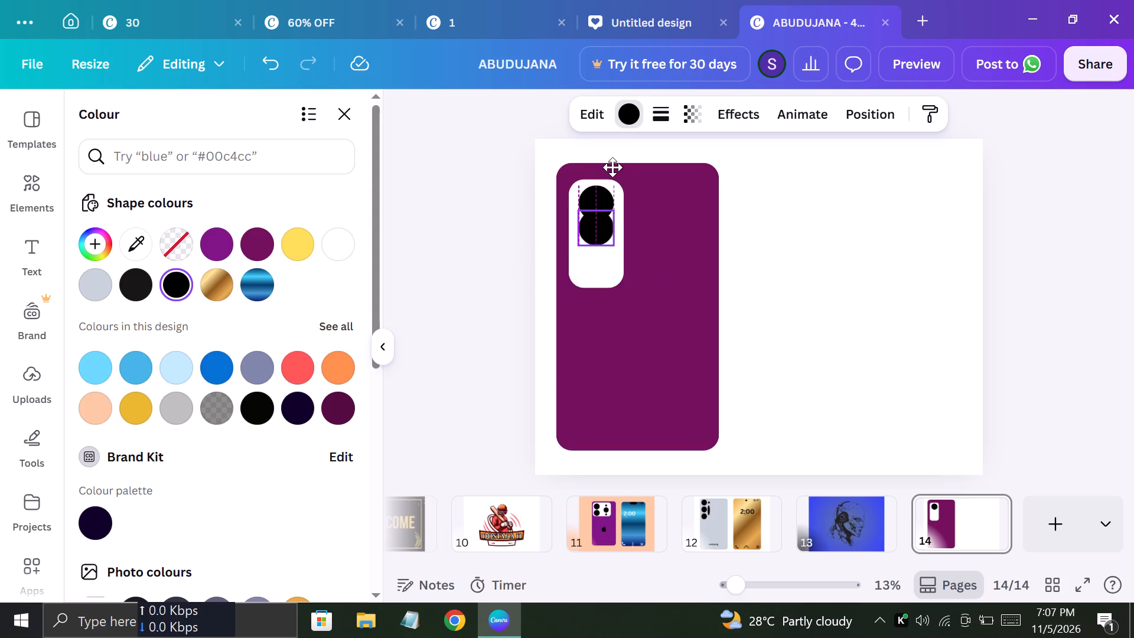
drag(612, 167, 608, 185)
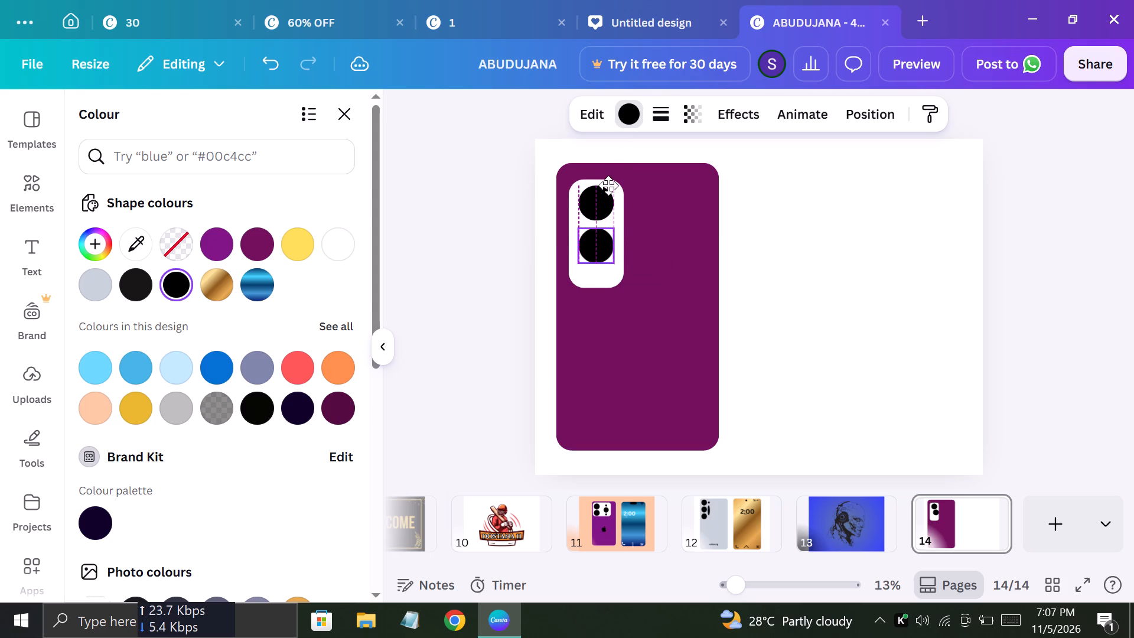
drag(608, 185, 608, 178)
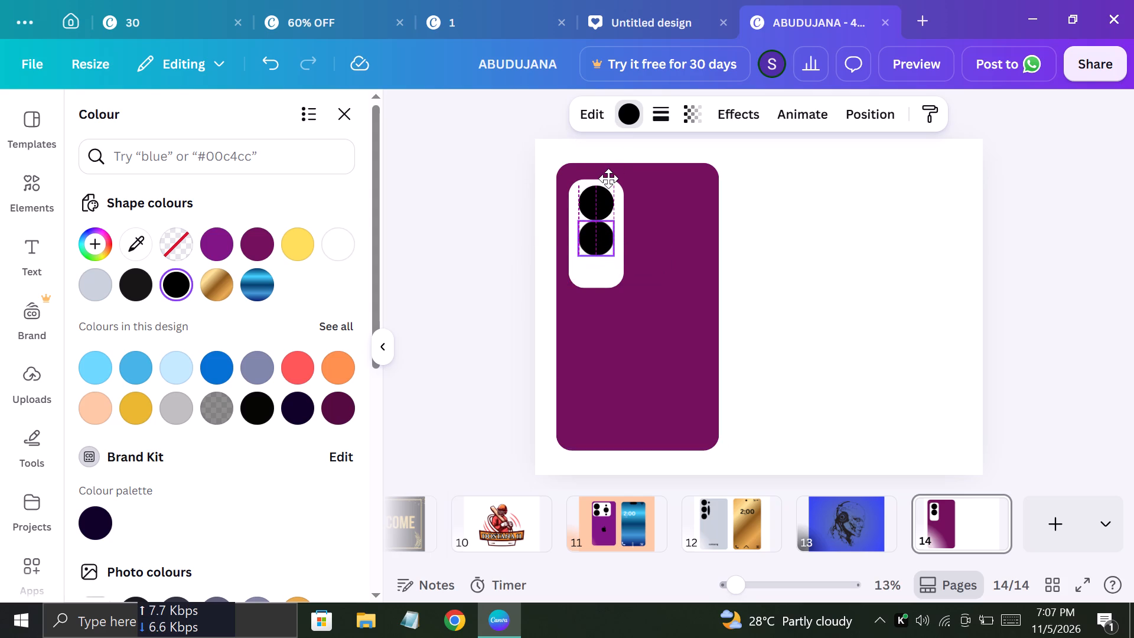
drag(608, 178, 608, 179)
drag(608, 179, 606, 204)
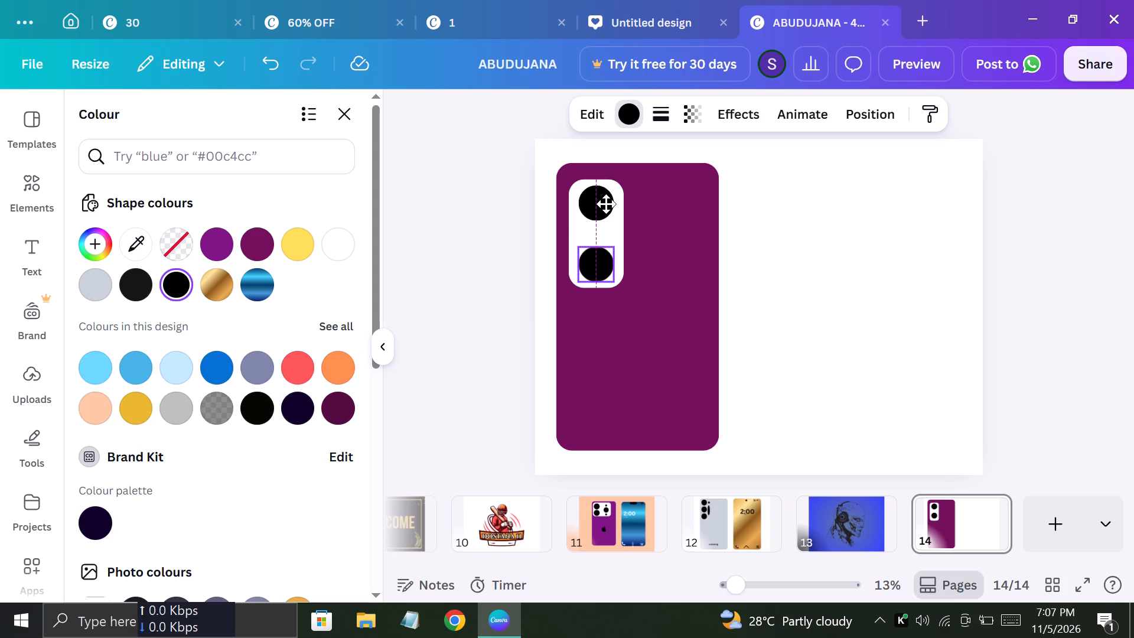
drag(606, 204, 606, 207)
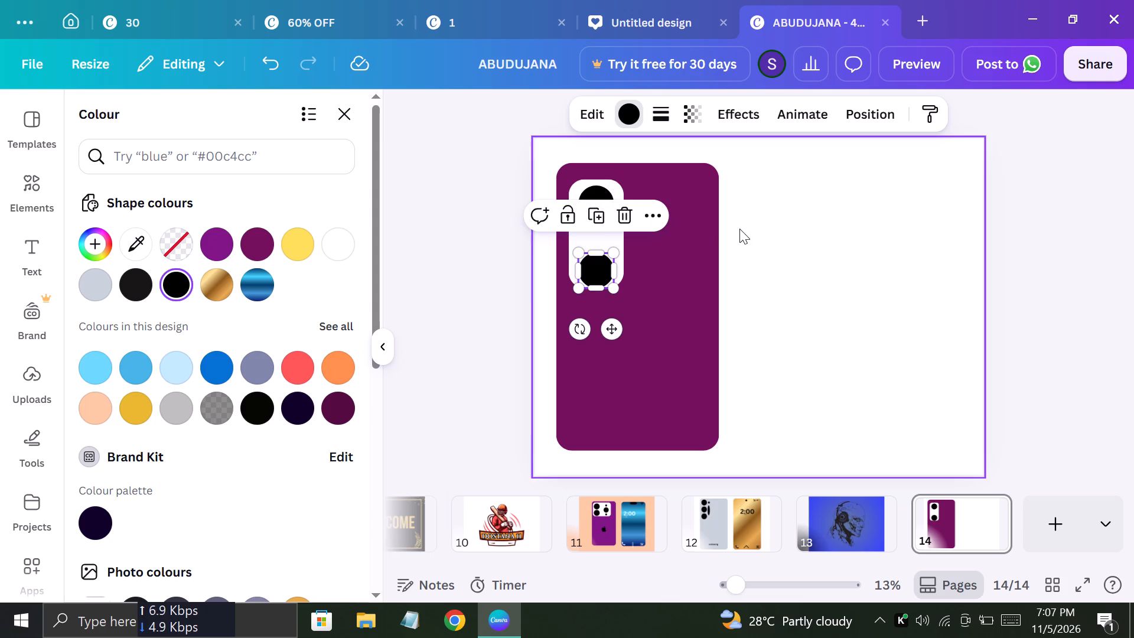
click(739, 229)
click(608, 214)
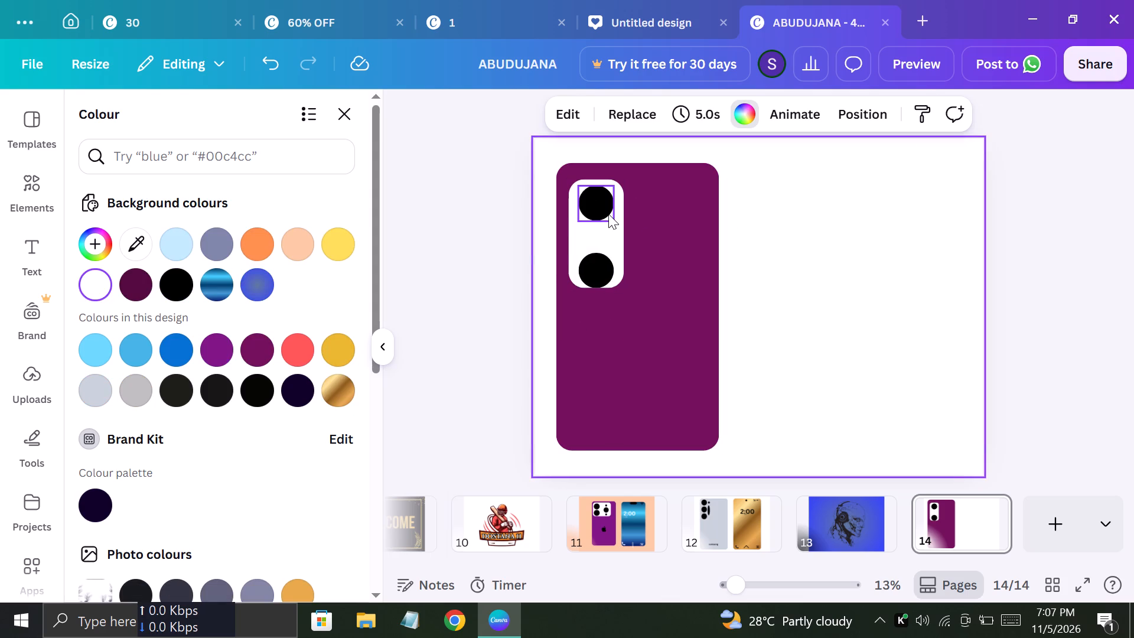
click(617, 222)
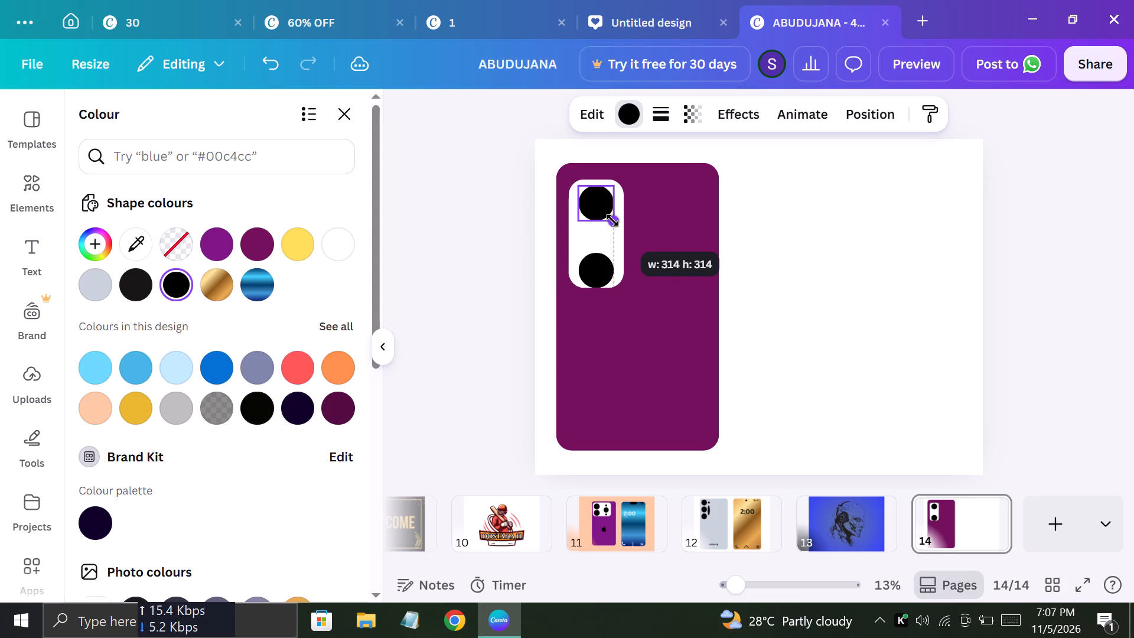
click(603, 279)
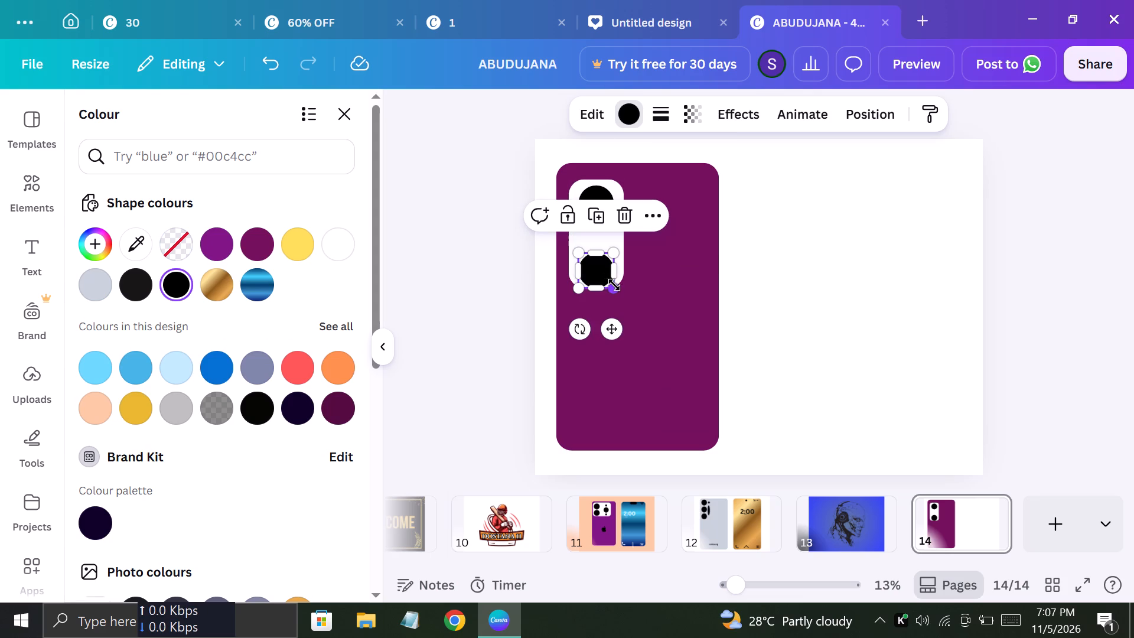
click(615, 287)
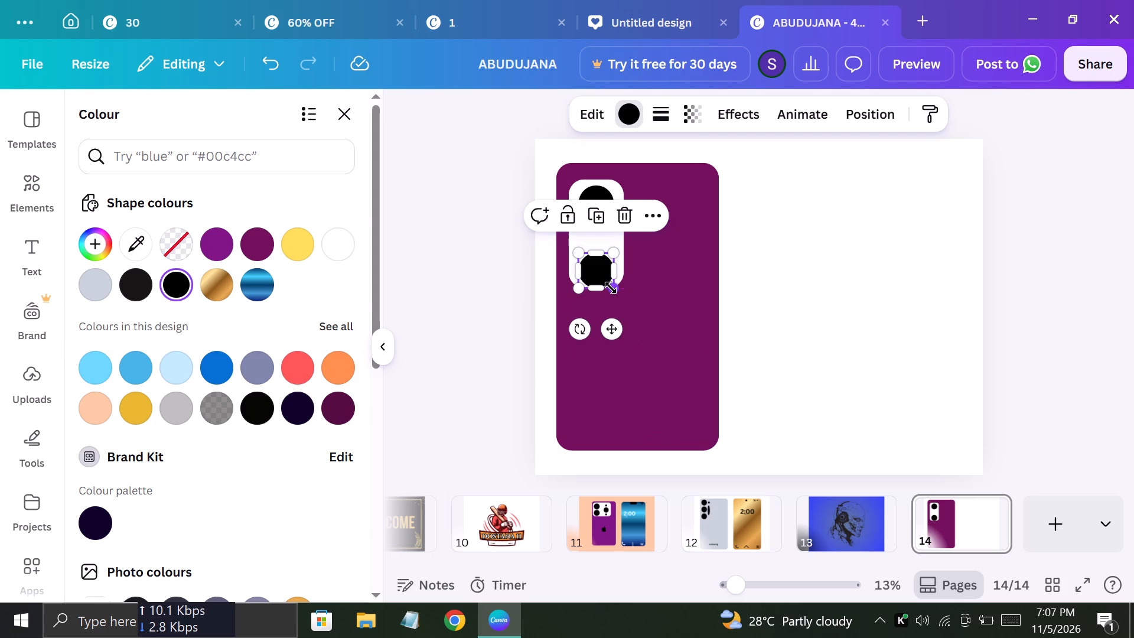
drag(614, 328, 614, 302)
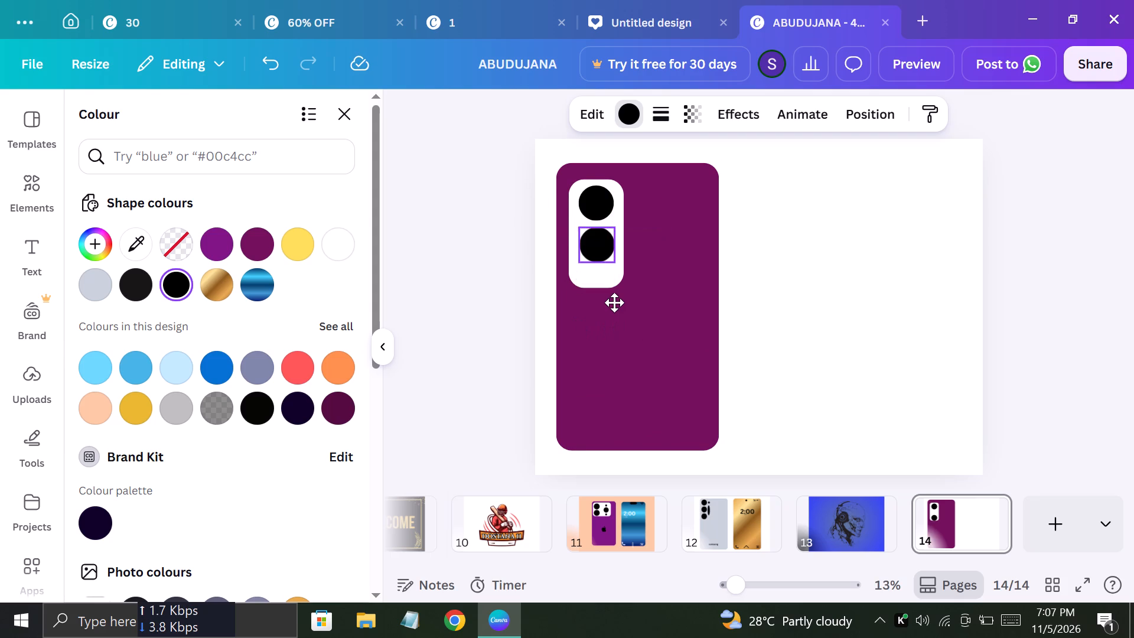
drag(614, 302, 615, 302)
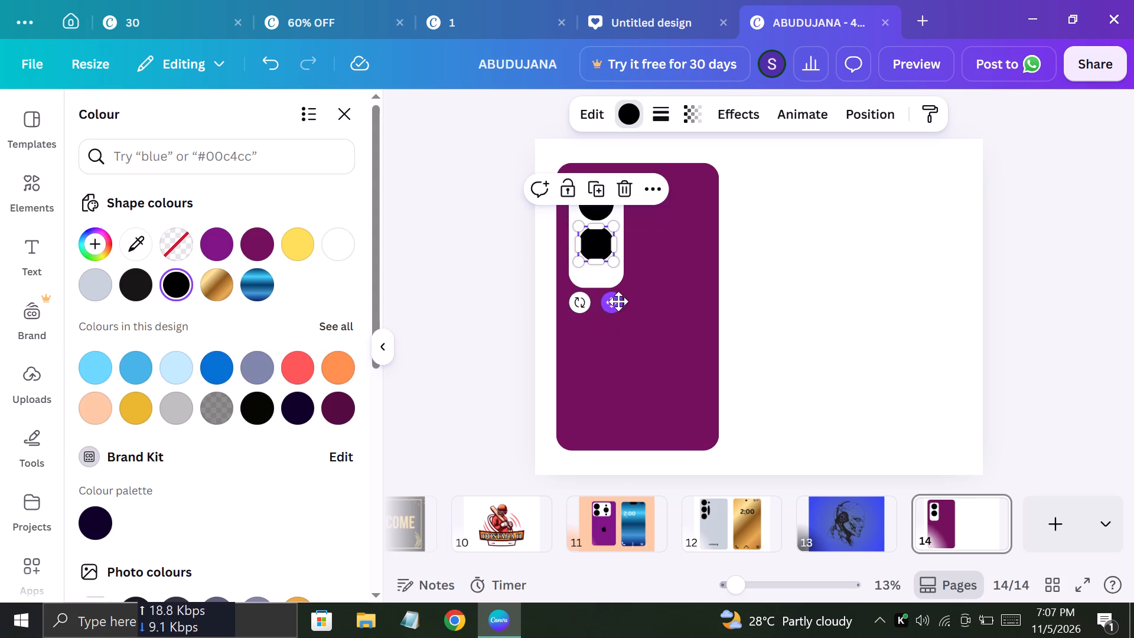
click(799, 281)
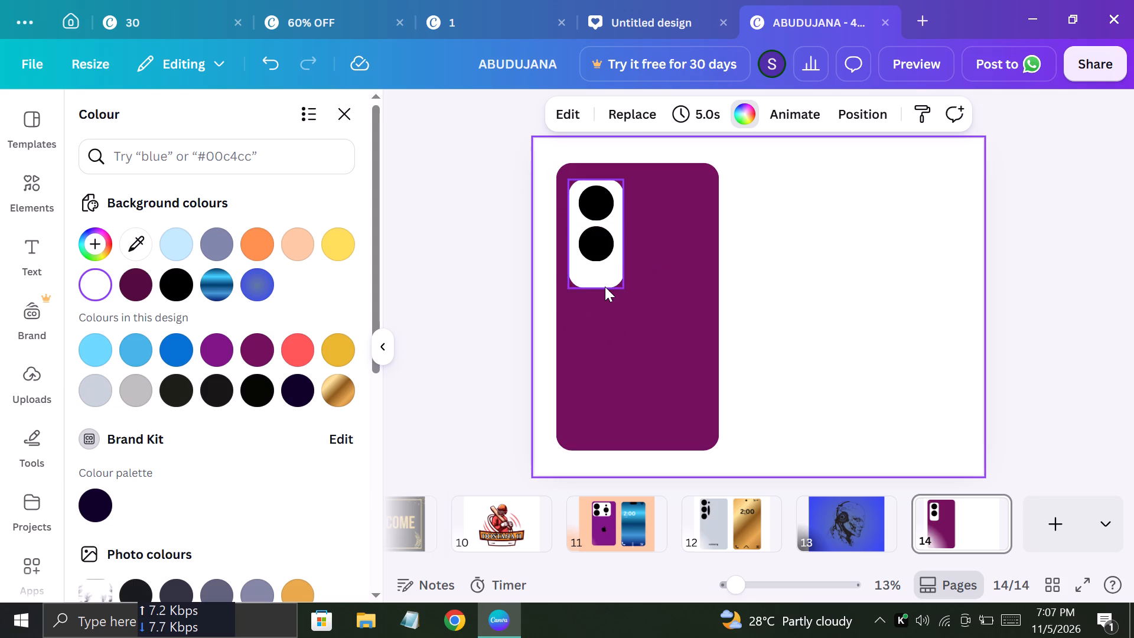
Duplicate the second black circle and shrink the copy proportionally to a small dot.
click(590, 255)
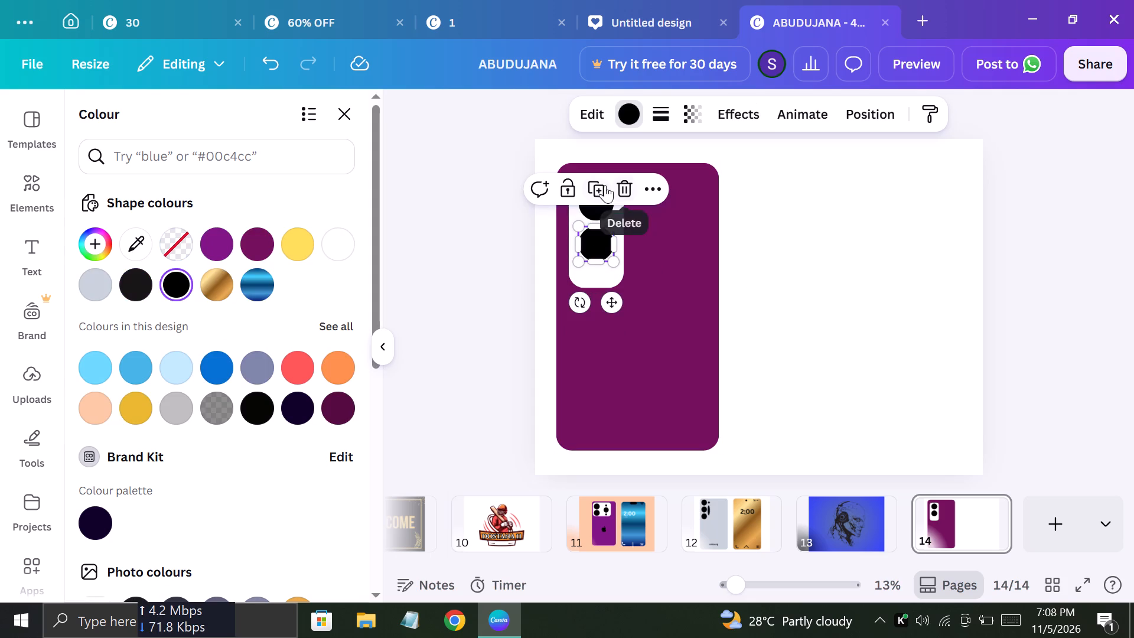
click(603, 184)
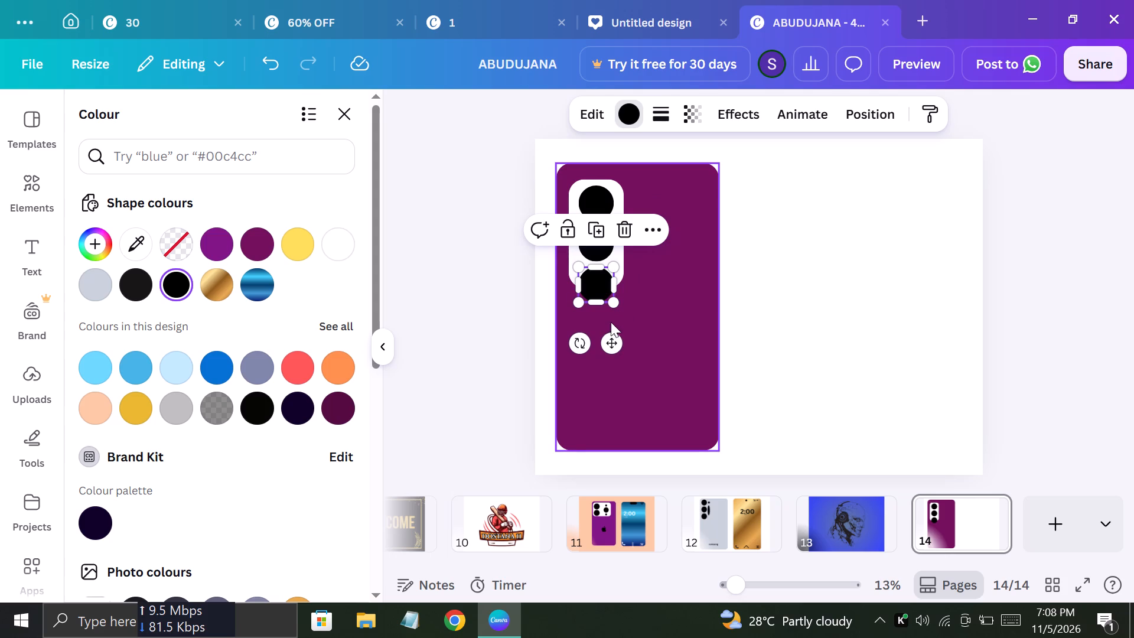
drag(615, 302, 609, 300)
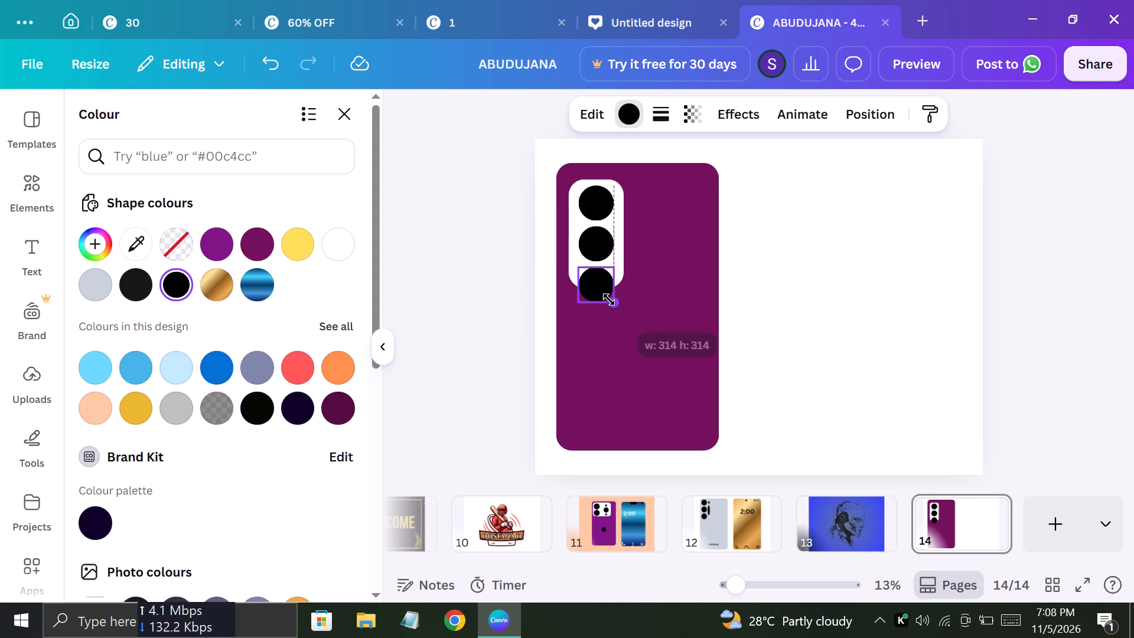
drag(609, 300, 599, 297)
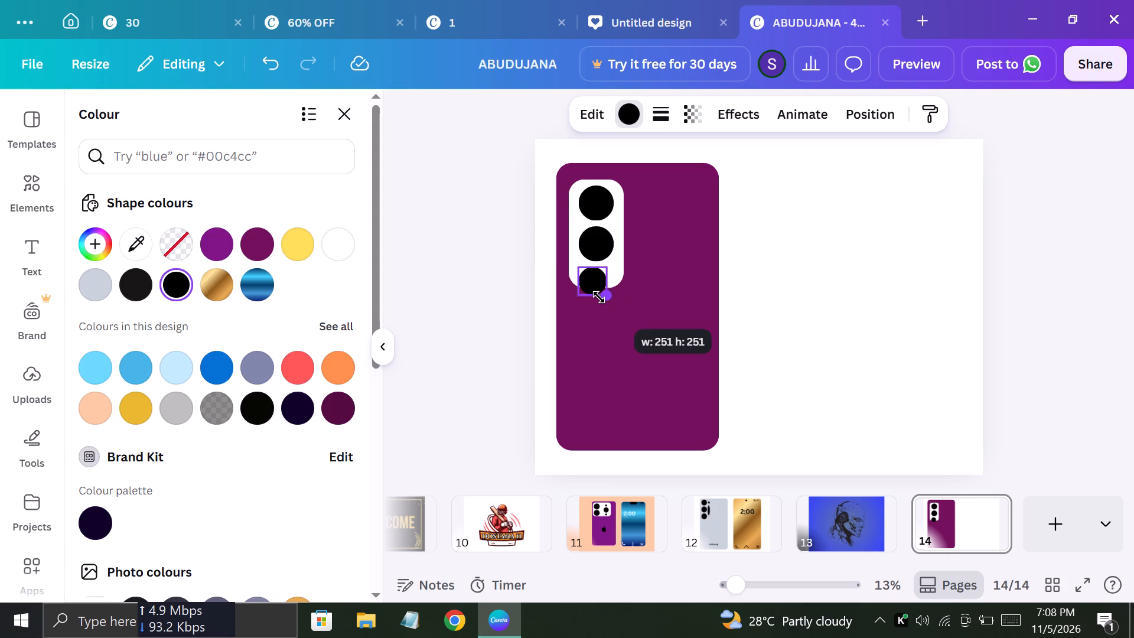
drag(599, 297, 575, 294)
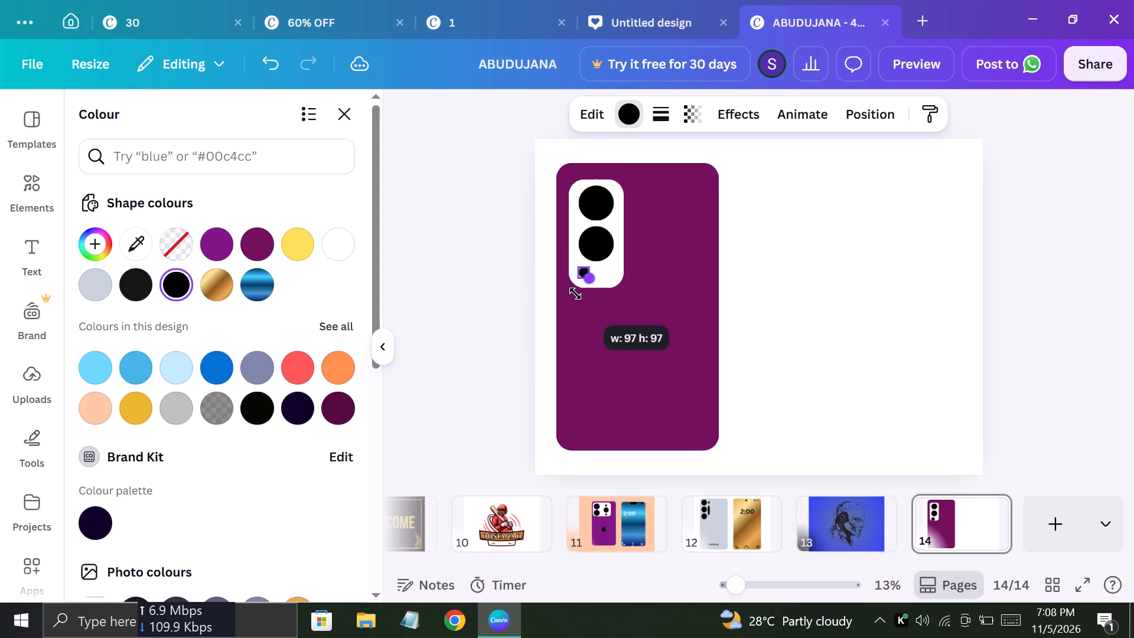
drag(575, 294, 581, 294)
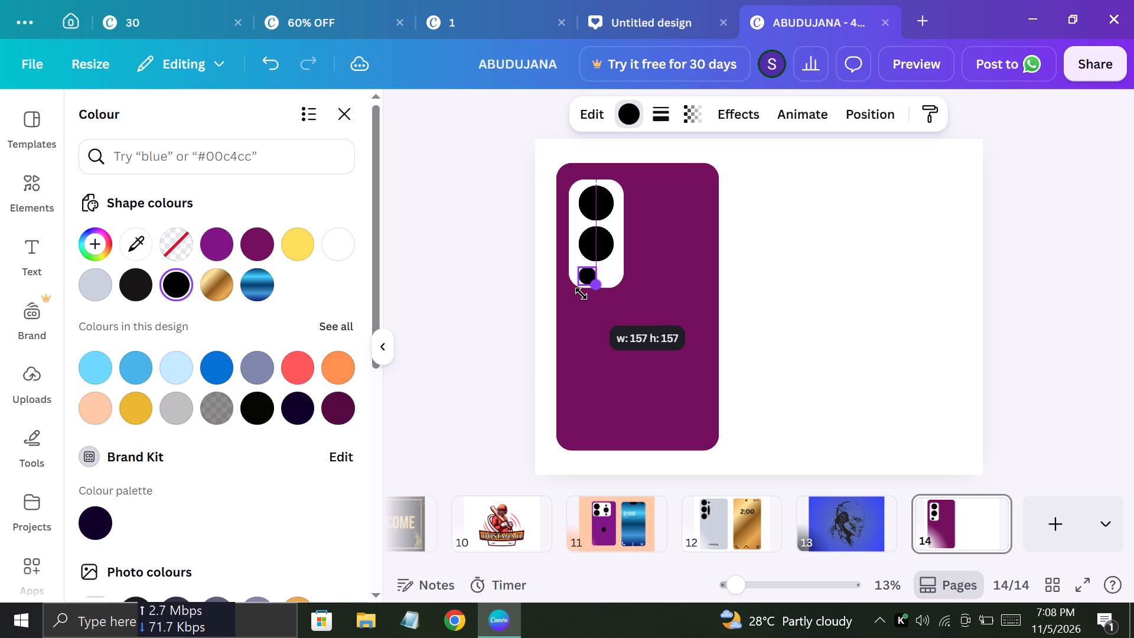
drag(581, 294, 581, 292)
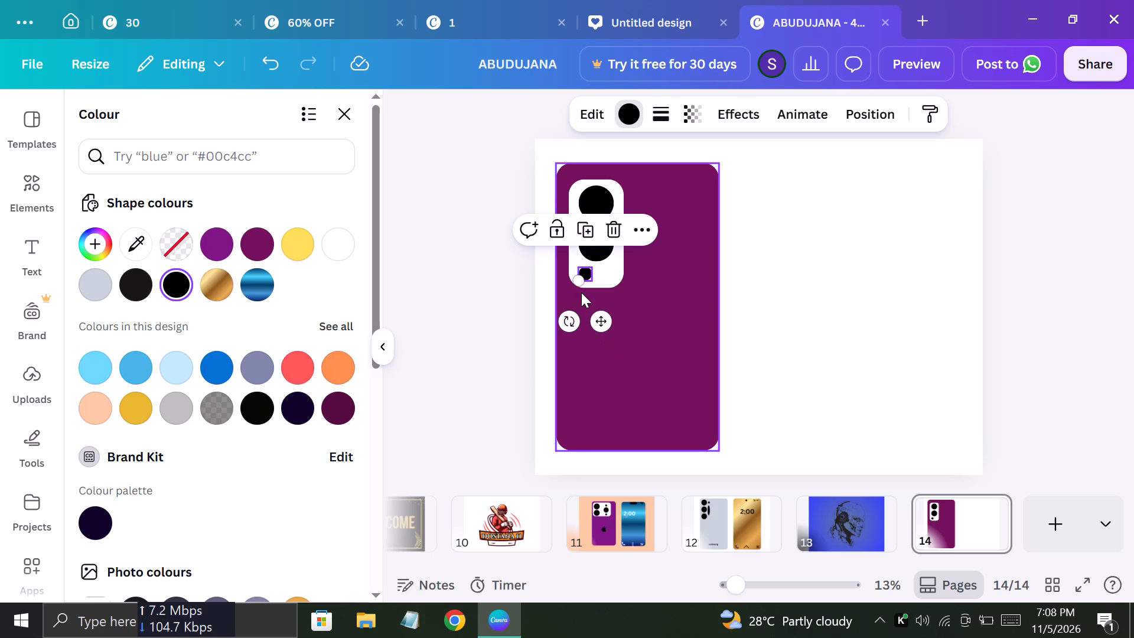
Centre the small black dot horizontally beneath the two large circles, near the bottom of the white strip.
drag(599, 322, 619, 323)
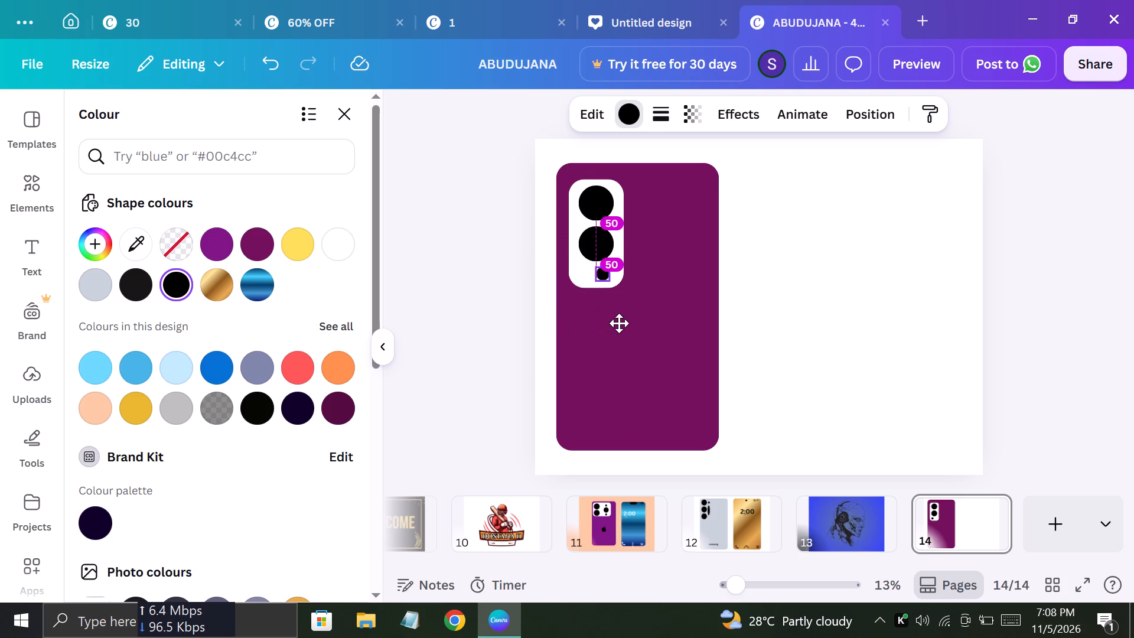
drag(619, 323, 609, 325)
click(820, 297)
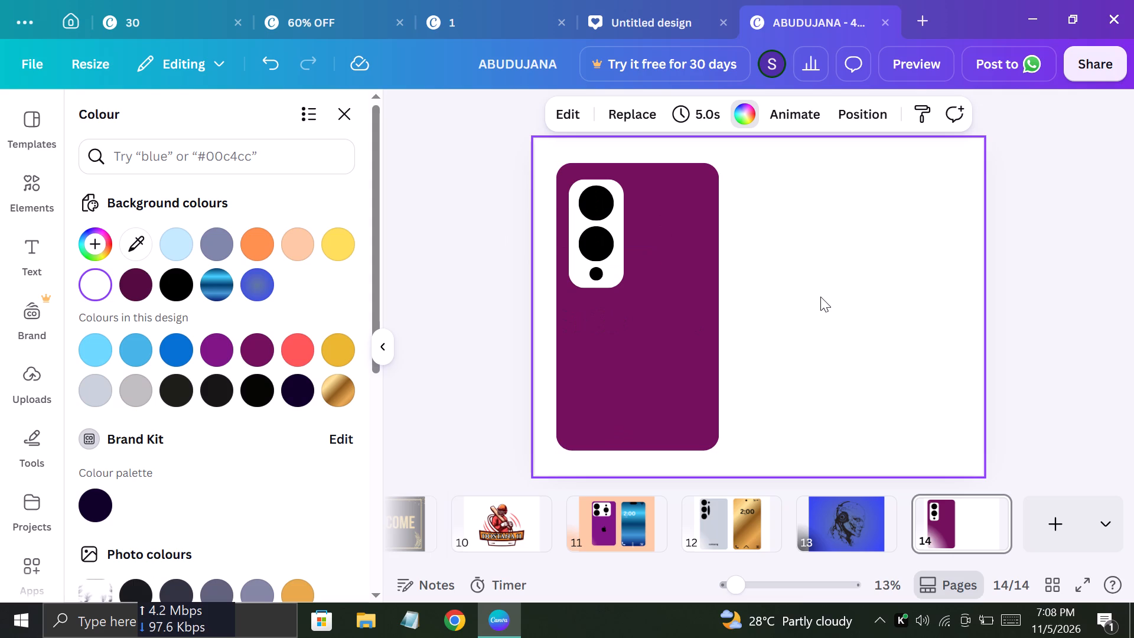
Duplicate the second large black circle and shrink the copy proportionally to about 141 by 141.
click(600, 243)
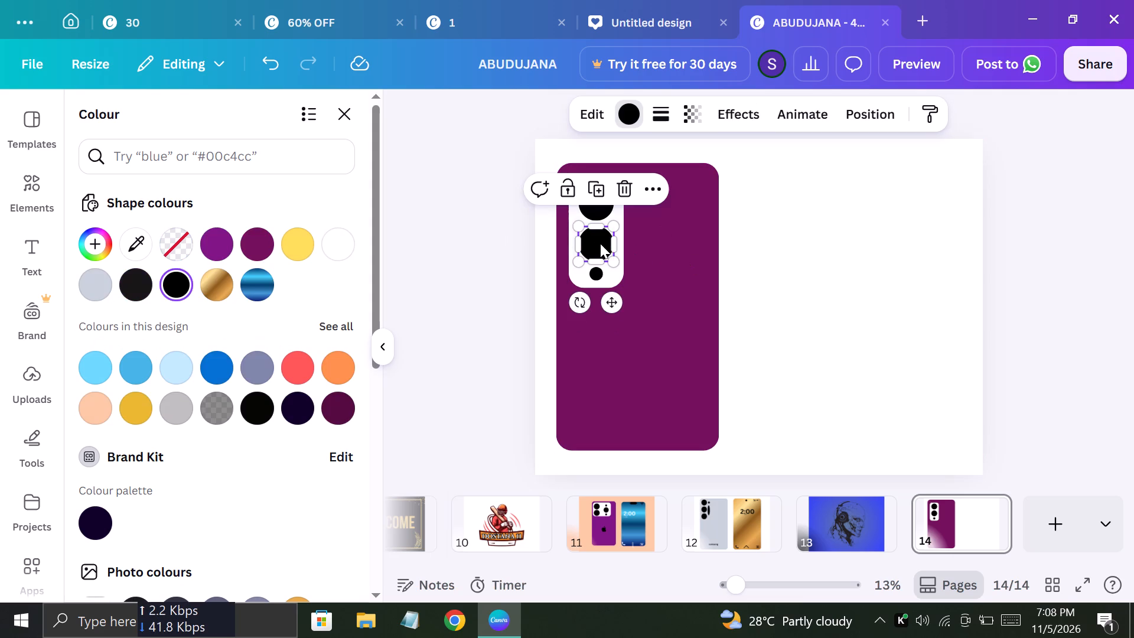
click(598, 186)
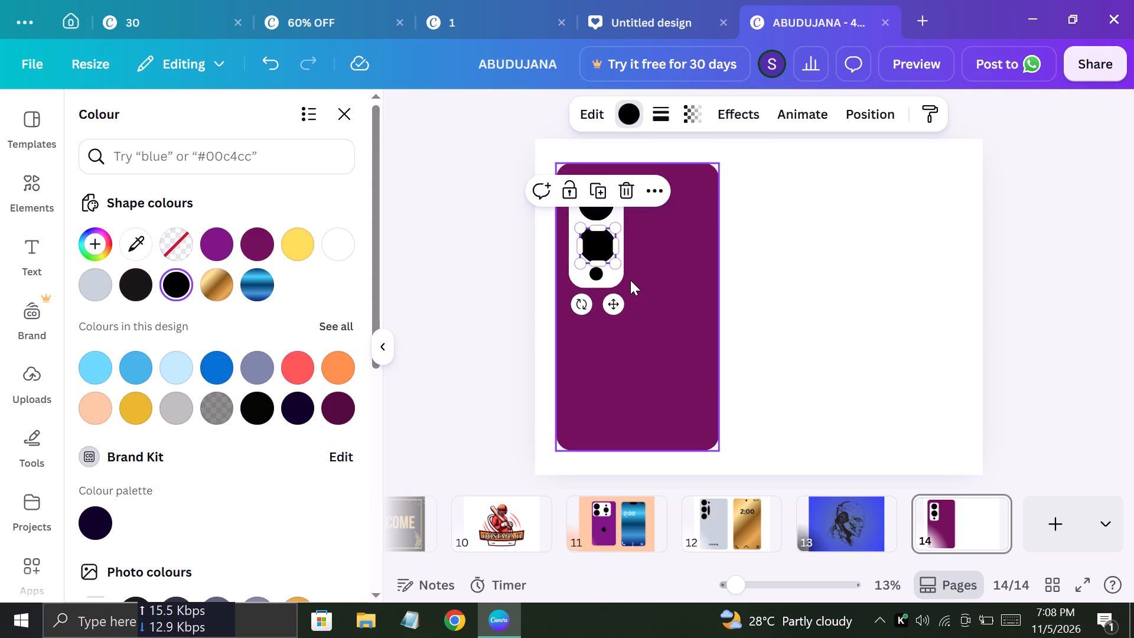
drag(614, 264, 604, 255)
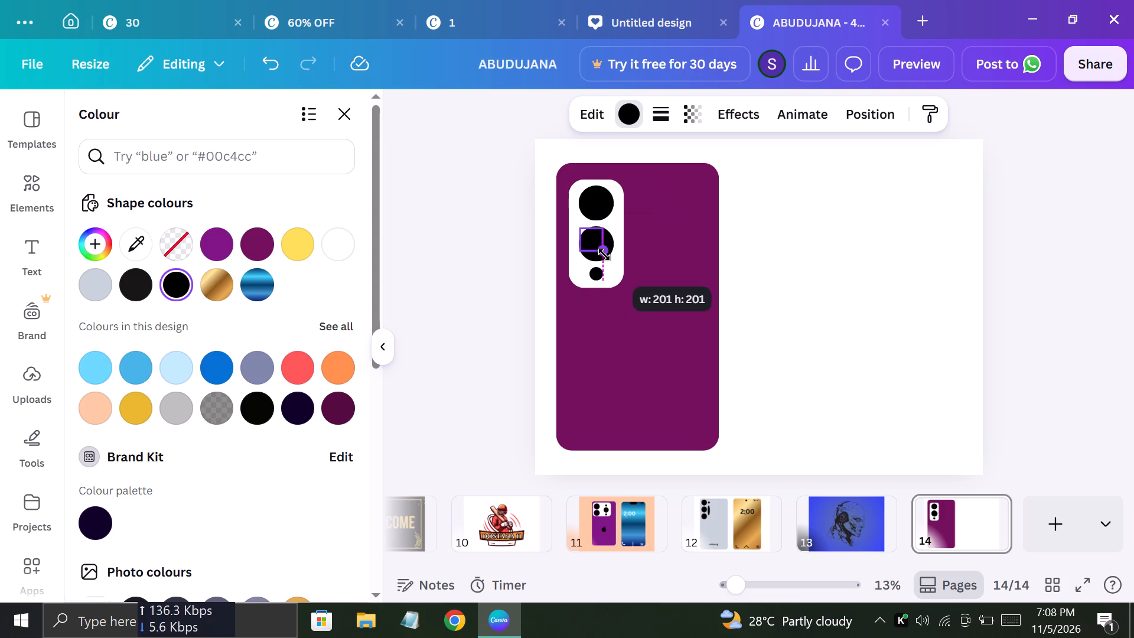
drag(604, 255, 594, 247)
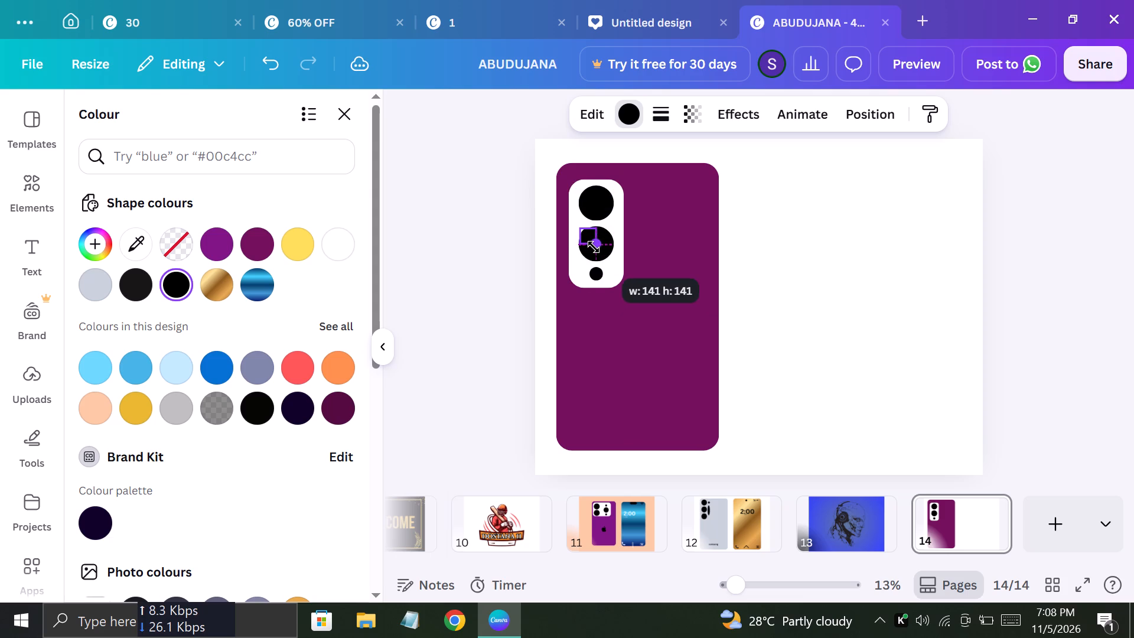
Centre the shrunken copy inside the second large black circle as an inner lens.
drag(599, 285, 608, 292)
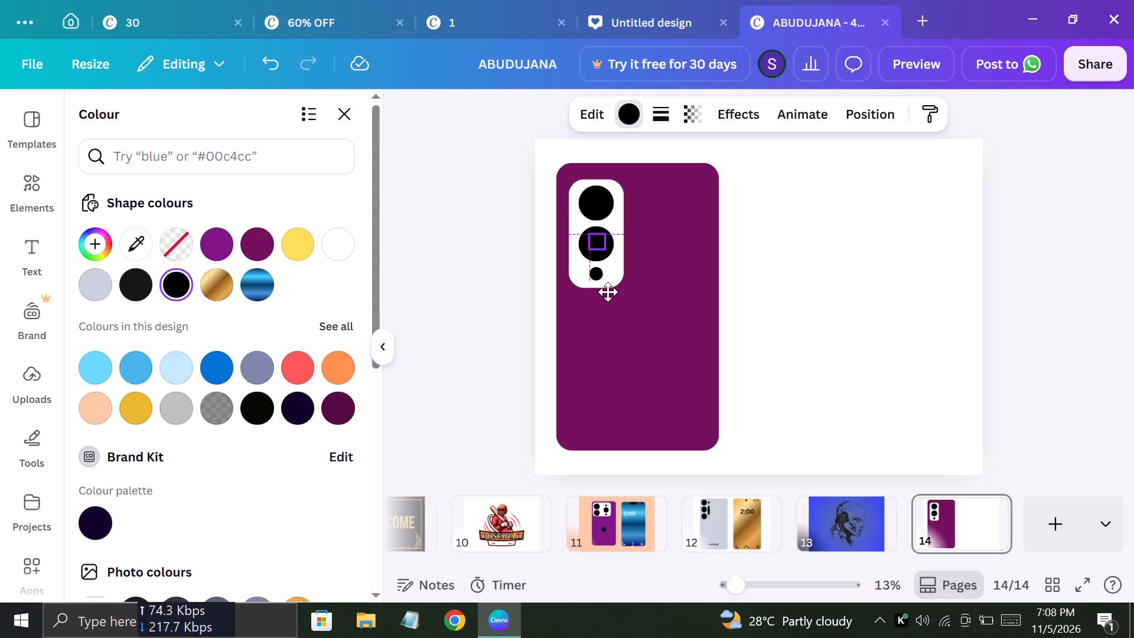
drag(608, 292, 607, 299)
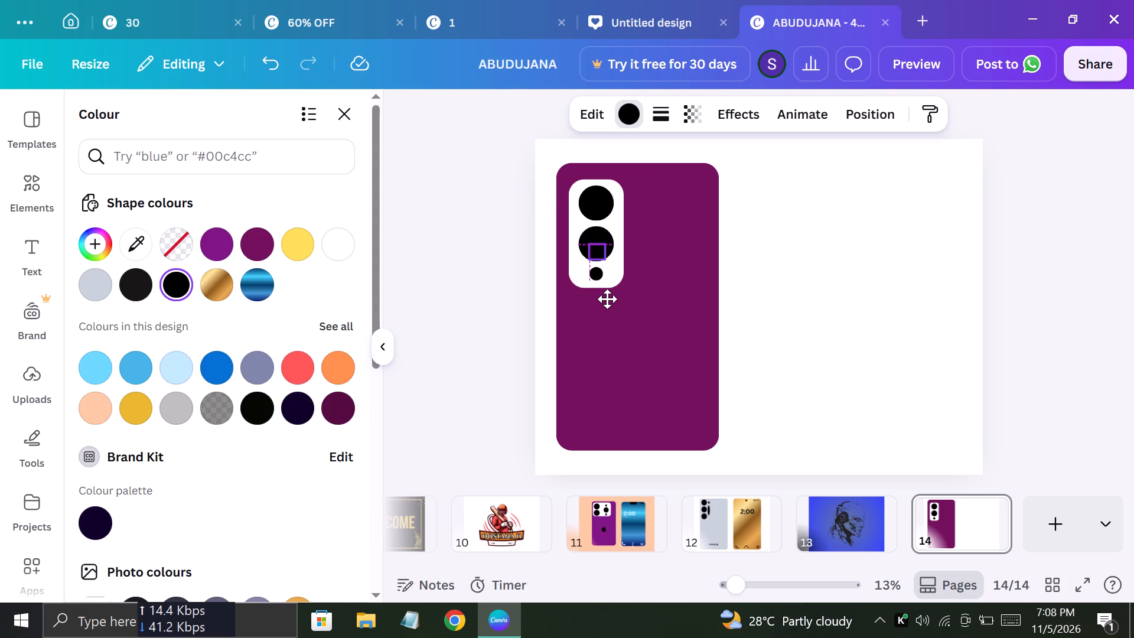
drag(607, 299, 611, 295)
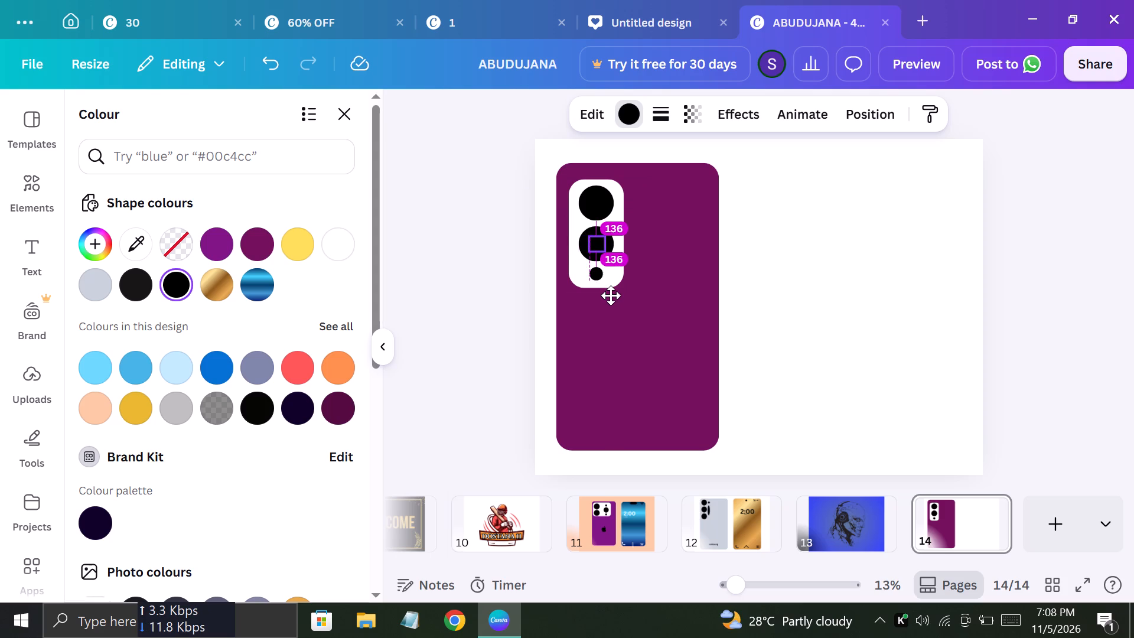
drag(611, 295, 604, 297)
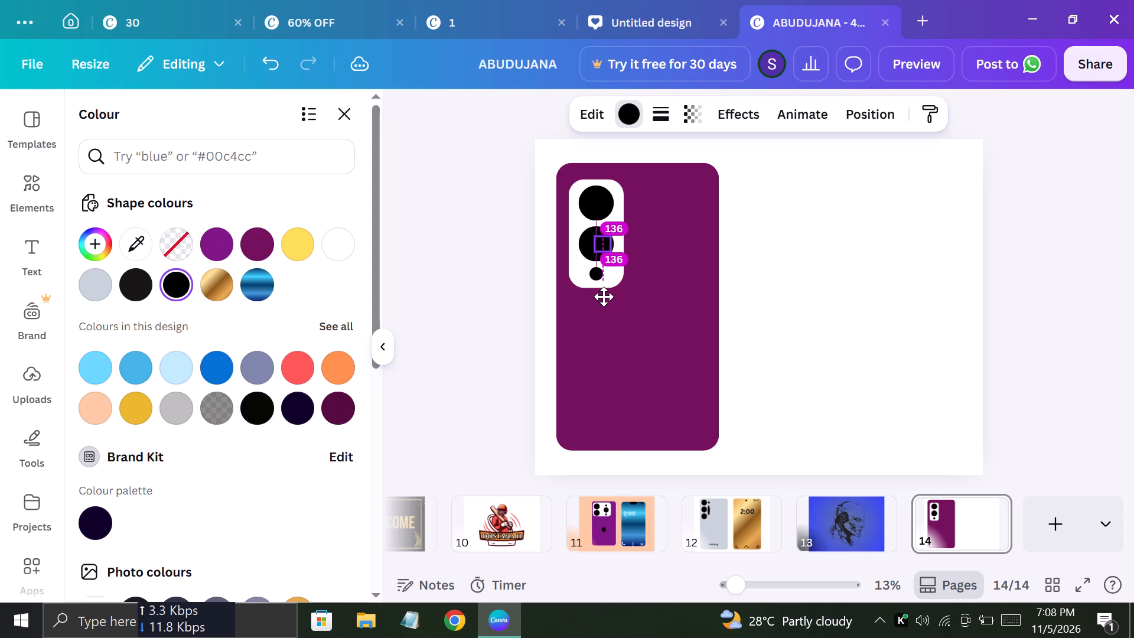
drag(604, 297, 602, 297)
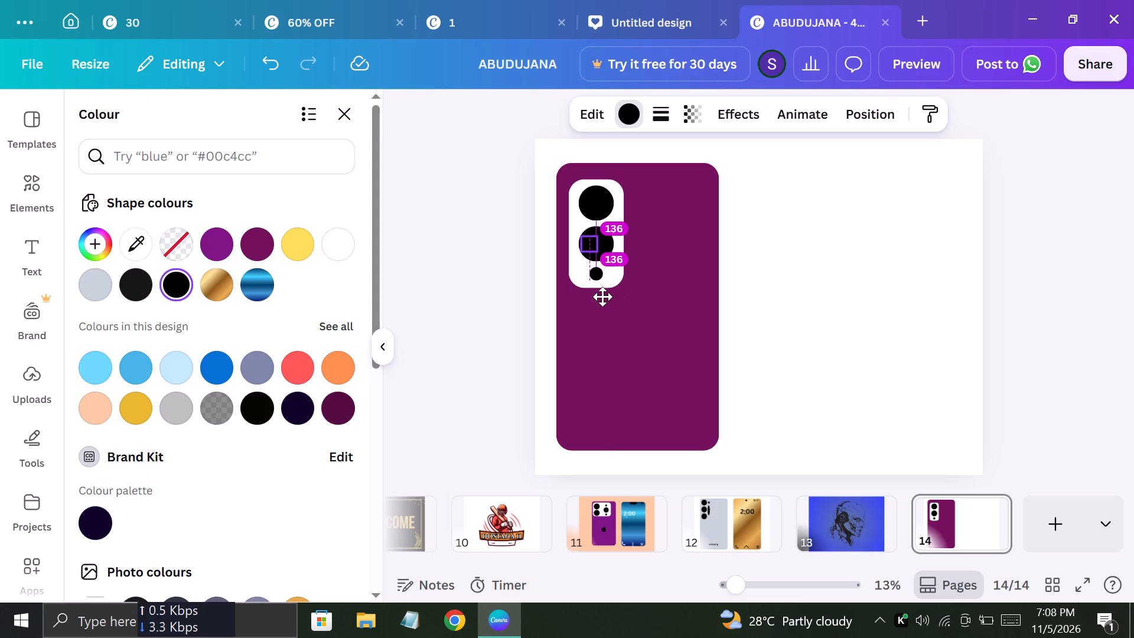
drag(602, 297, 608, 295)
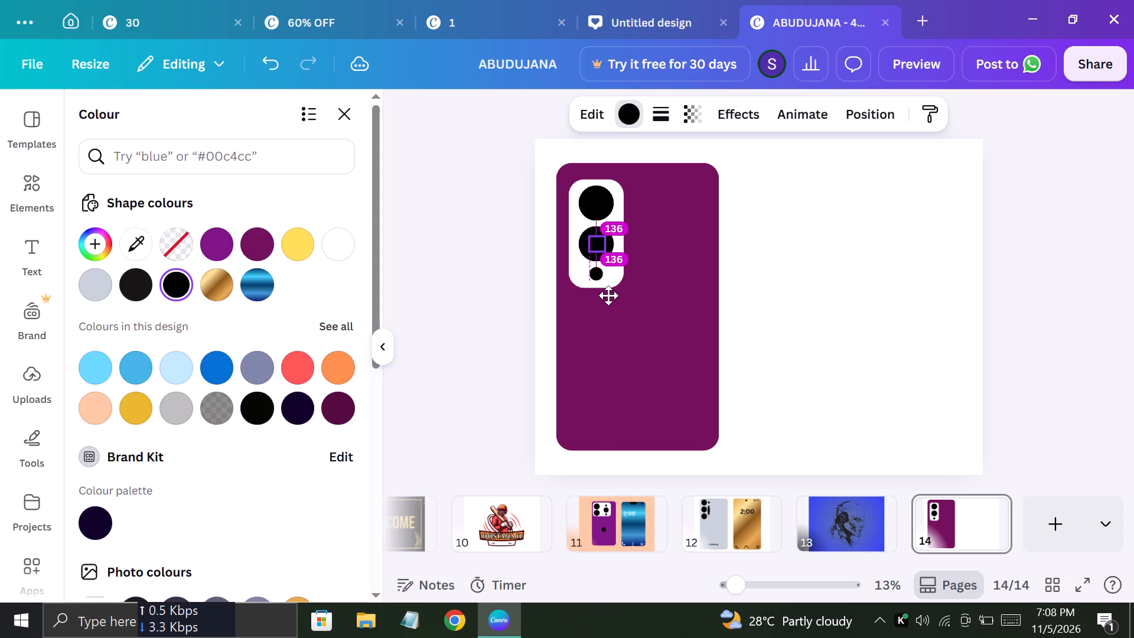
drag(608, 295, 608, 295)
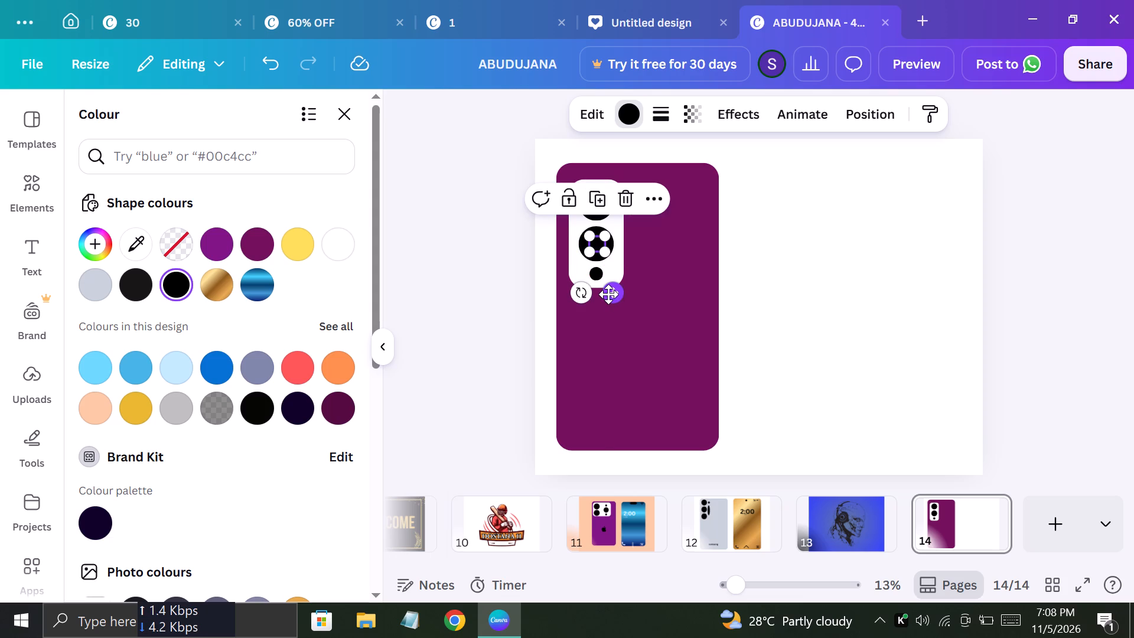
Recolour the small inner circle of the second black lens to white (#ffffff).
click(630, 106)
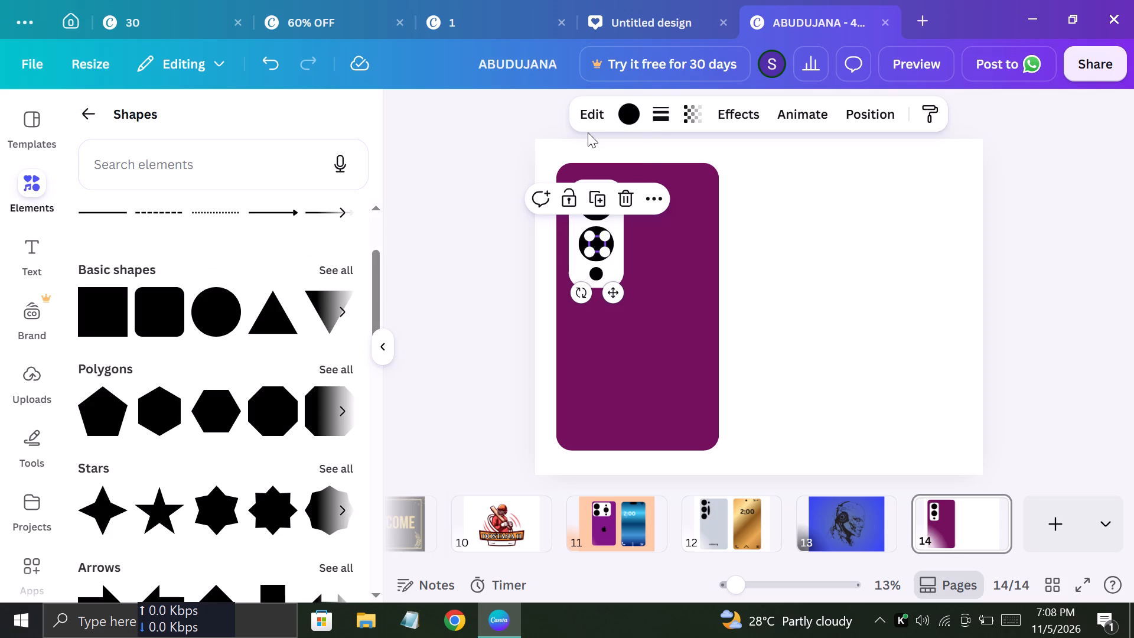
click(637, 108)
drag(637, 108, 531, 160)
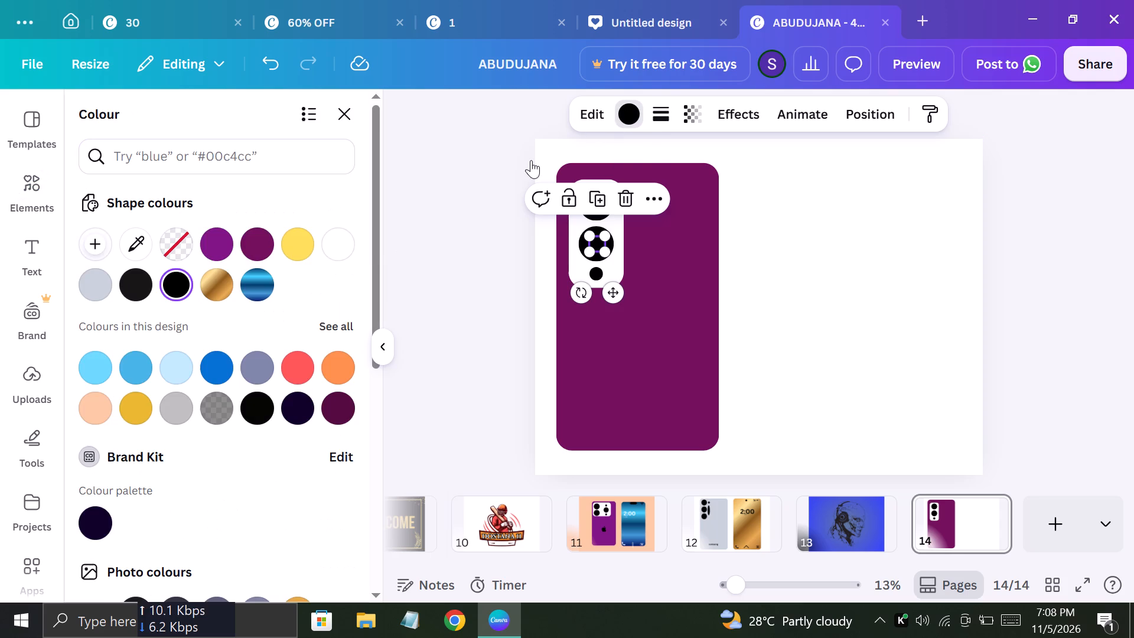
drag(531, 160, 338, 290)
click(332, 261)
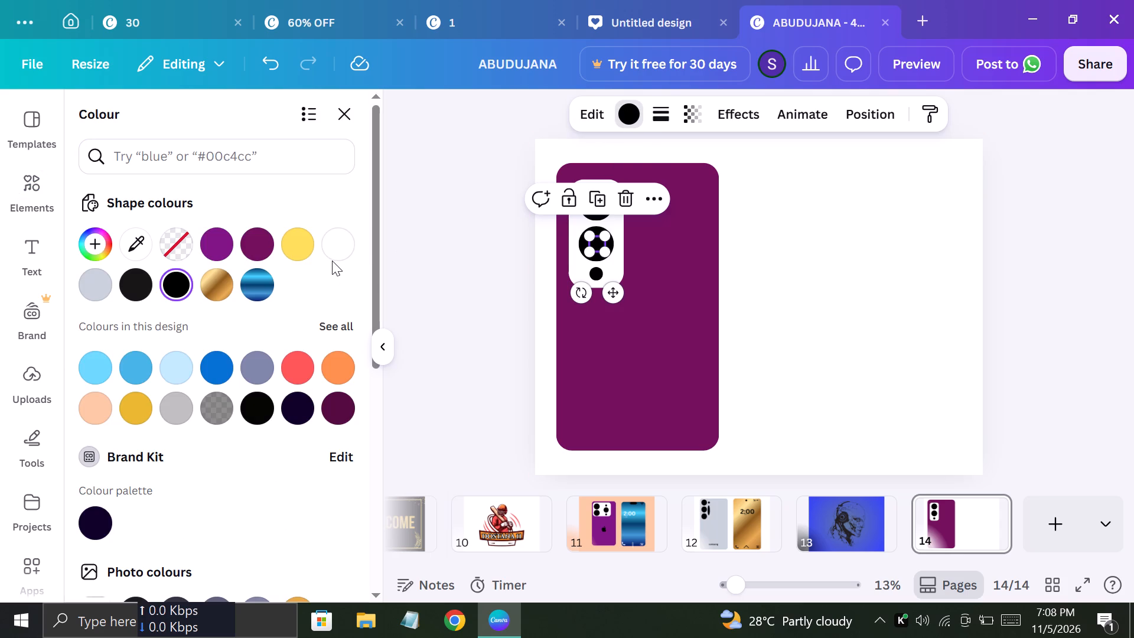
click(334, 250)
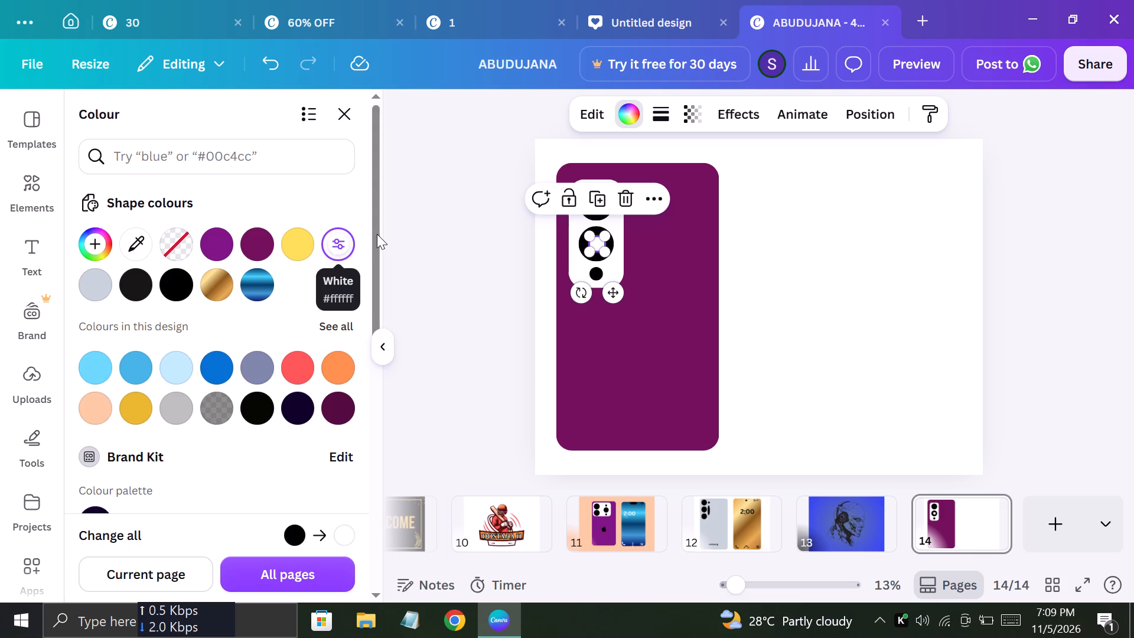
click(423, 238)
click(423, 238)
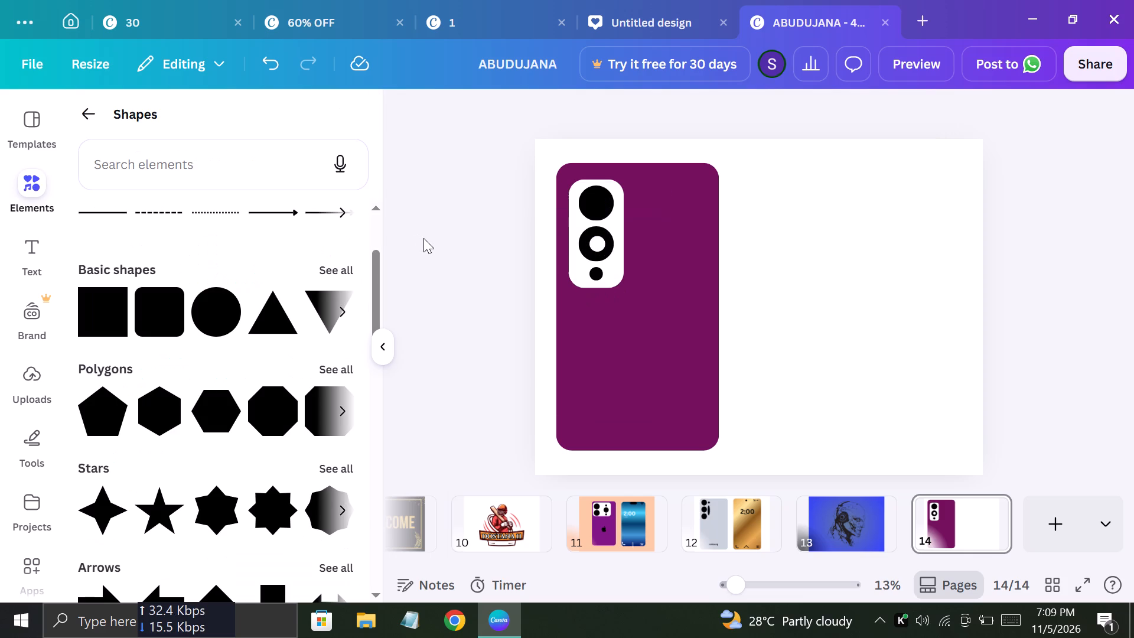
Re-centre the white inner circle within the second large black circle.
click(598, 253)
click(597, 249)
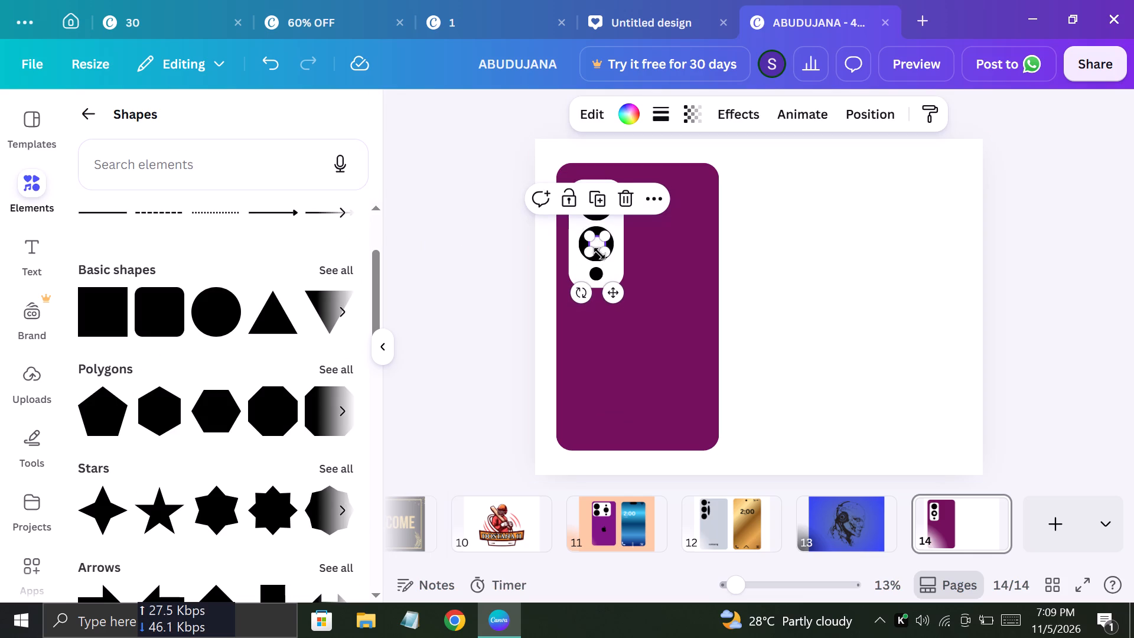
click(616, 291)
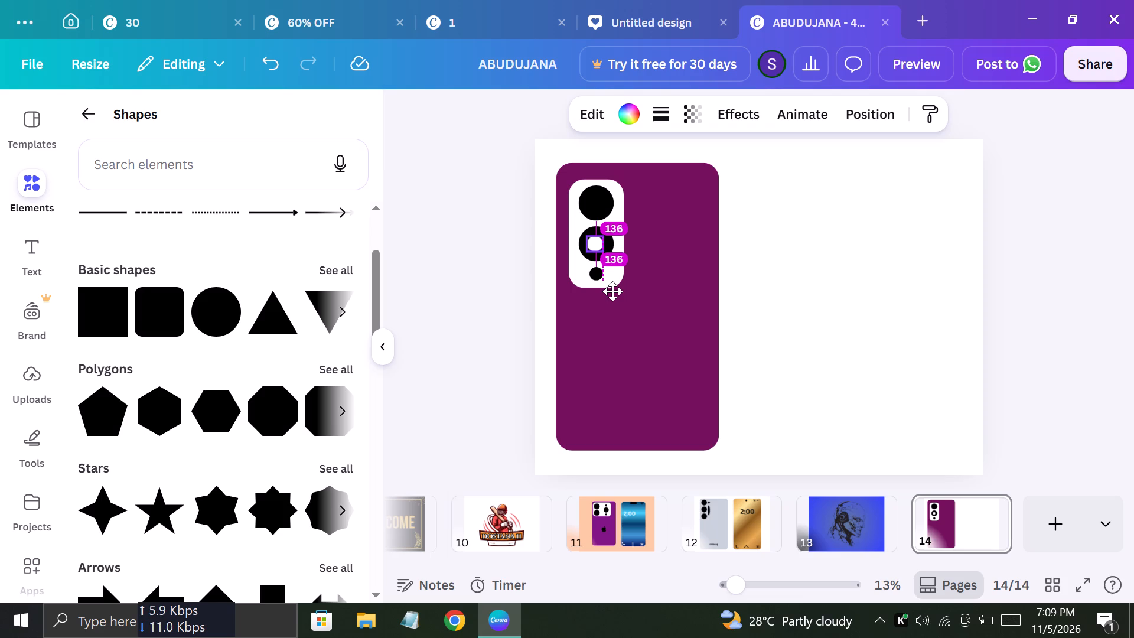
click(768, 263)
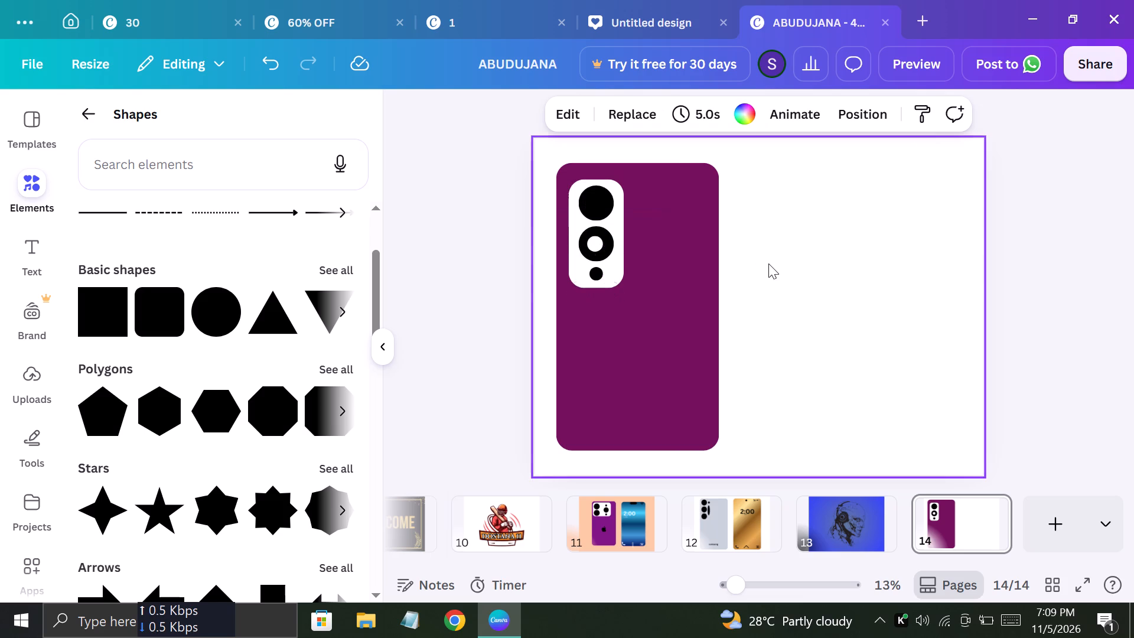
Duplicate the white inner circle and centre the copy inside the top large black circle, aligned with the one below.
click(593, 249)
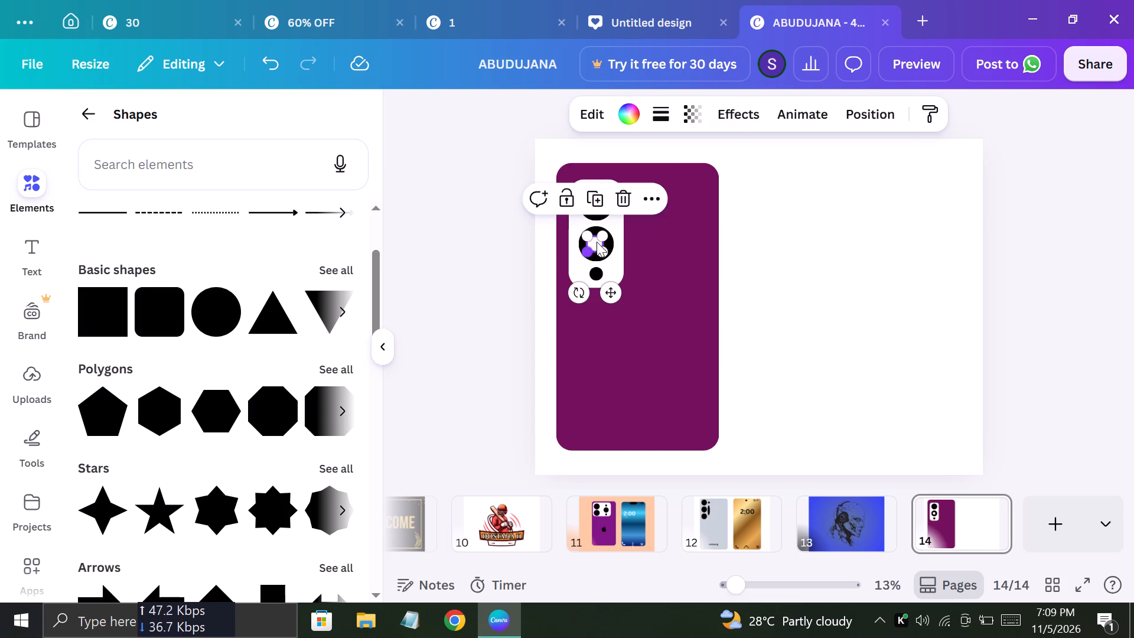
click(598, 202)
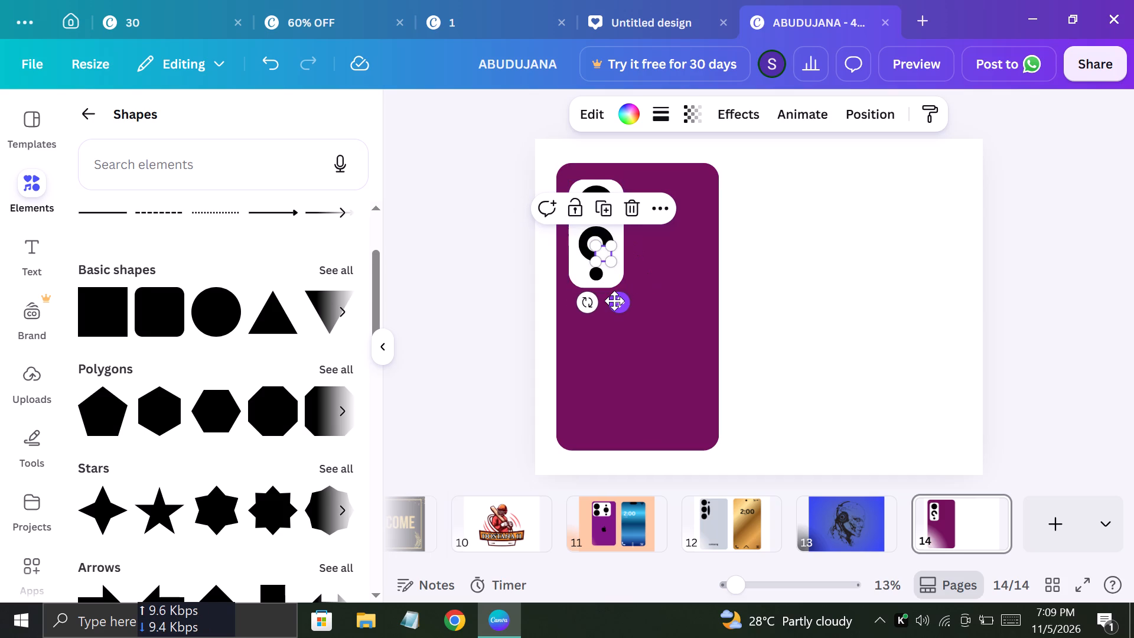
drag(614, 301, 680, 343)
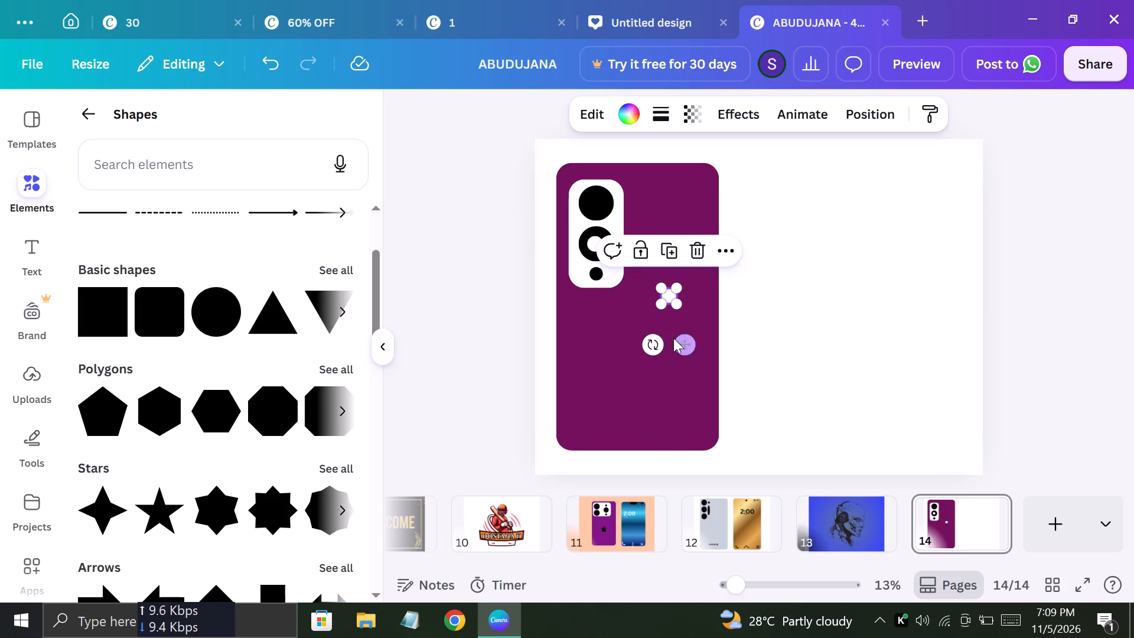
click(766, 220)
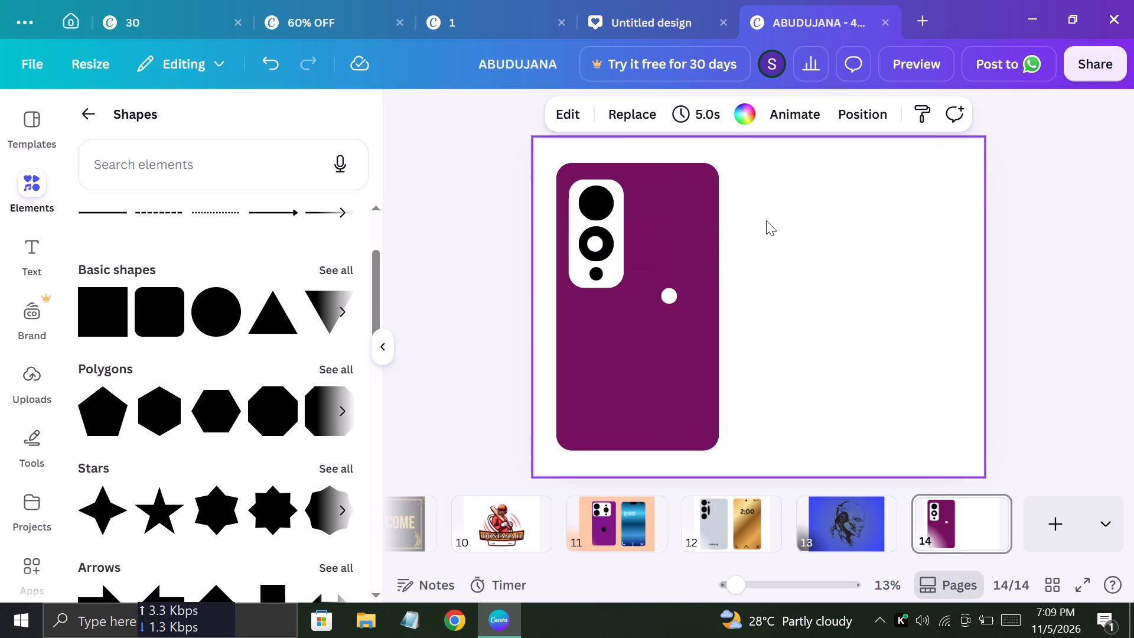
click(591, 249)
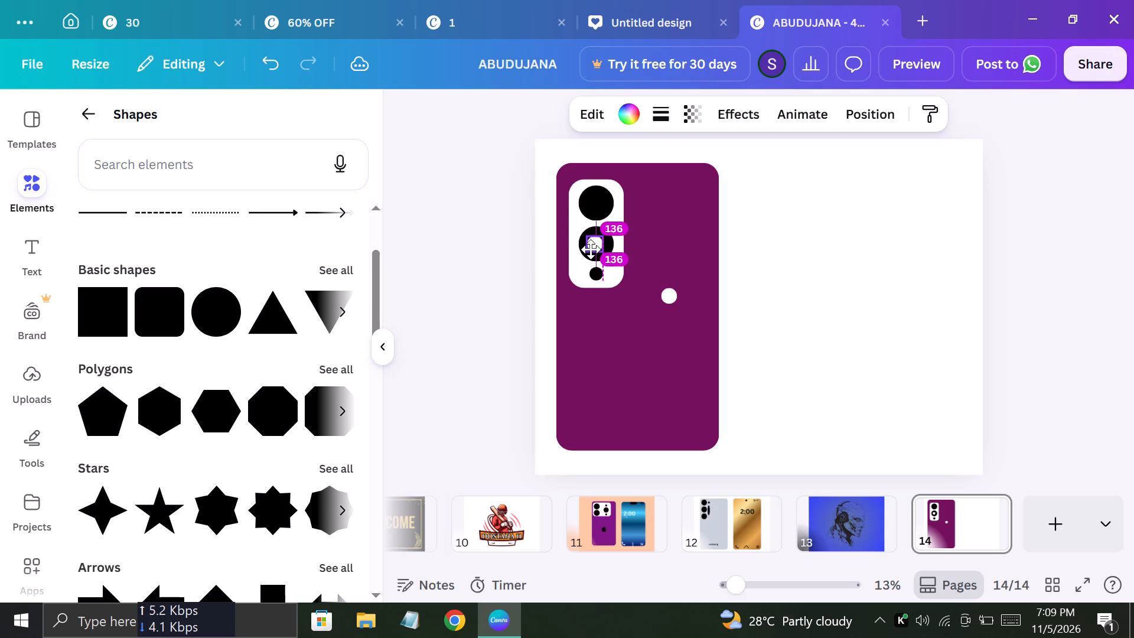
click(756, 245)
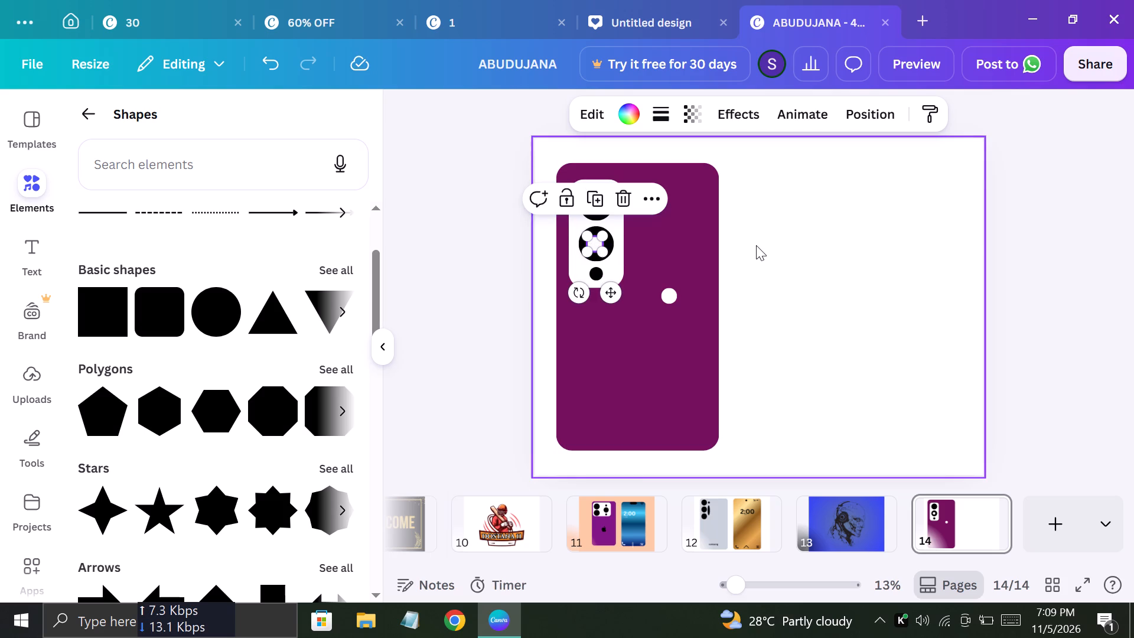
drag(672, 298, 584, 194)
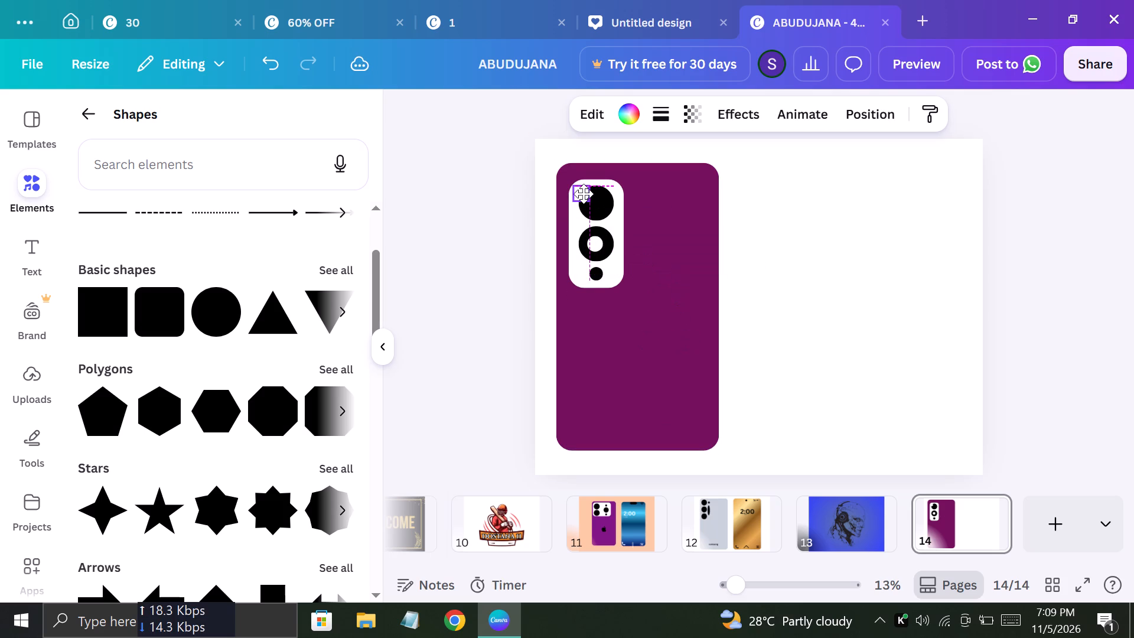
drag(584, 194, 598, 202)
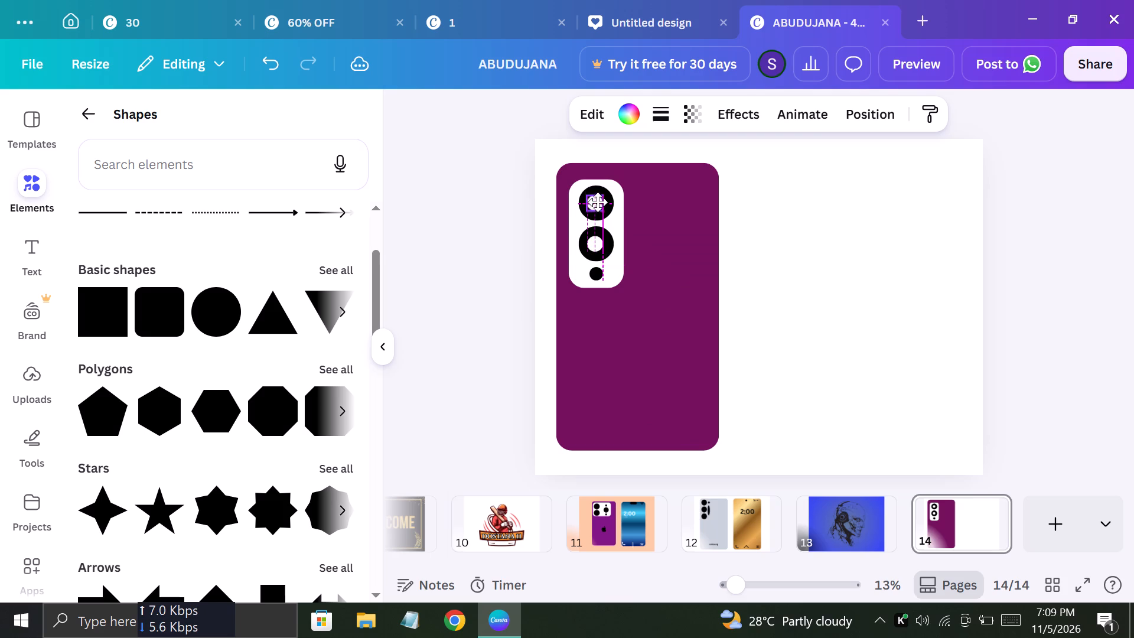
drag(598, 202, 598, 206)
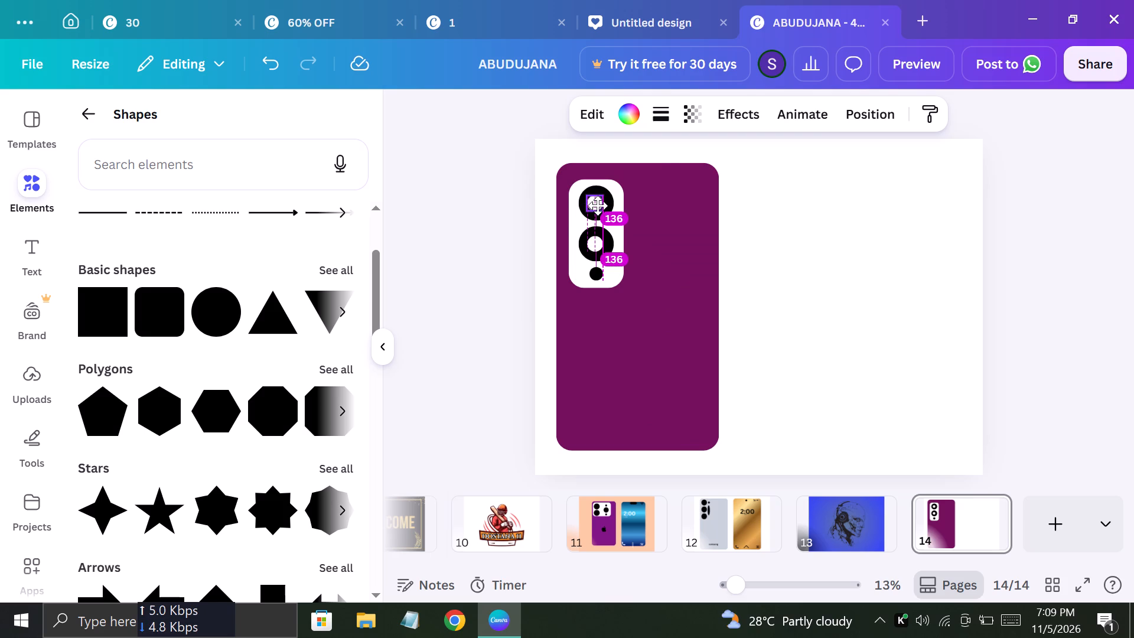
click(775, 203)
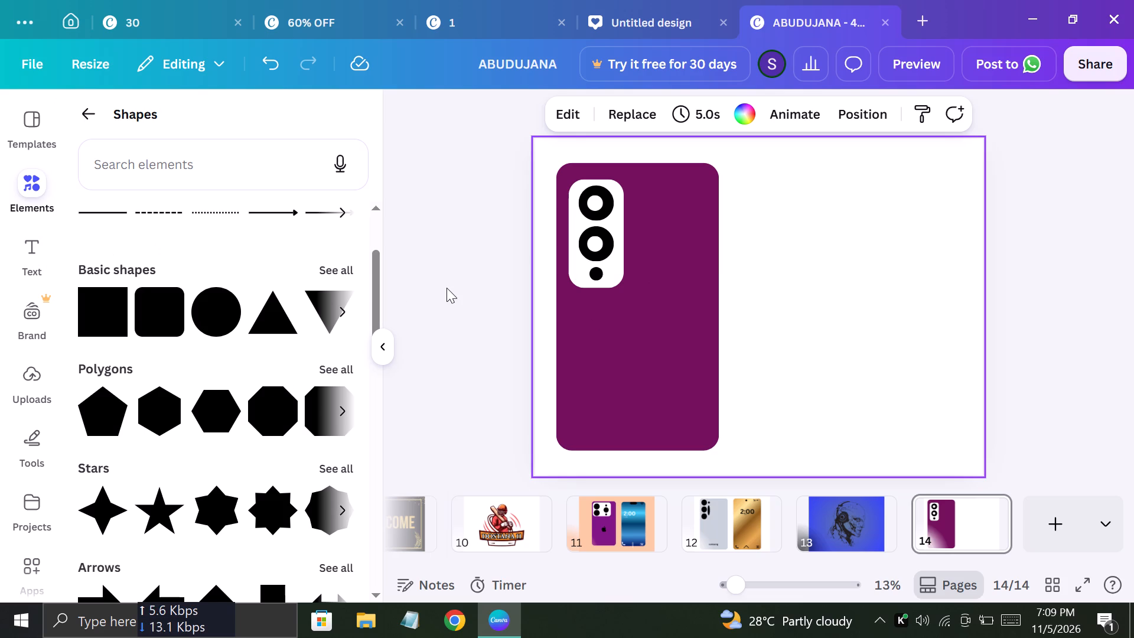
Search the Shapes category for "apple".
click(172, 158)
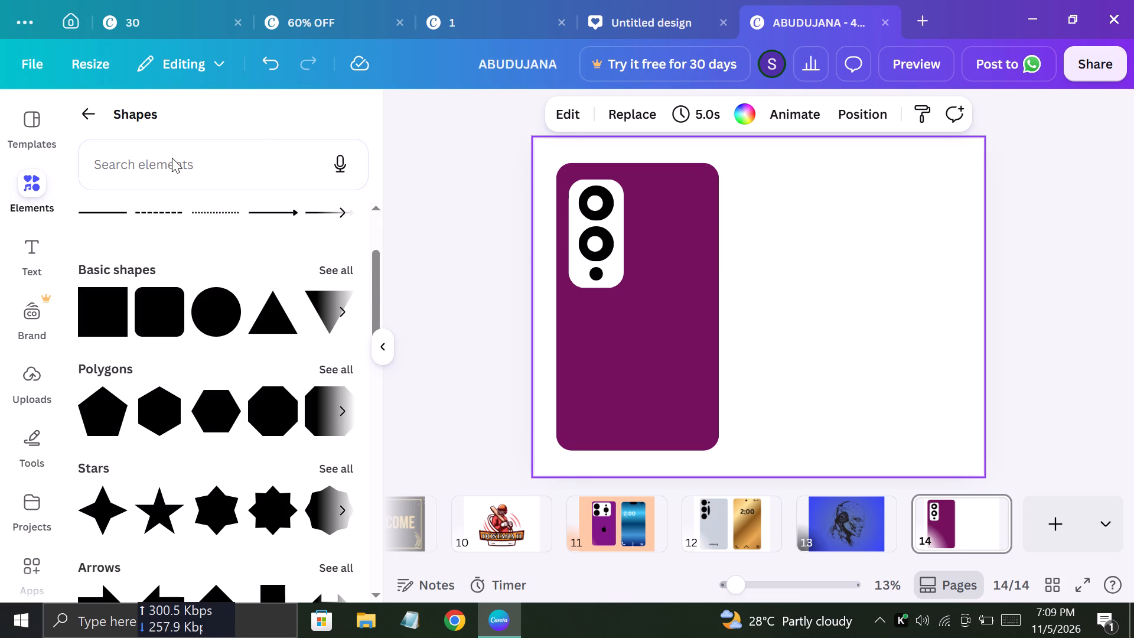
key(a)
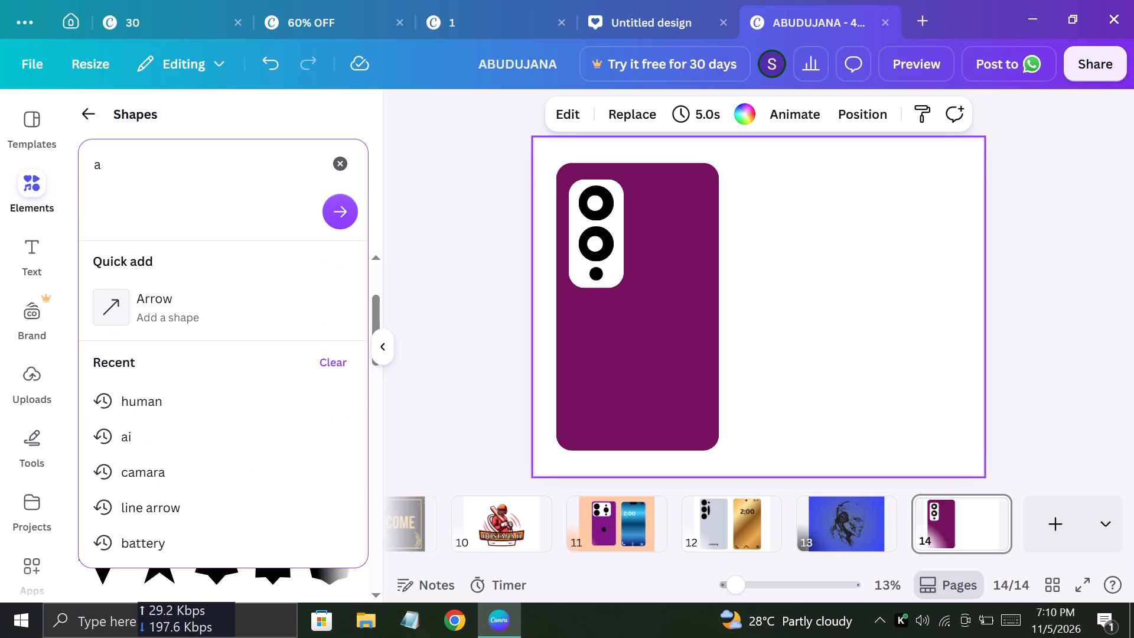
text(ppl)
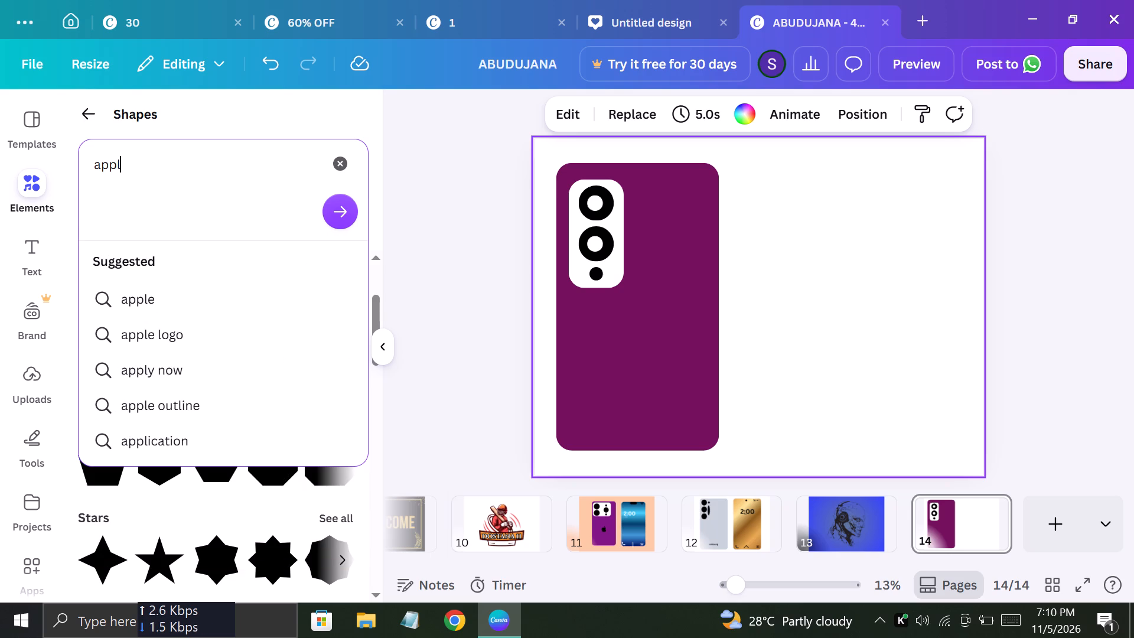
key(e)
click(341, 211)
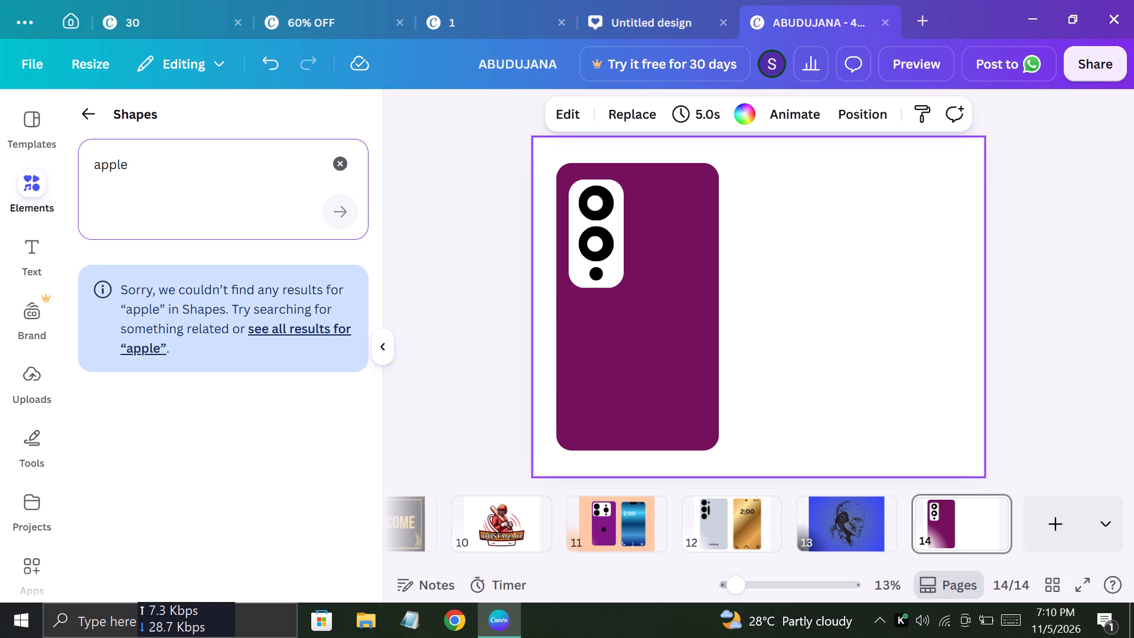
Go back to the full elements library and search it for "apple cut".
click(91, 106)
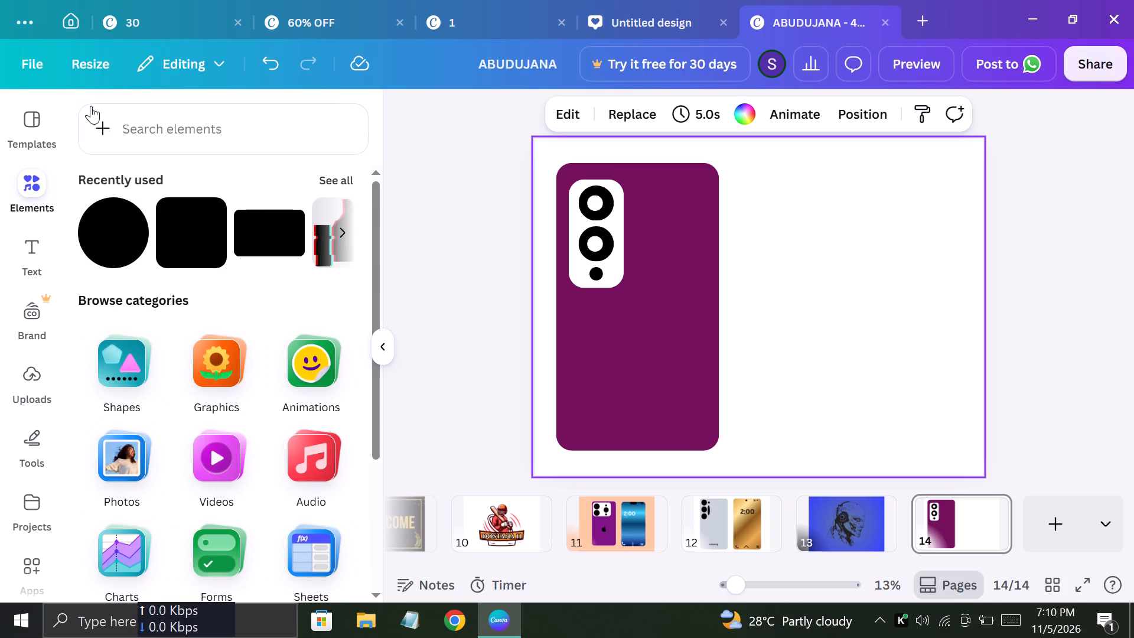
click(122, 122)
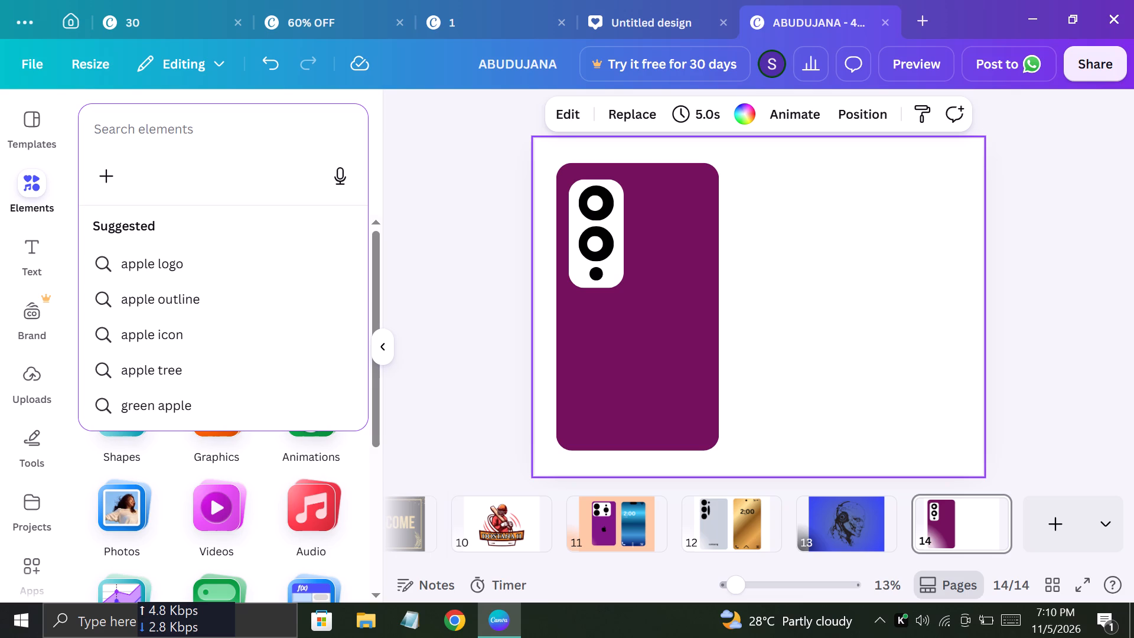
key(a)
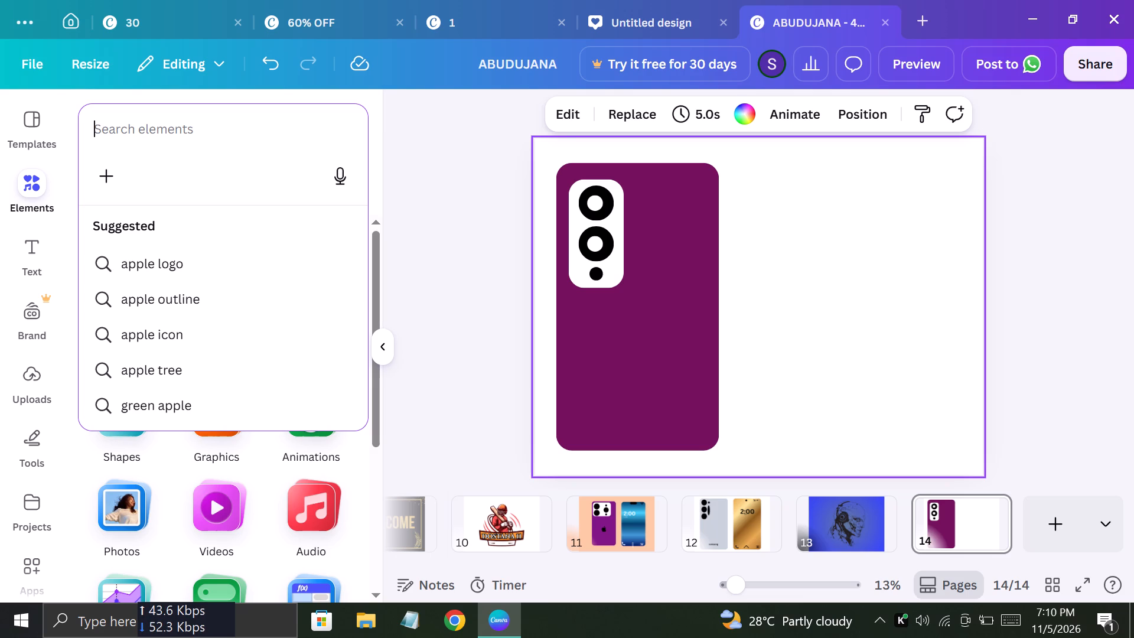
text(pple)
key(space)
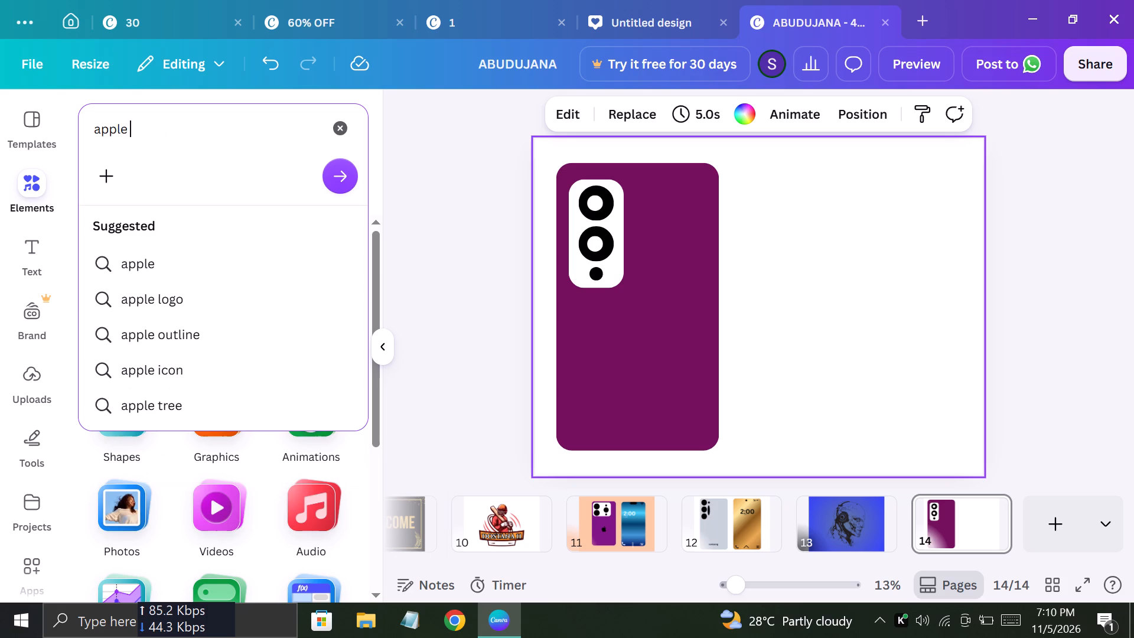
key(c)
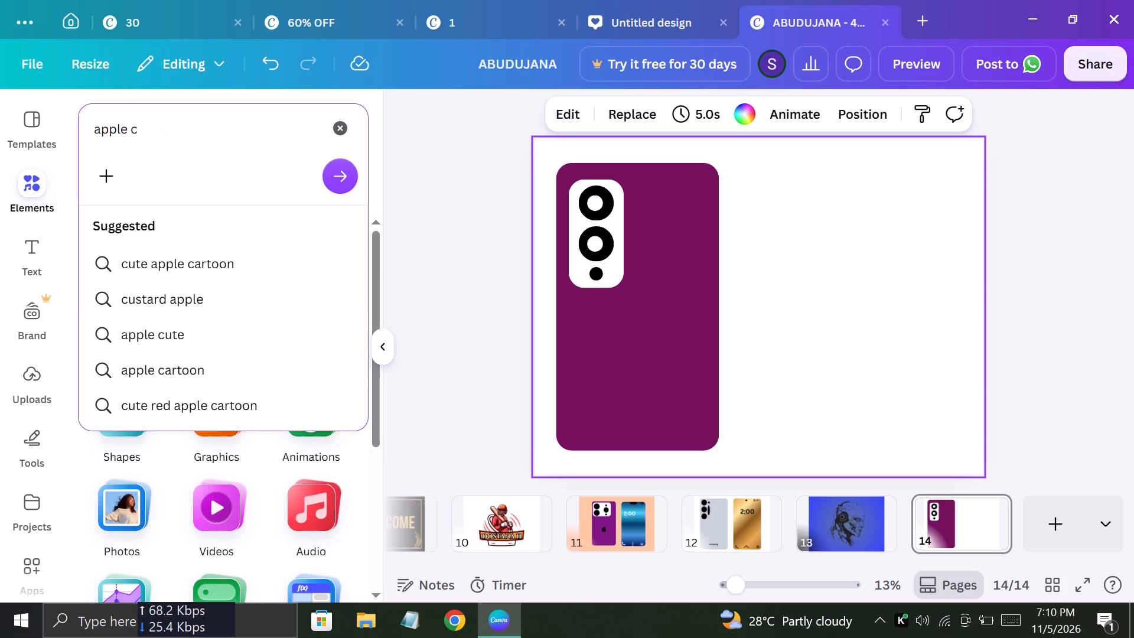
key(e)
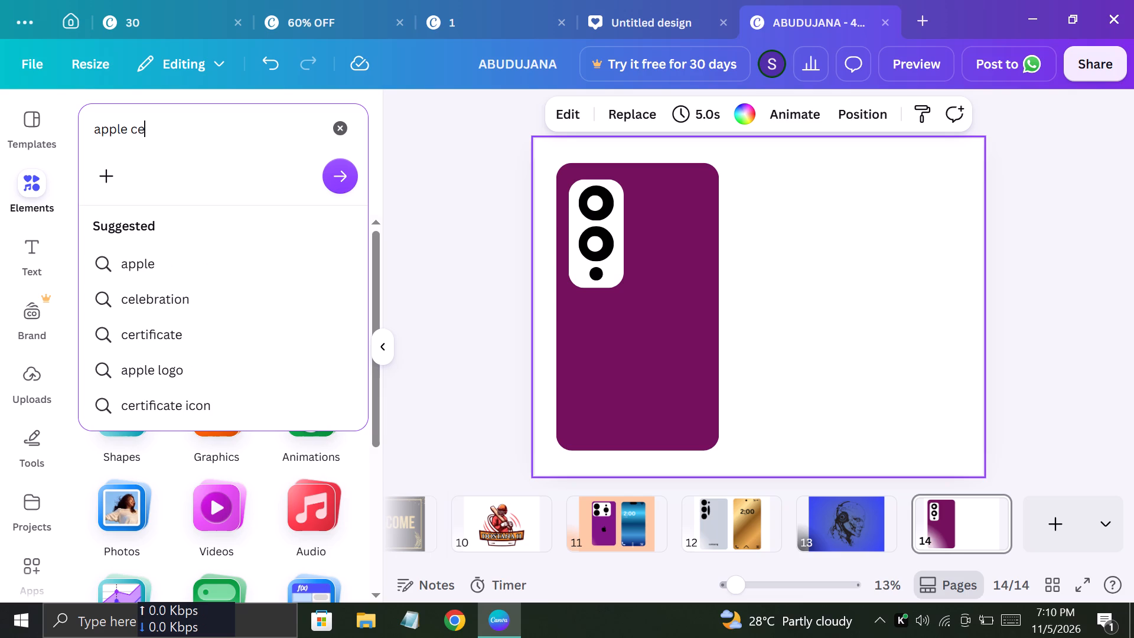
key(BackSpace)
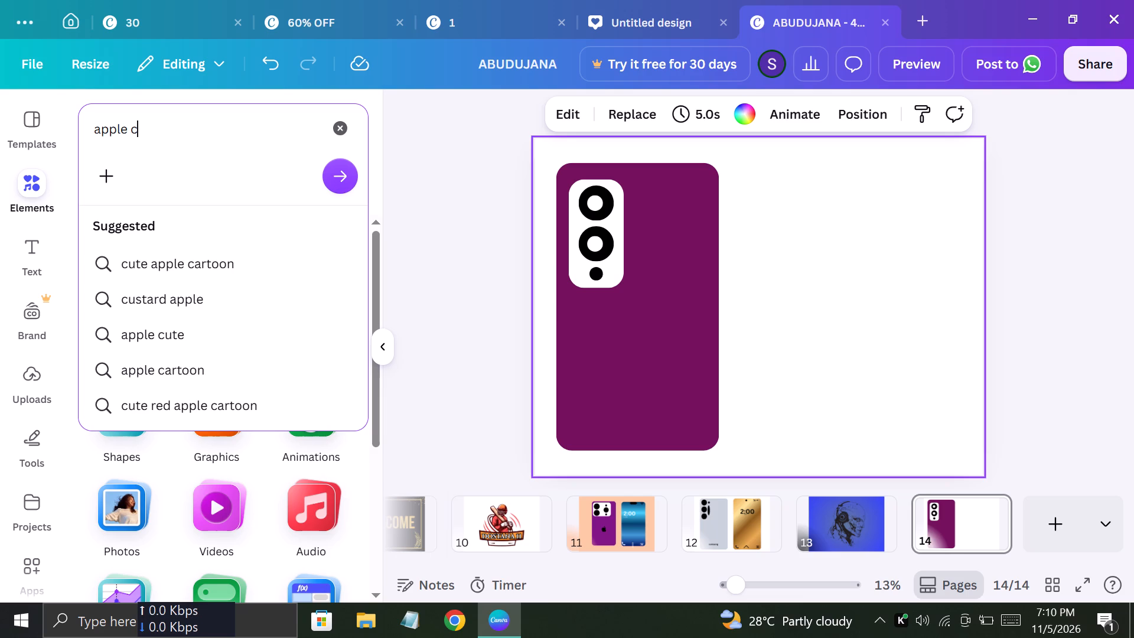
text(ut)
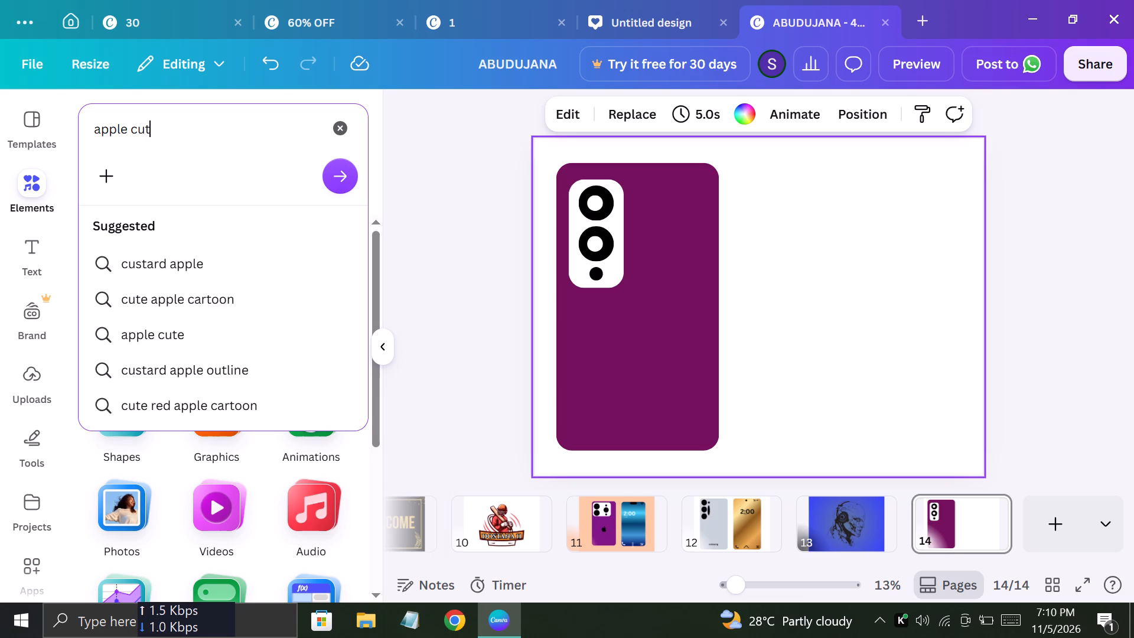
click(331, 174)
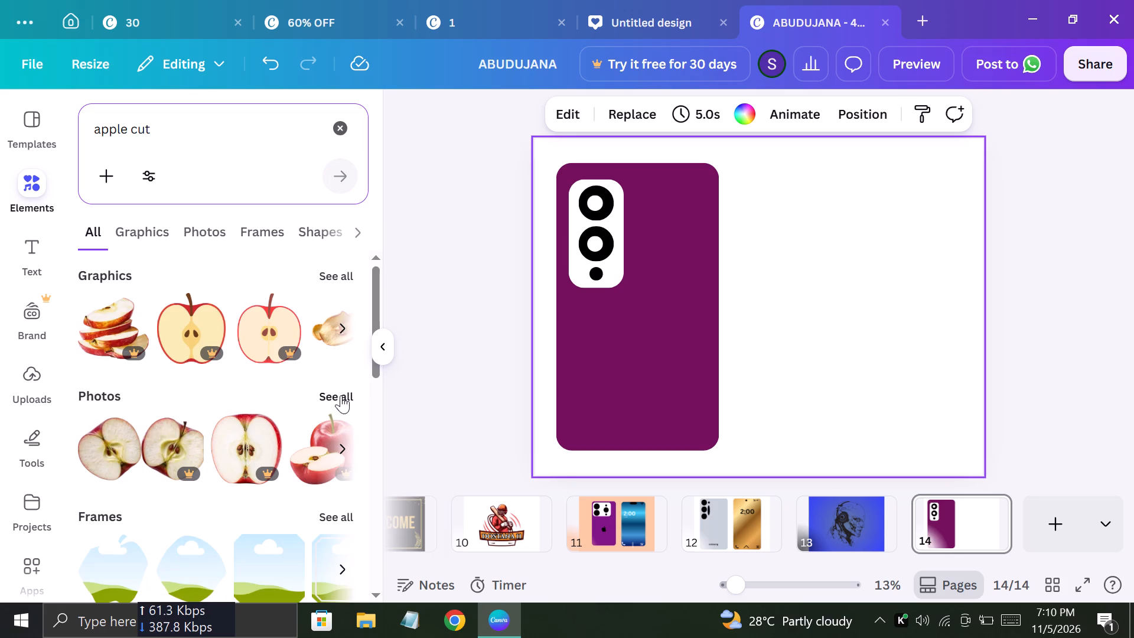
Search the elements for "apple cut logo" and add the solid black bitten-apple graphic to the purple phone body.
click(177, 140)
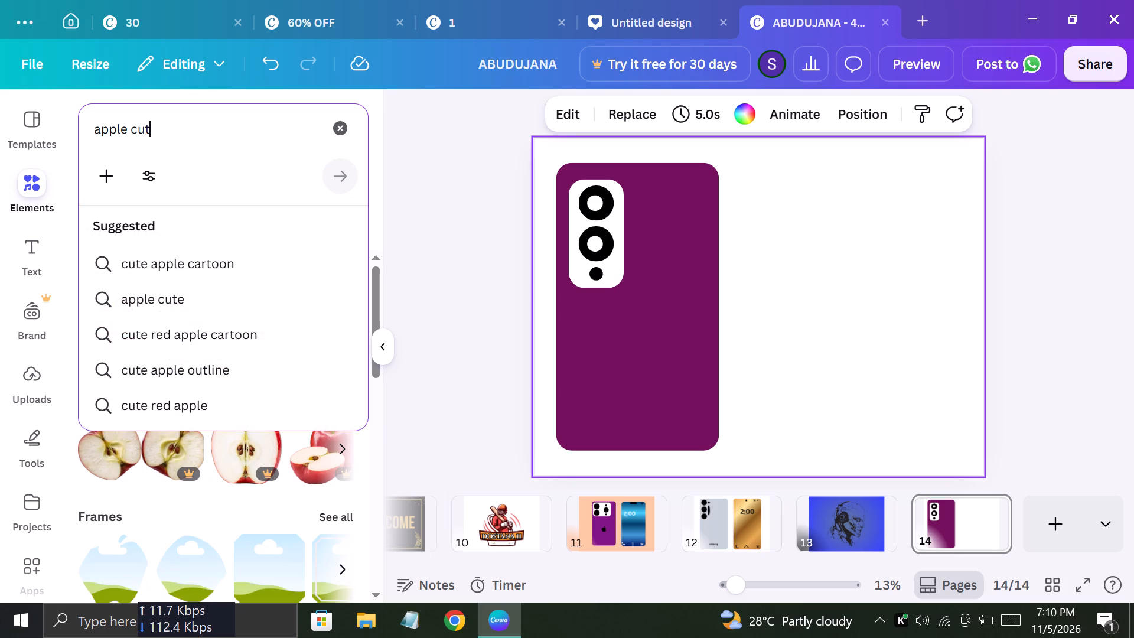
key(space)
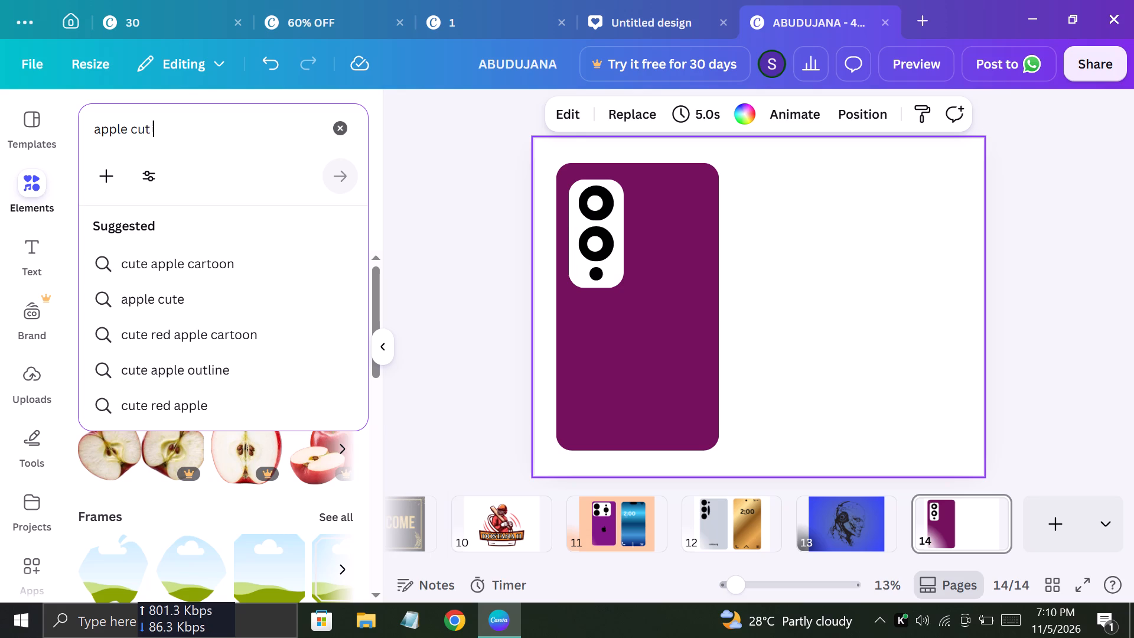
text(lo)
text(go)
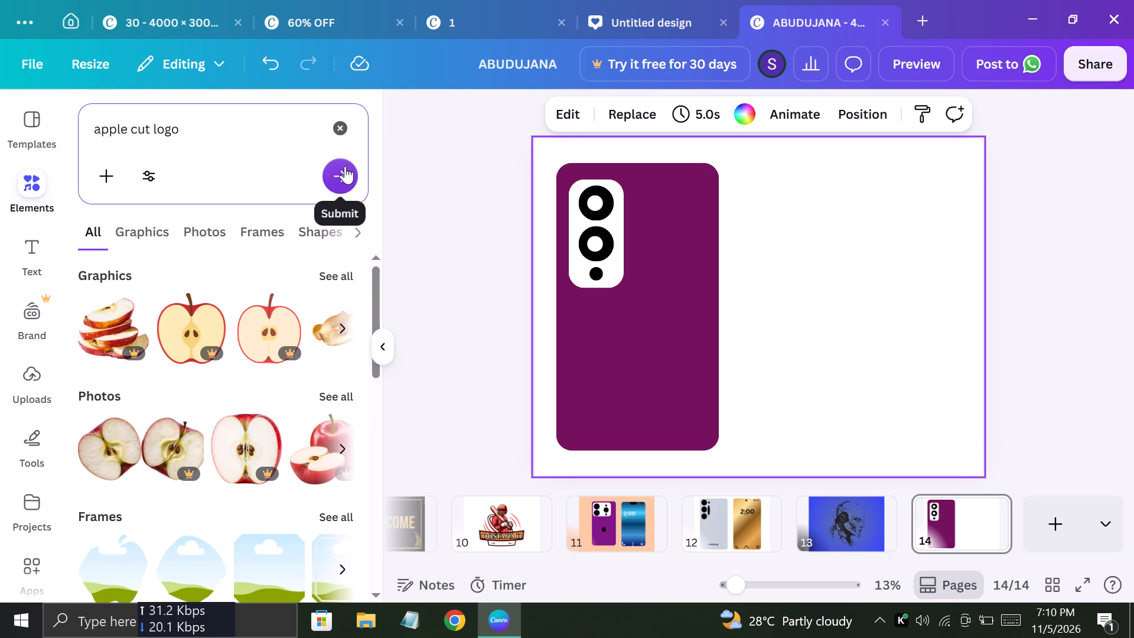
click(345, 166)
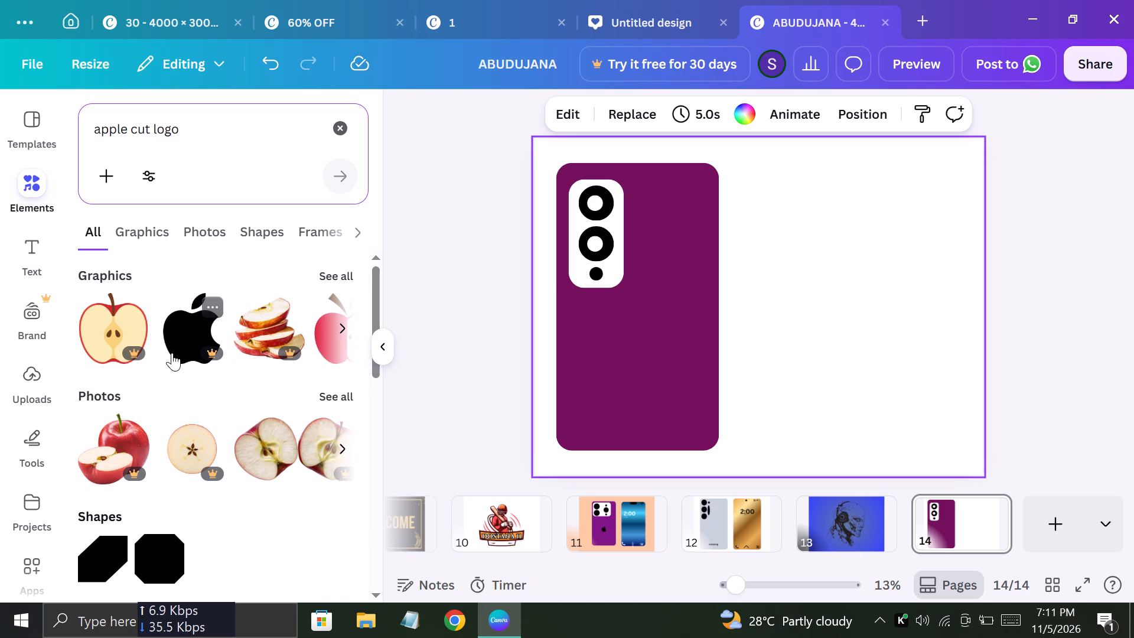
drag(177, 338, 373, 335)
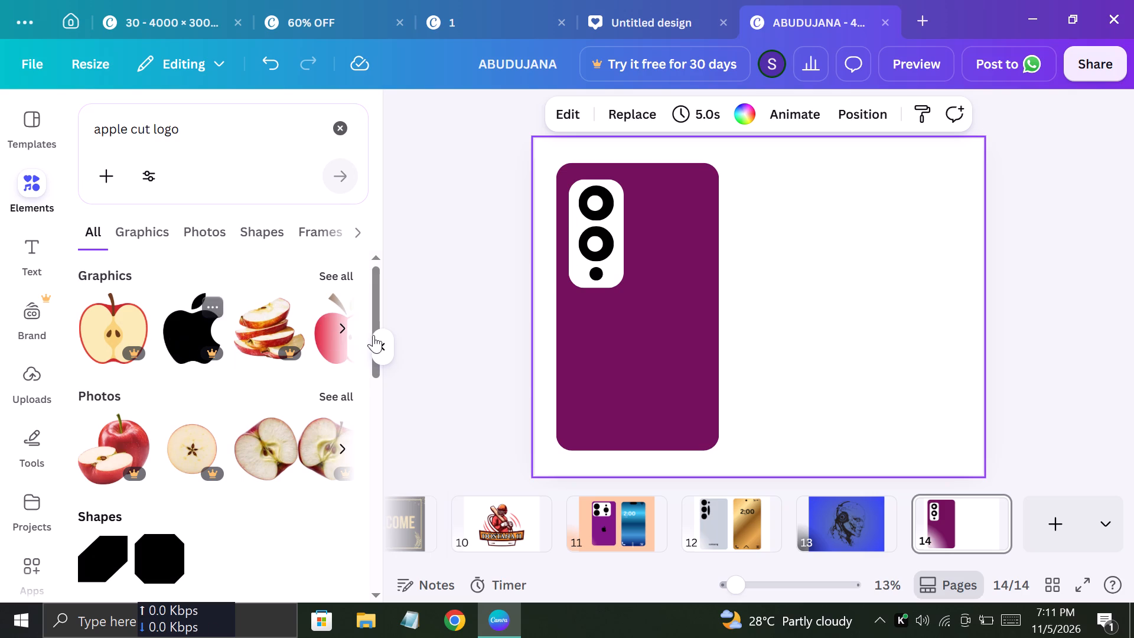
drag(373, 335, 602, 331)
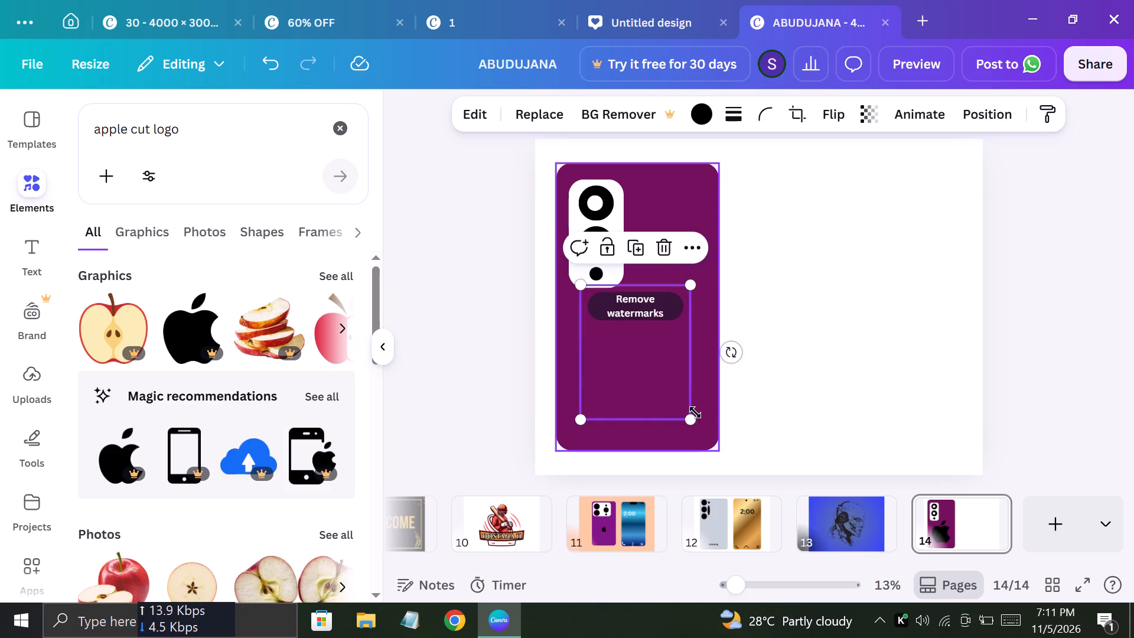
Shrink the black apple logo to a small mark and position it near the middle of the phone body, just below the camera strip.
drag(689, 419, 653, 377)
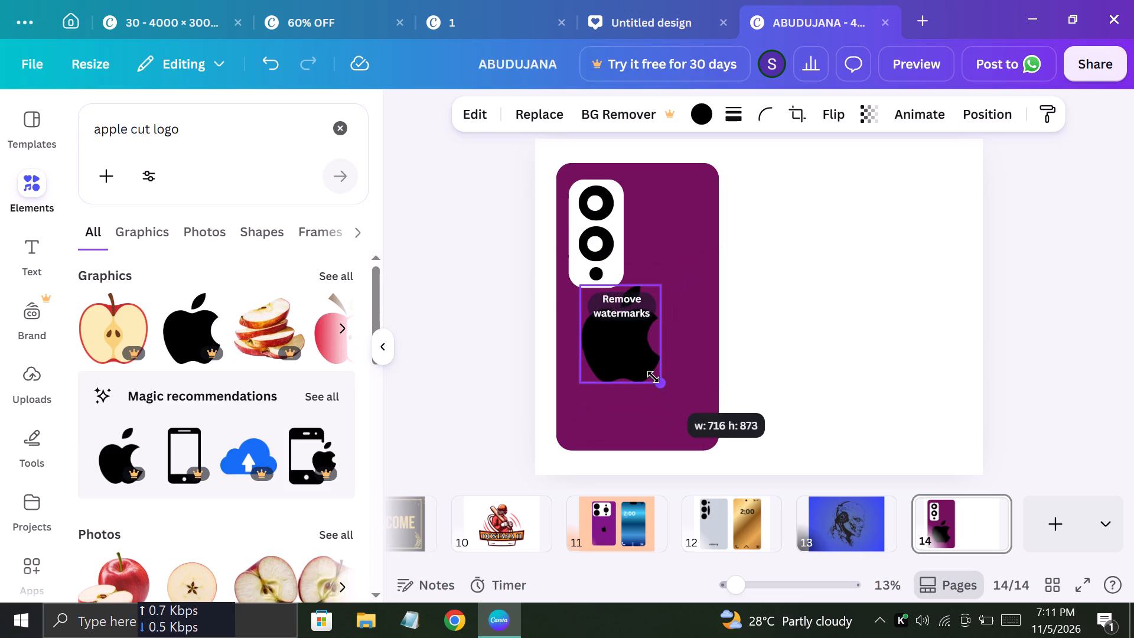
drag(653, 377, 609, 328)
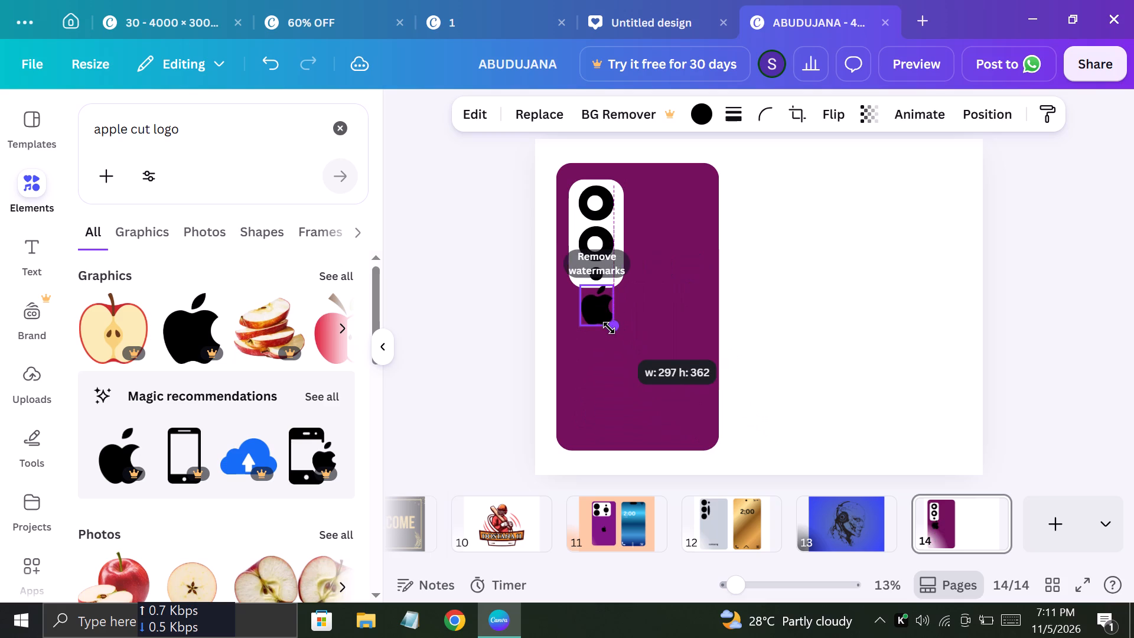
drag(609, 328, 601, 321)
drag(610, 357, 649, 402)
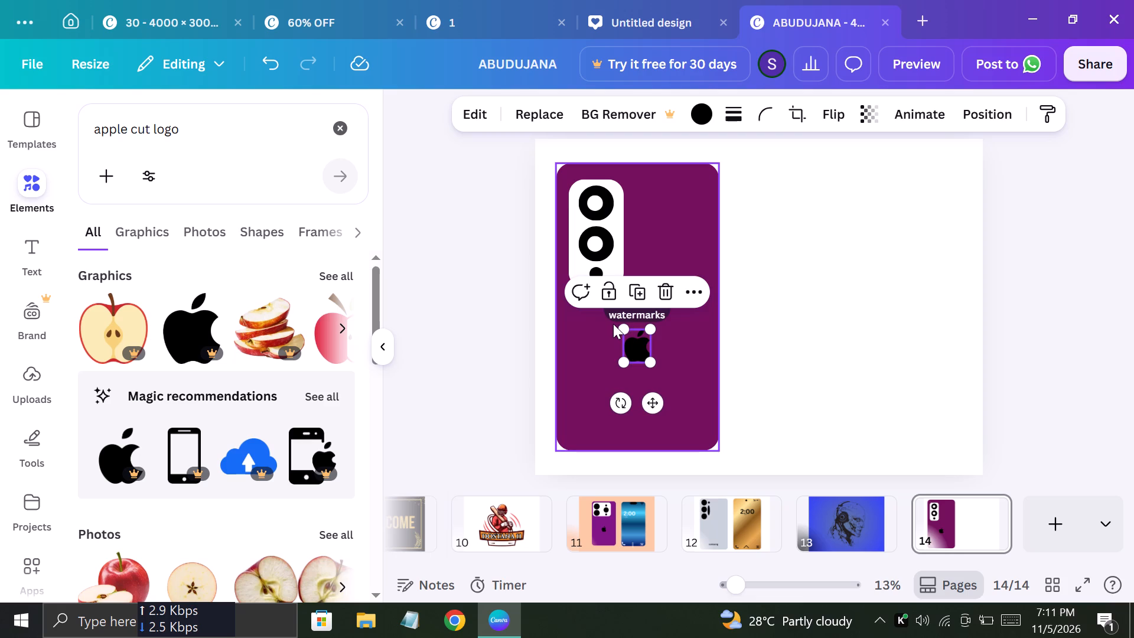
drag(623, 324, 611, 314)
drag(643, 397, 654, 406)
drag(620, 325, 625, 330)
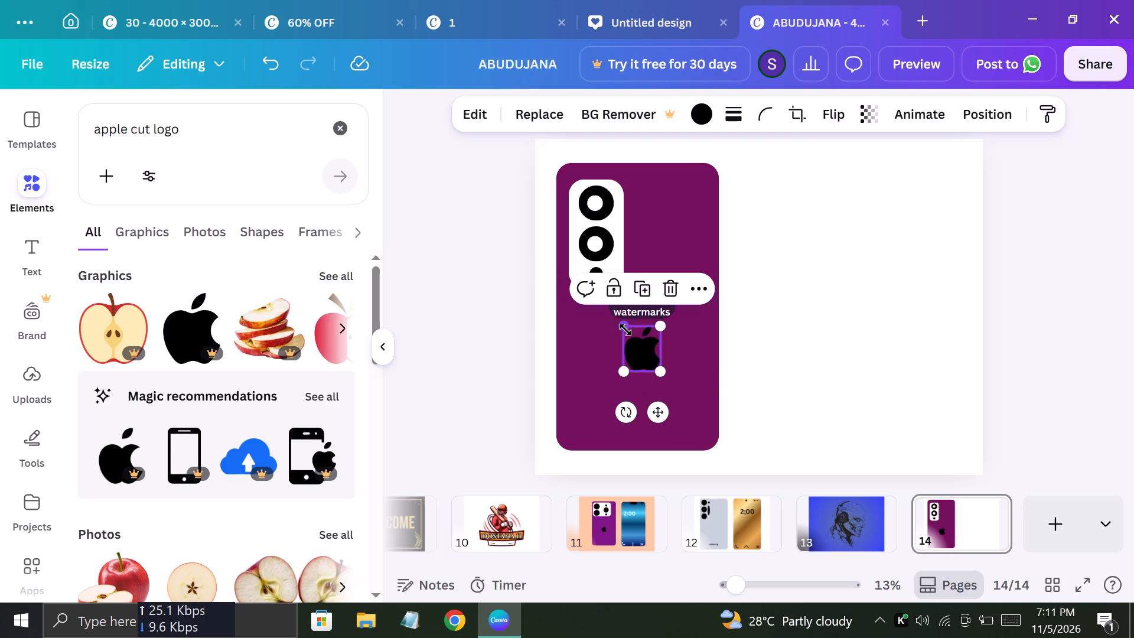
drag(625, 330, 627, 331)
drag(656, 402, 643, 396)
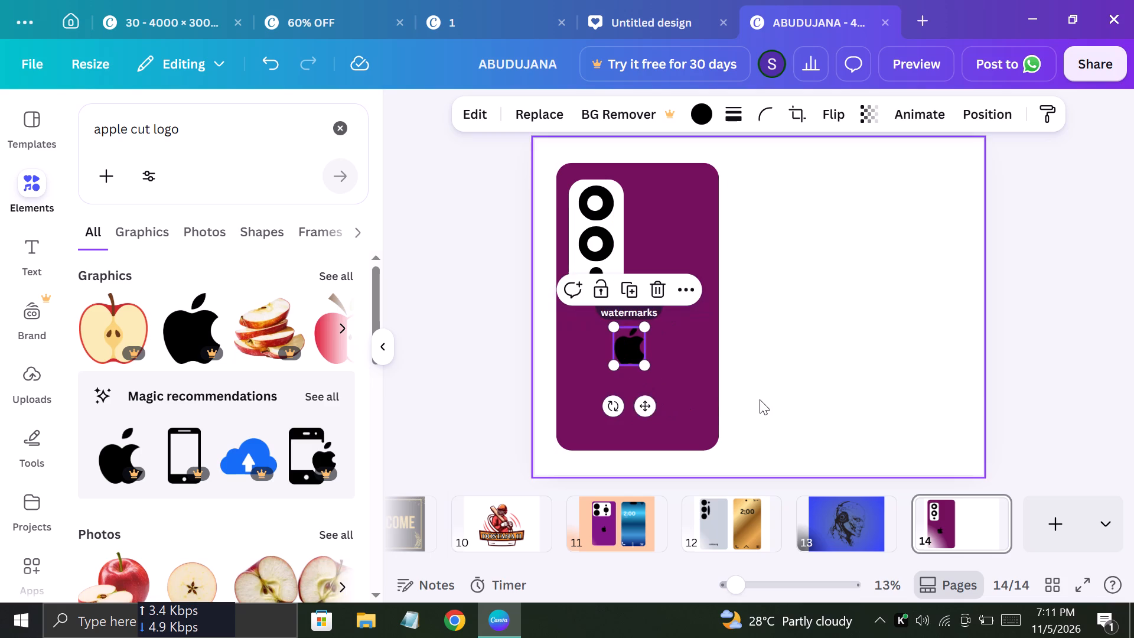
click(760, 399)
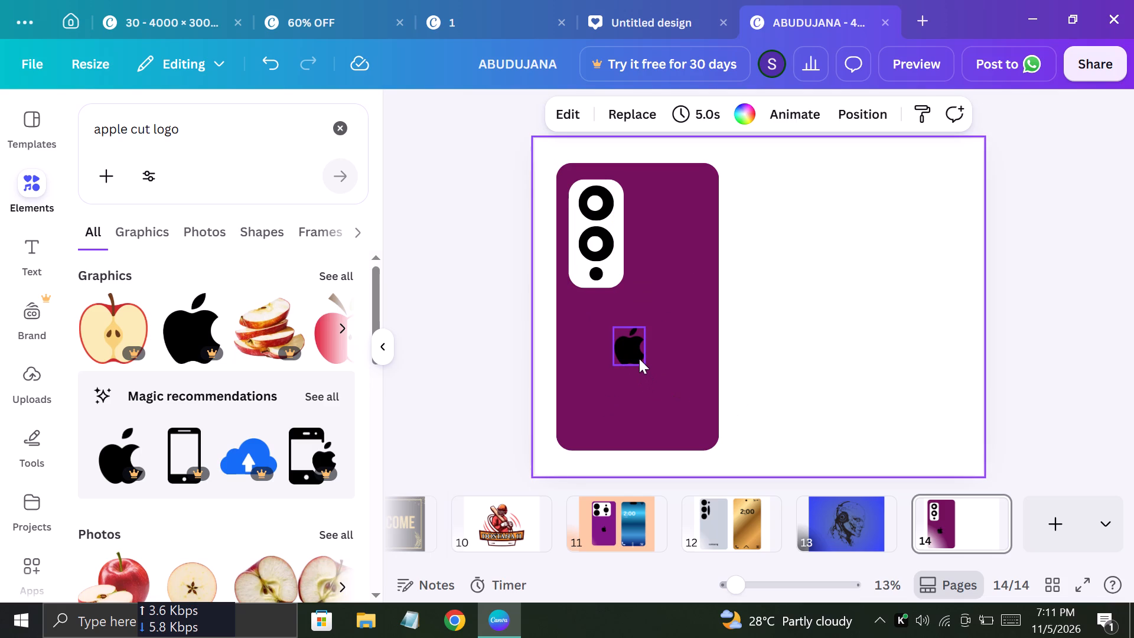
drag(637, 356, 636, 340)
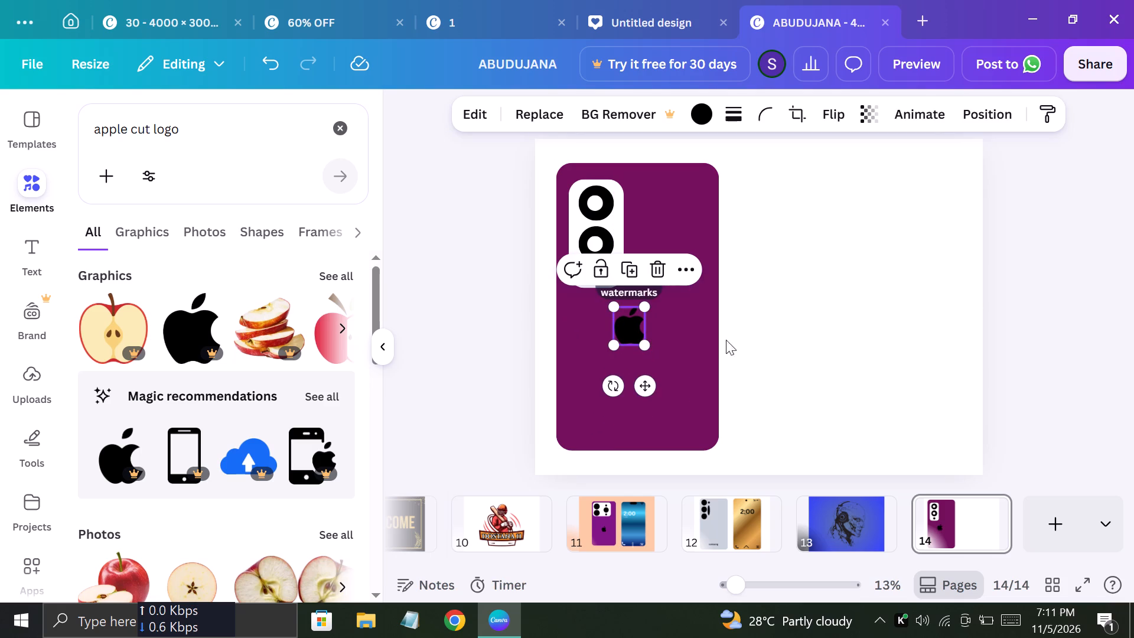
click(811, 349)
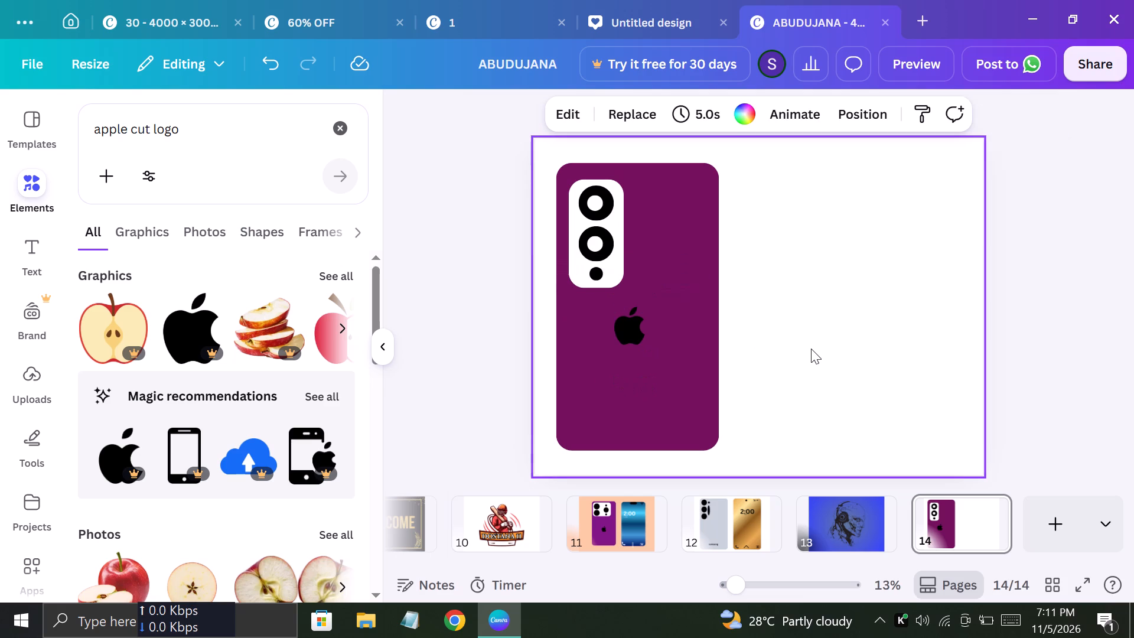
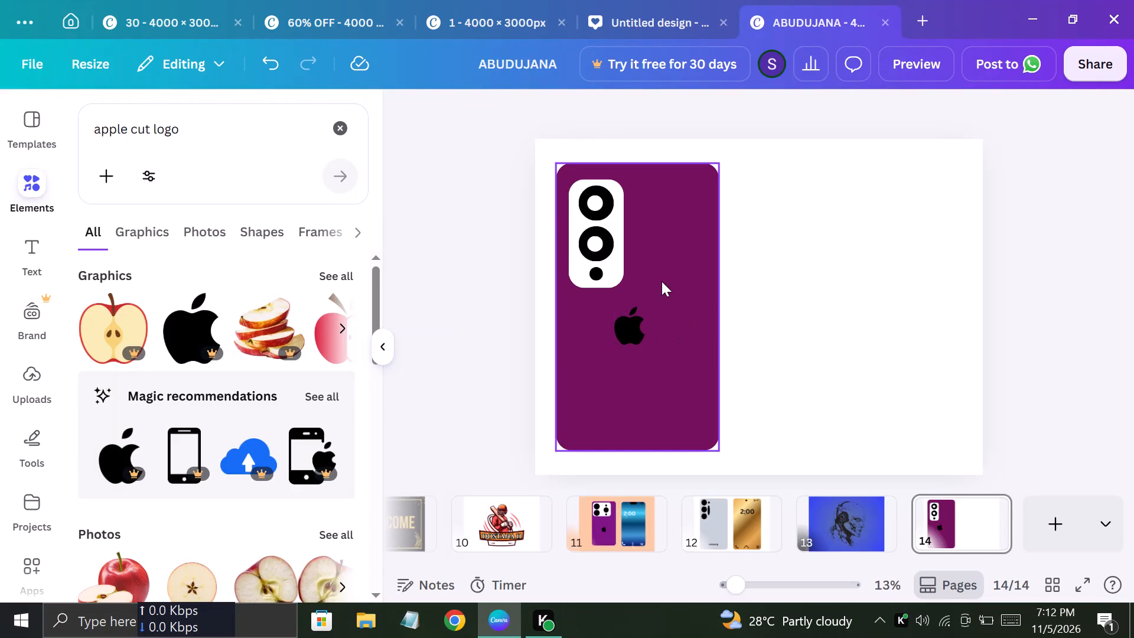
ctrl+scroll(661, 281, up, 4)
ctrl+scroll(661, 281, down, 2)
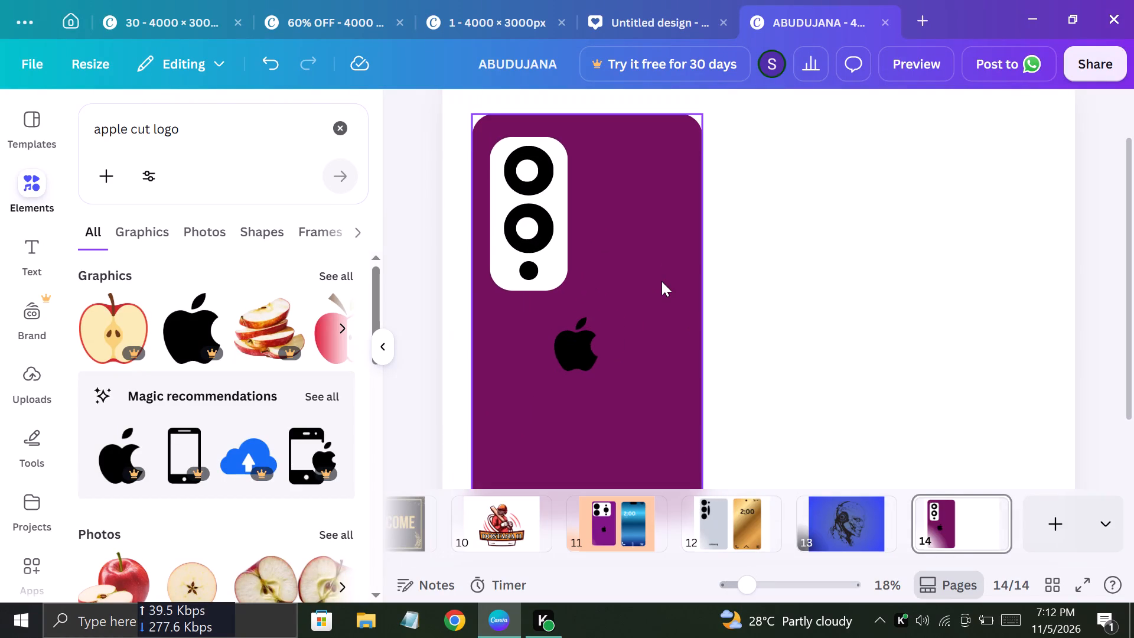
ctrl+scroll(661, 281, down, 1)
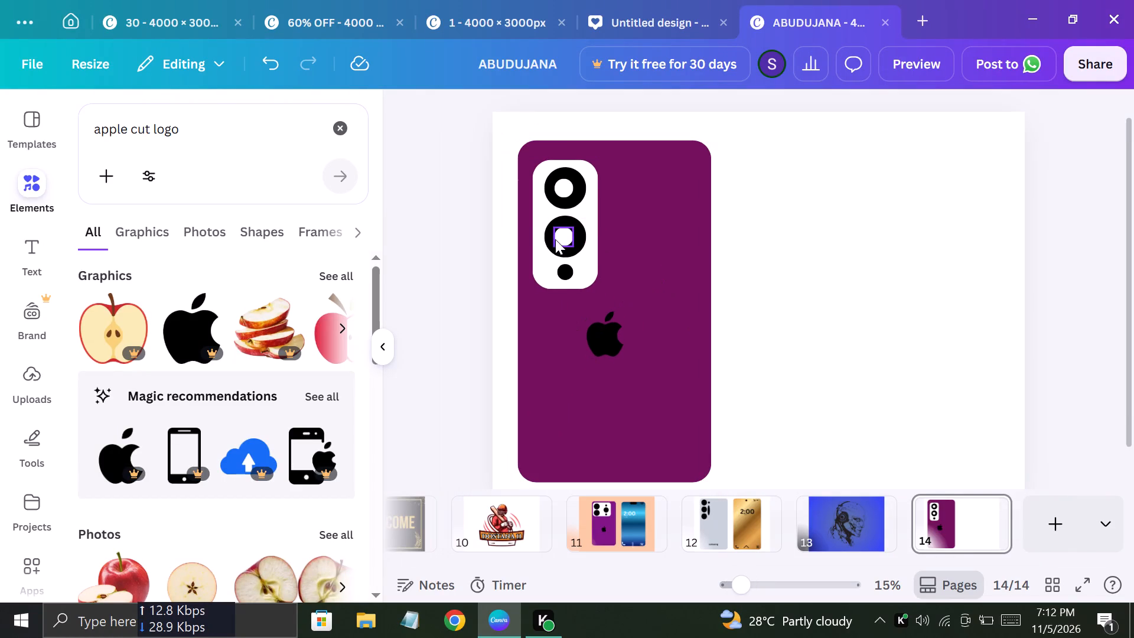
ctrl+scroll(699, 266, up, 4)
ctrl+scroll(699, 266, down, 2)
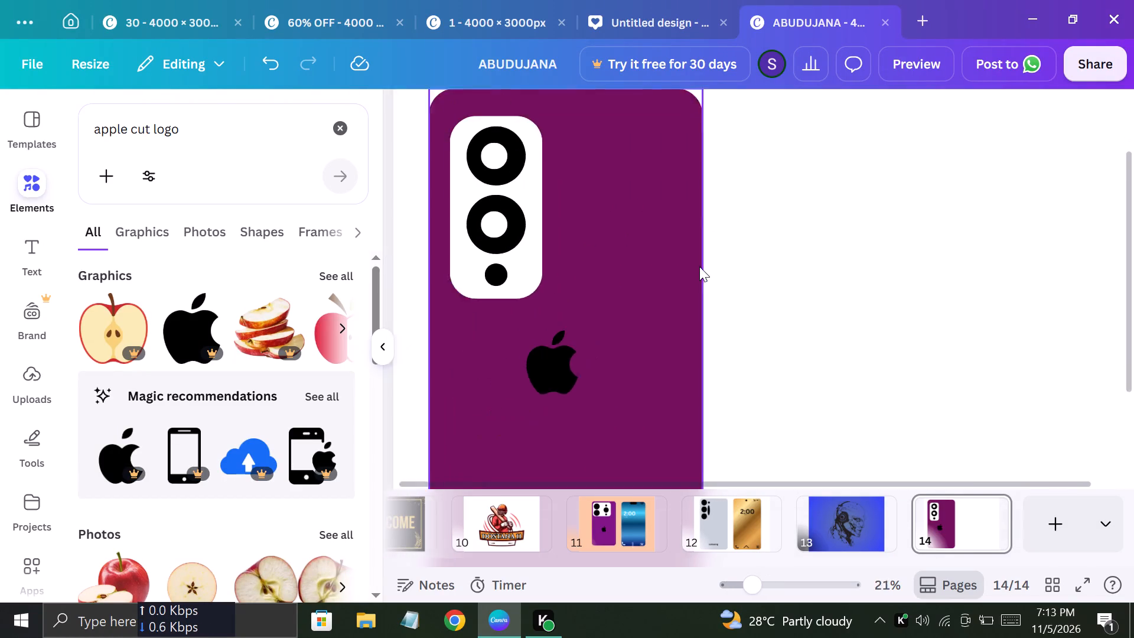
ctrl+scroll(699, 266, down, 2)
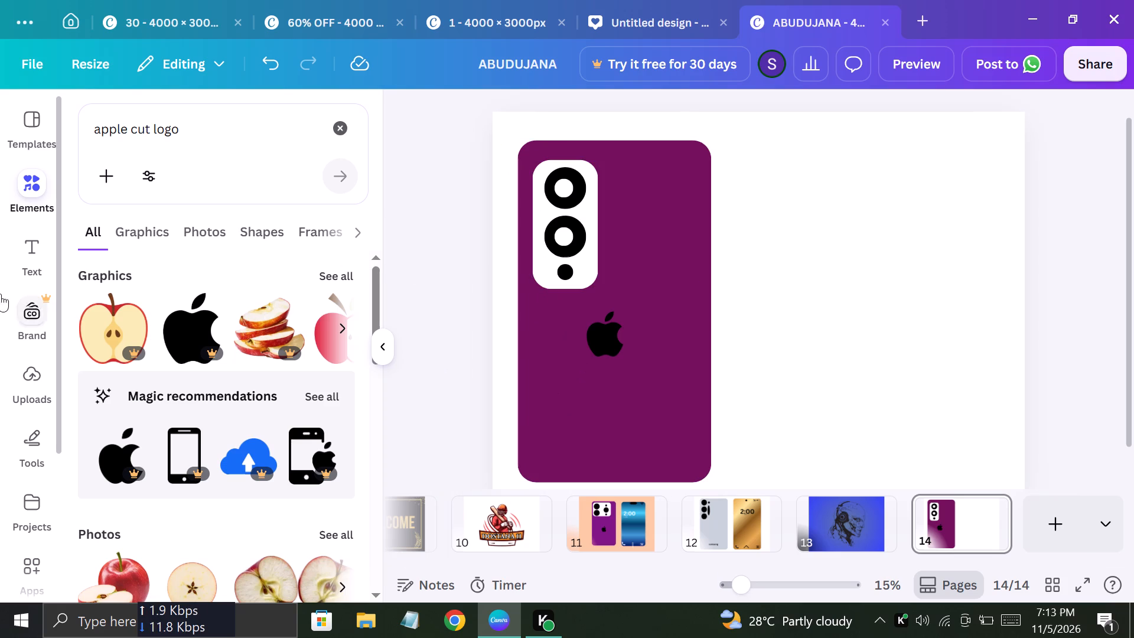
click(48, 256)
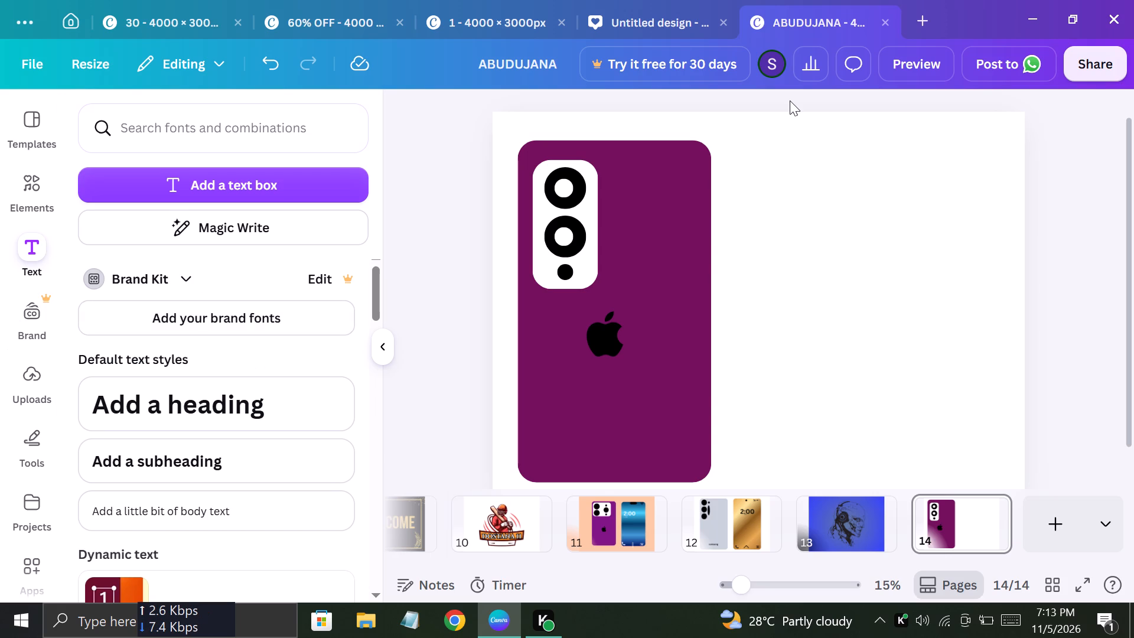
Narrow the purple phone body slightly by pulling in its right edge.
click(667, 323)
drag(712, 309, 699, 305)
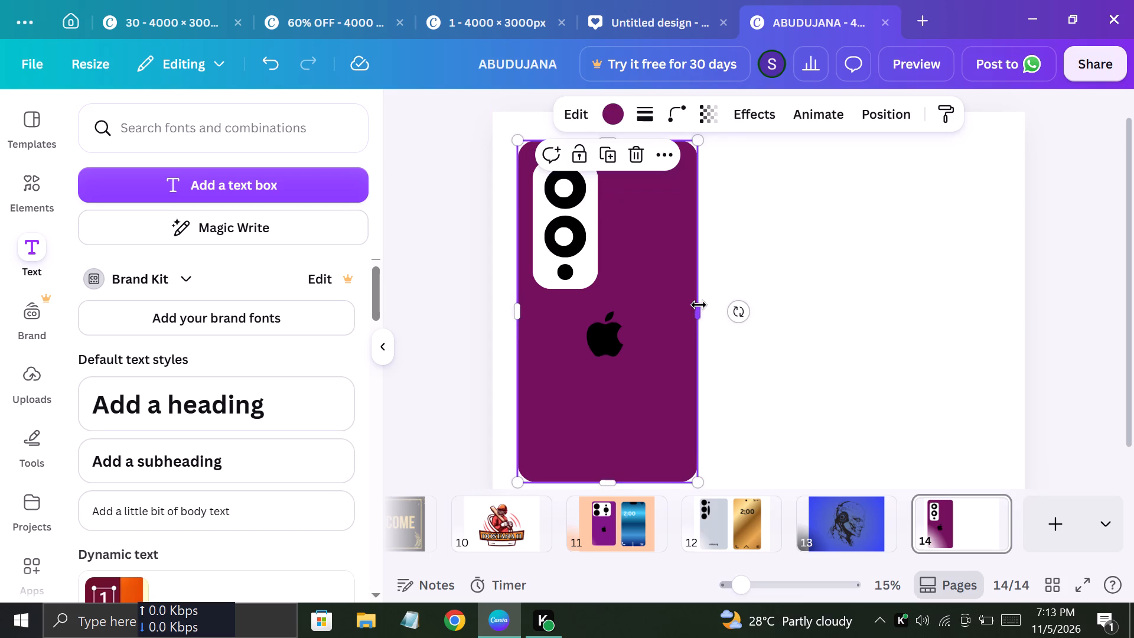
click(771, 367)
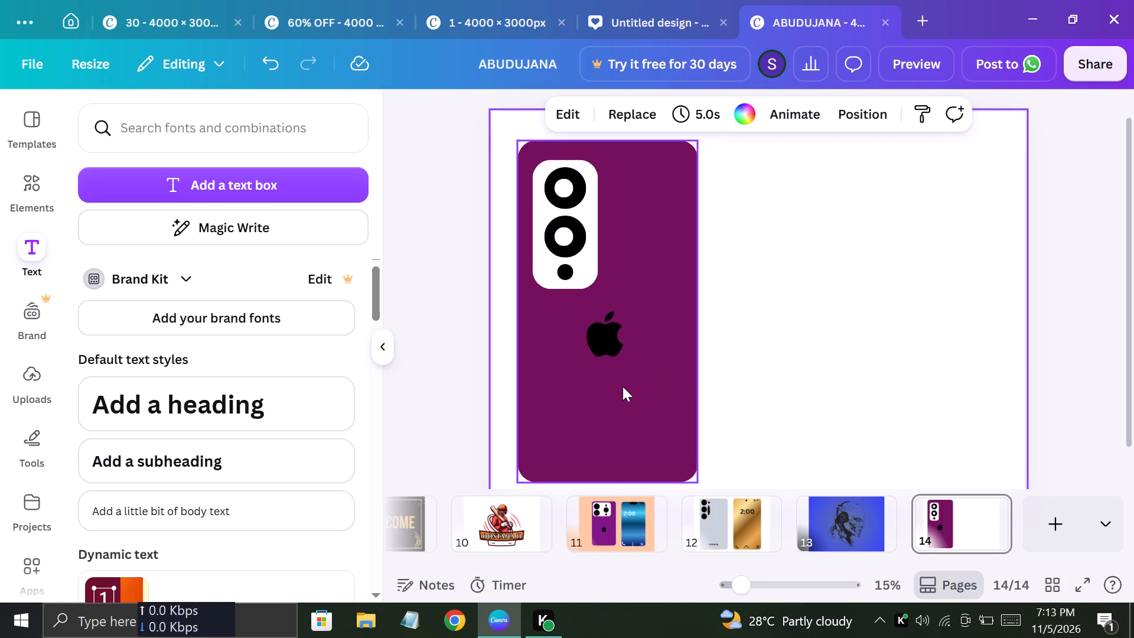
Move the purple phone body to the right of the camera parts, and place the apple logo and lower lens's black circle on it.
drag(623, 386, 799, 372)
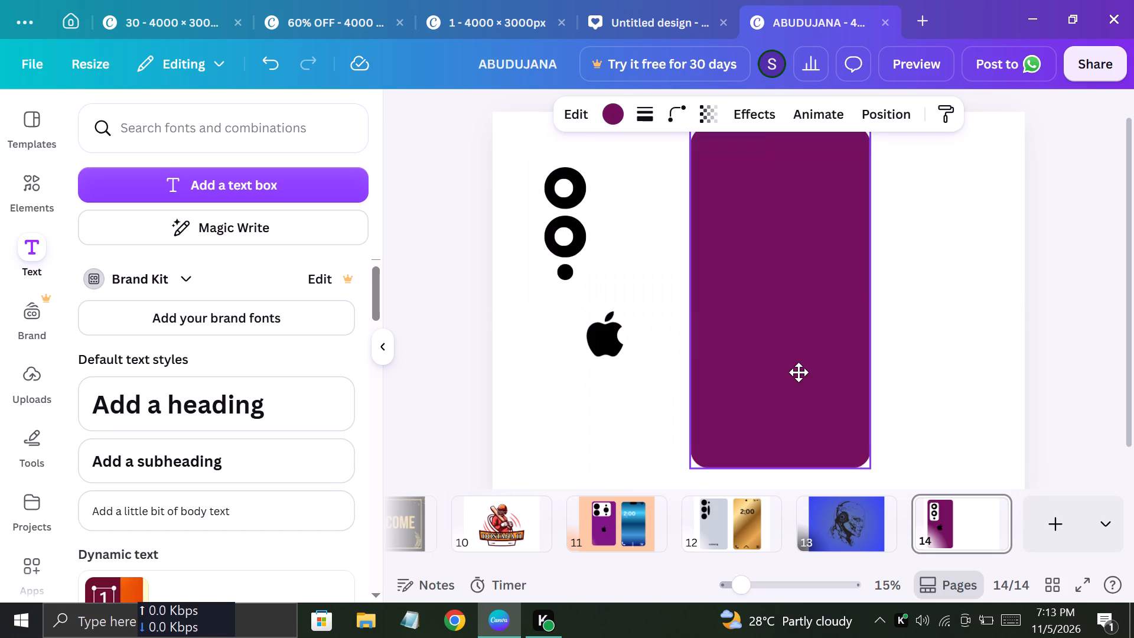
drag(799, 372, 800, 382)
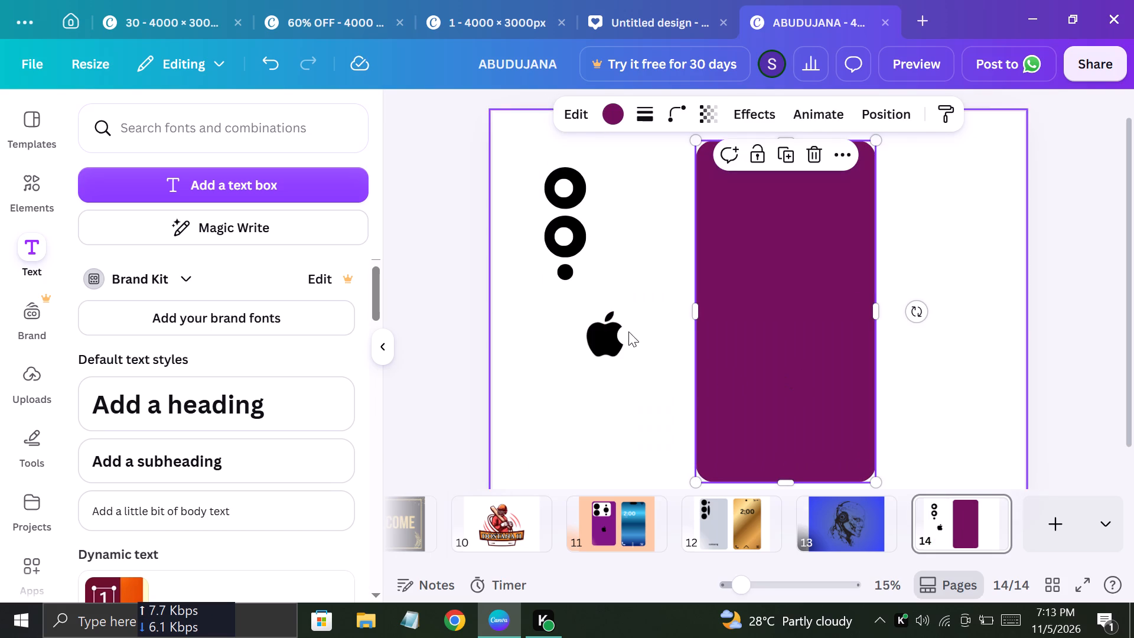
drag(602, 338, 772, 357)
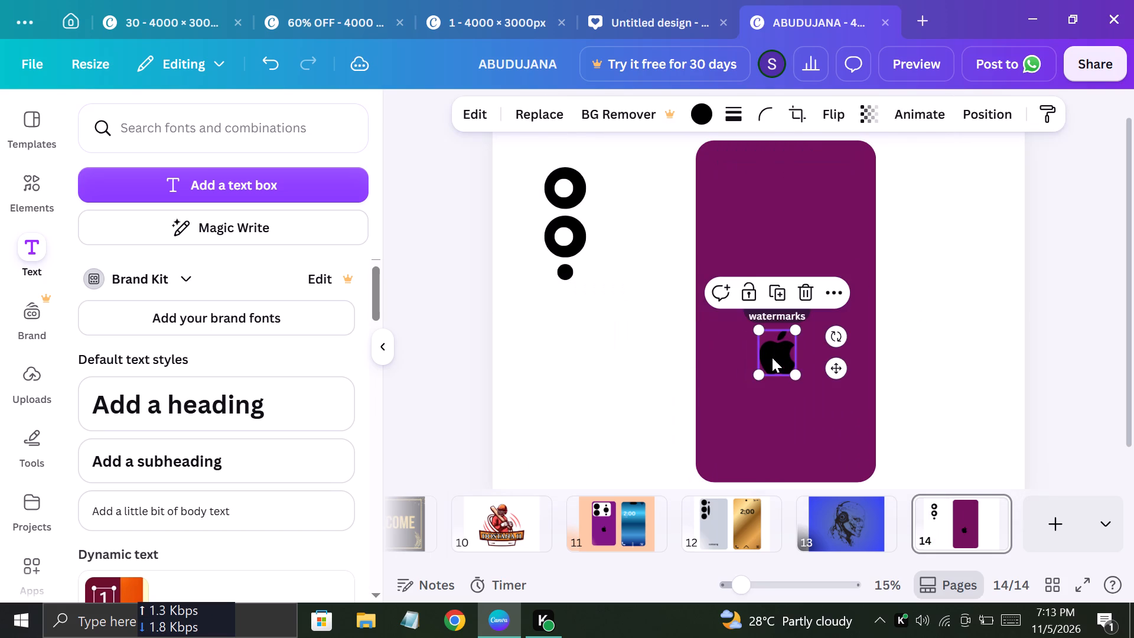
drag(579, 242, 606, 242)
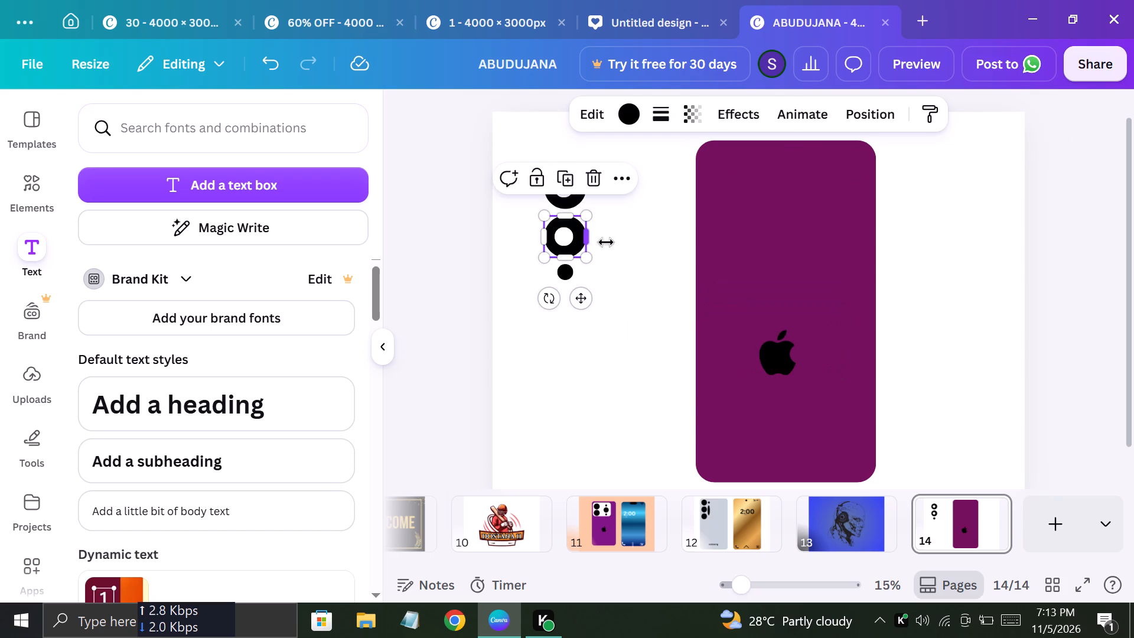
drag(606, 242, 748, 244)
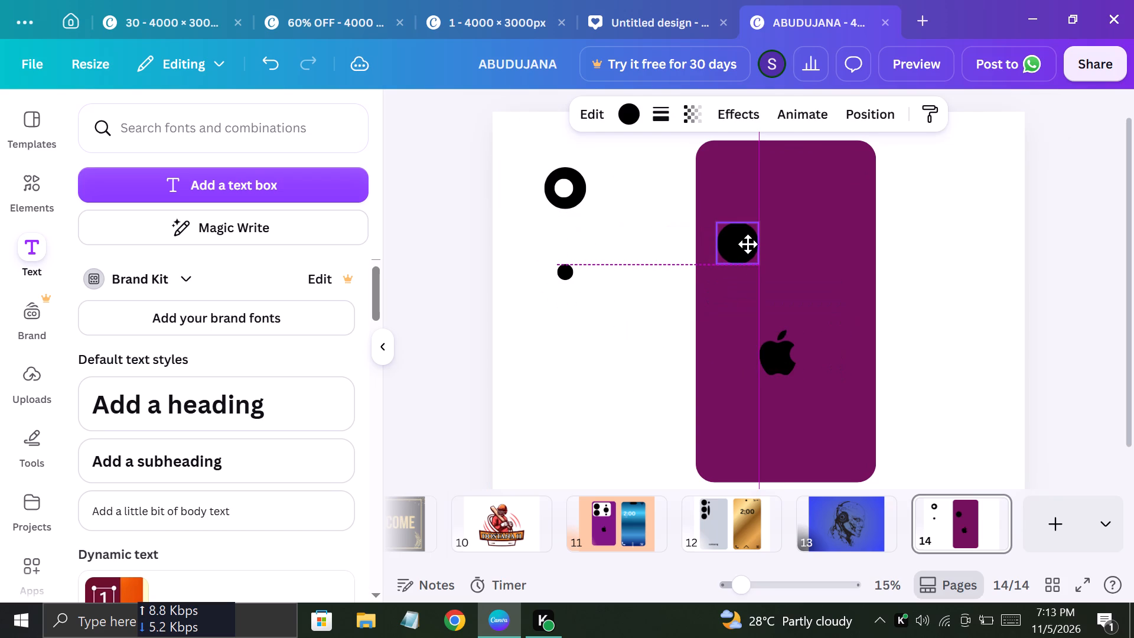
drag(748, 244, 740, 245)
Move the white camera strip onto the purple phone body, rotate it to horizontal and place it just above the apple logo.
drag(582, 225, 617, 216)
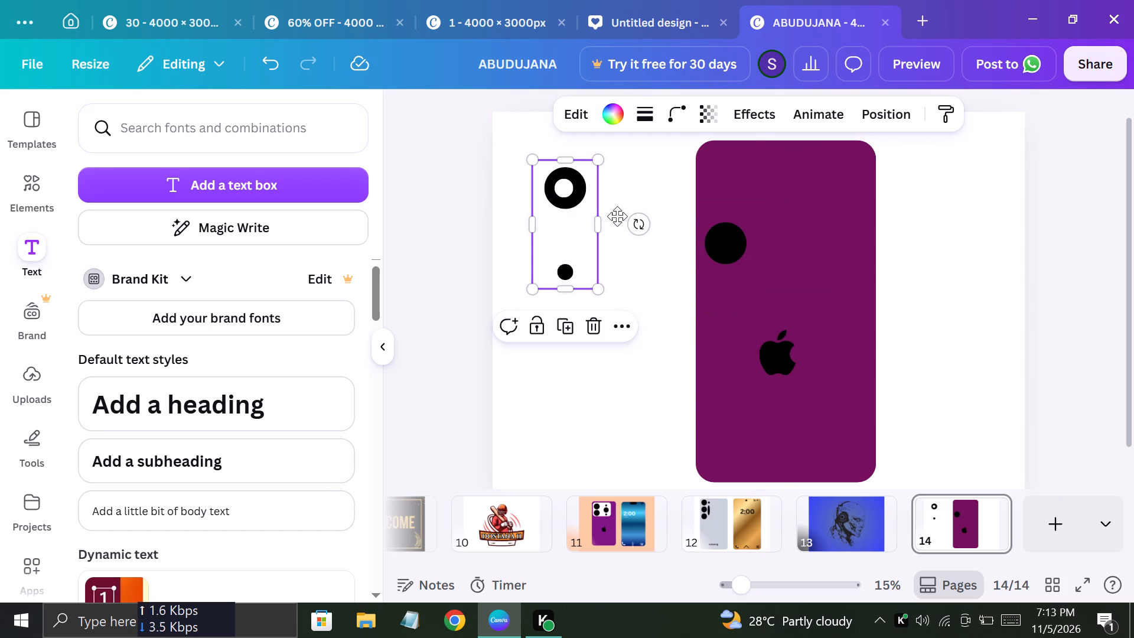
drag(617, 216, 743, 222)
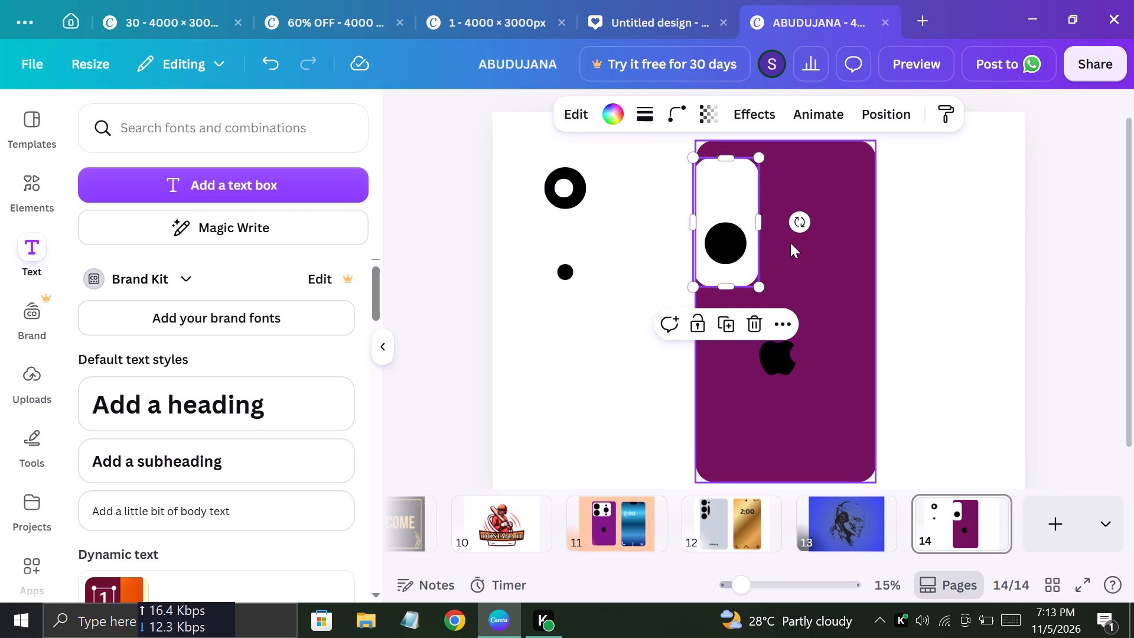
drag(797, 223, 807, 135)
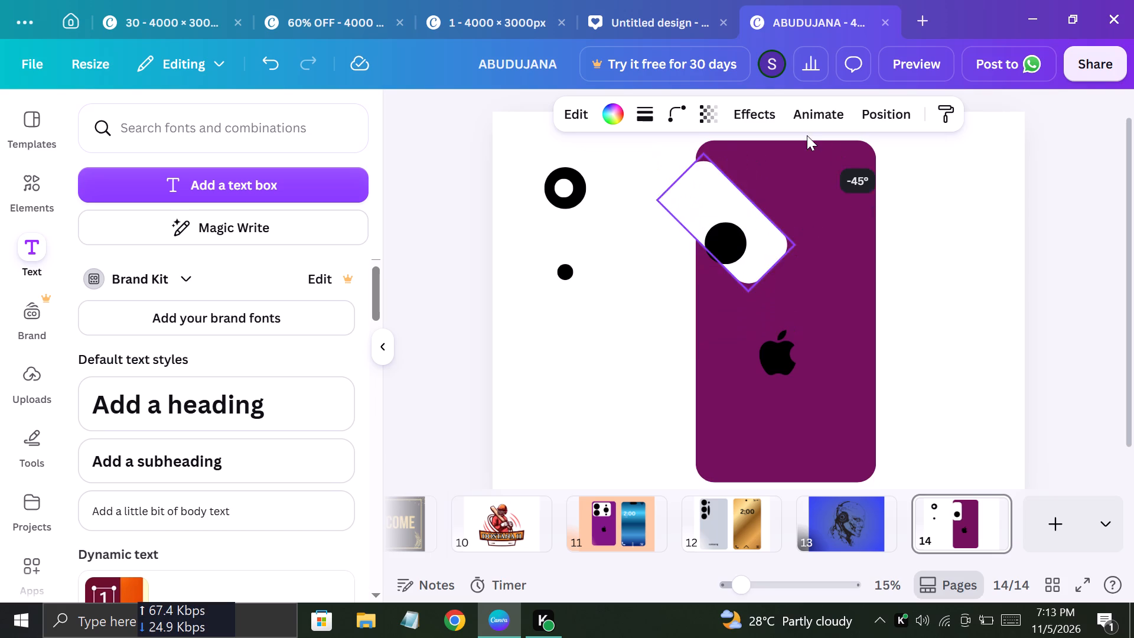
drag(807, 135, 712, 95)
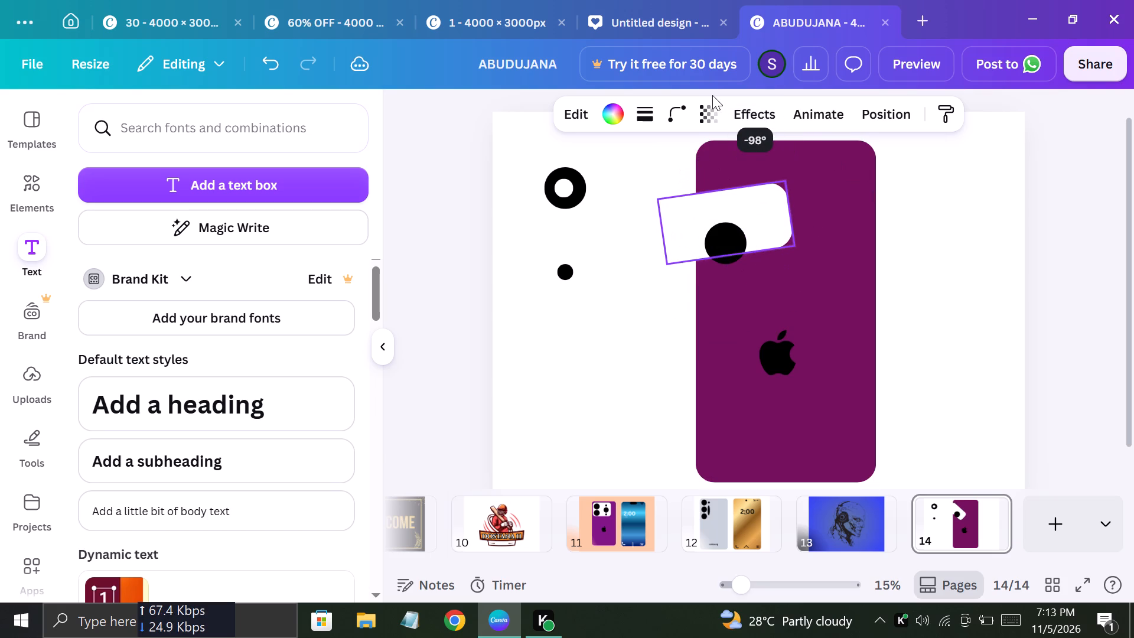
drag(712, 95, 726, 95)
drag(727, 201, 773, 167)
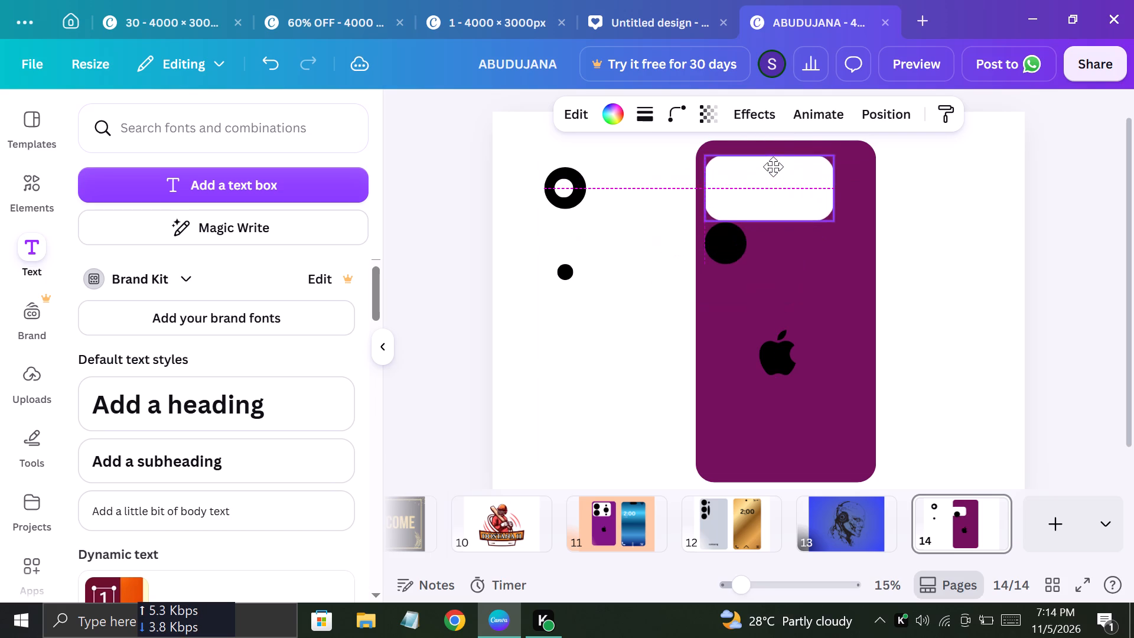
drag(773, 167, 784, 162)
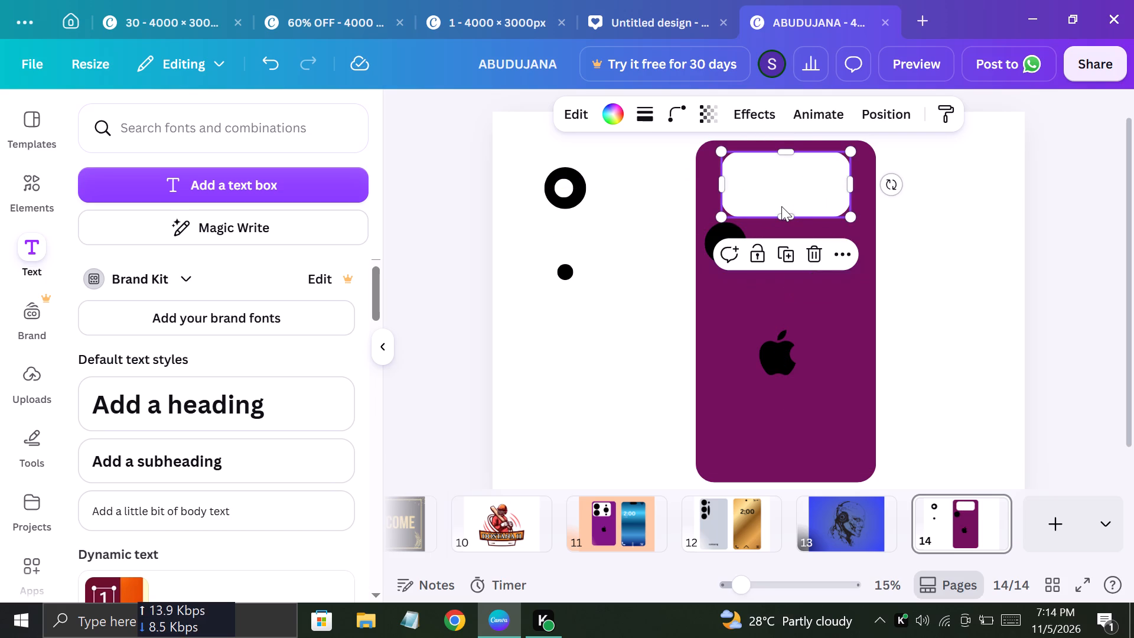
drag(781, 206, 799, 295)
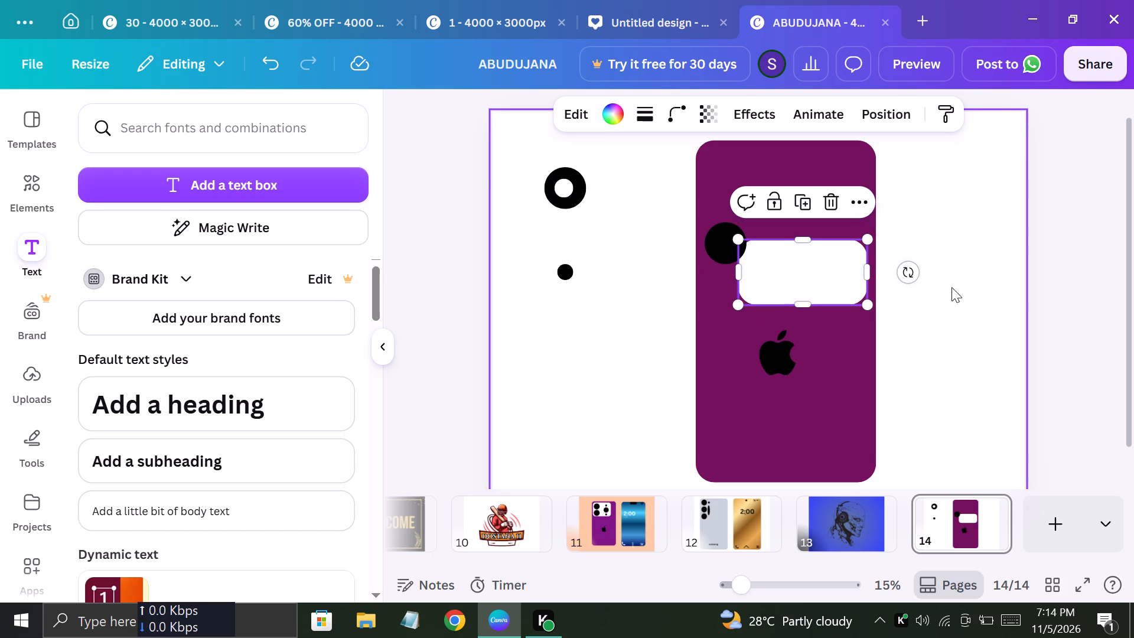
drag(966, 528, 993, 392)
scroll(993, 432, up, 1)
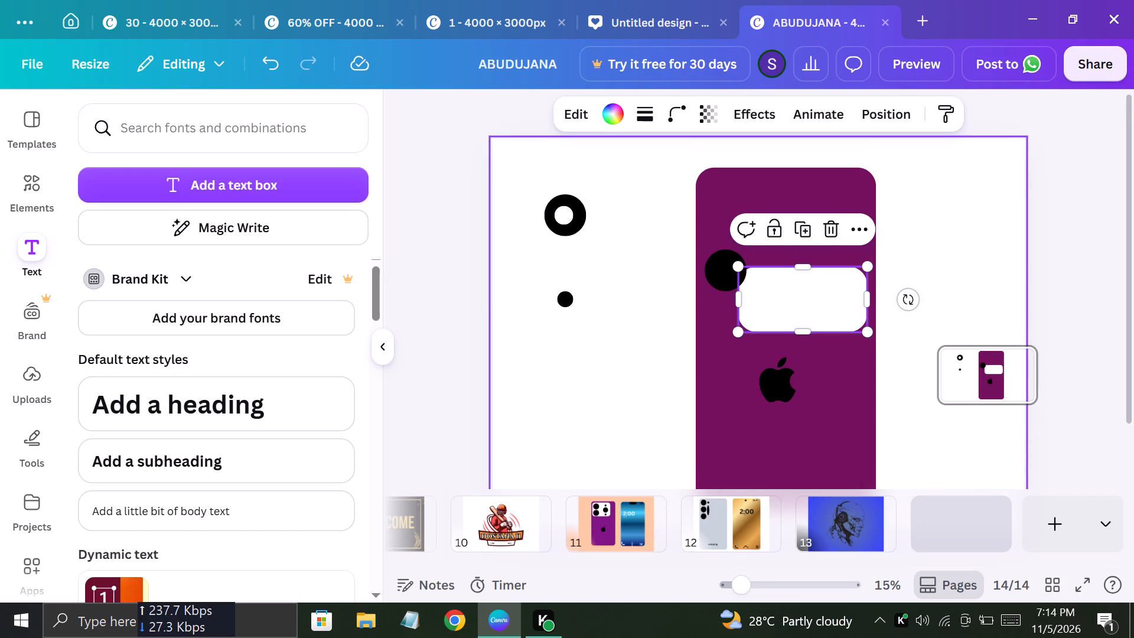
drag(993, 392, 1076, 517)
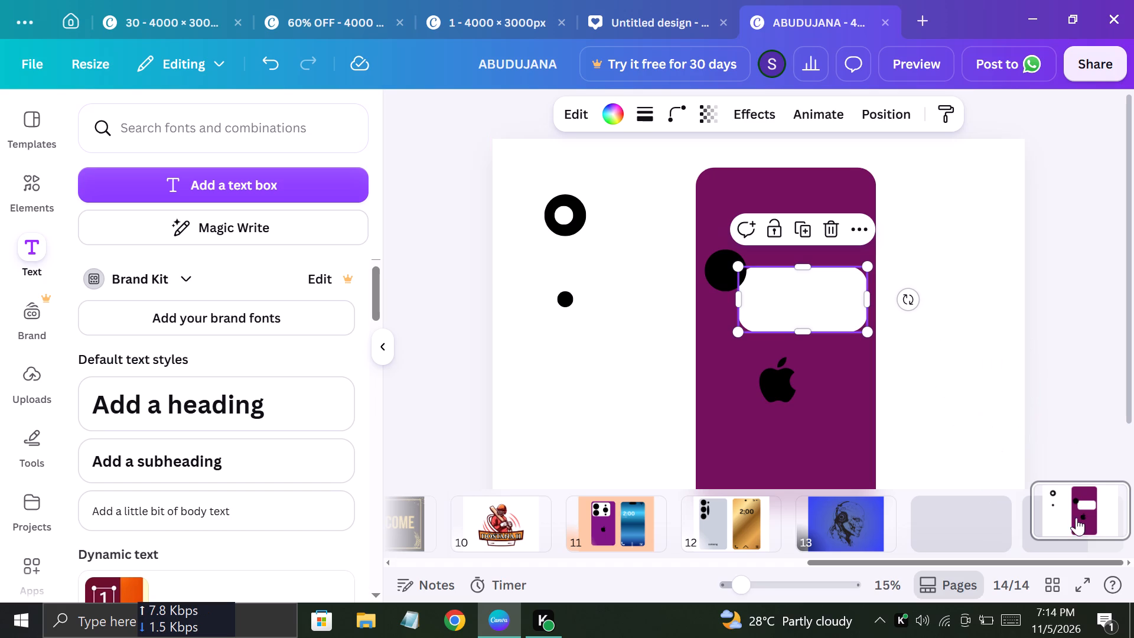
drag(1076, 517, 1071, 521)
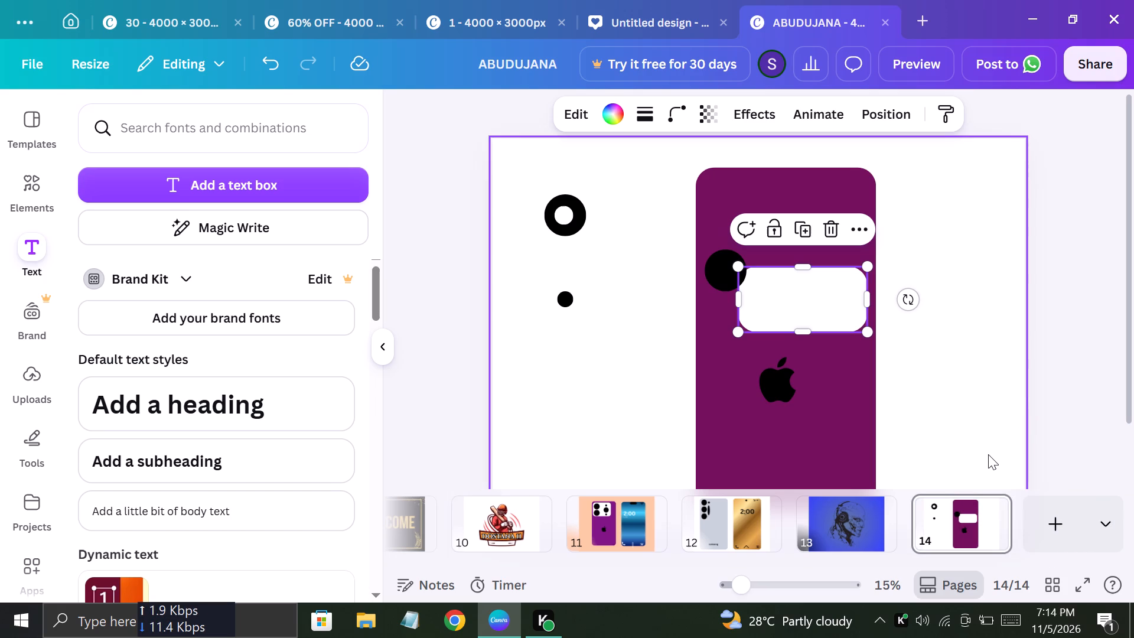
Hide the page thumbnails and delete page 14 with the phone illustration.
scroll(988, 442, down, 20)
scroll(988, 442, down, 2)
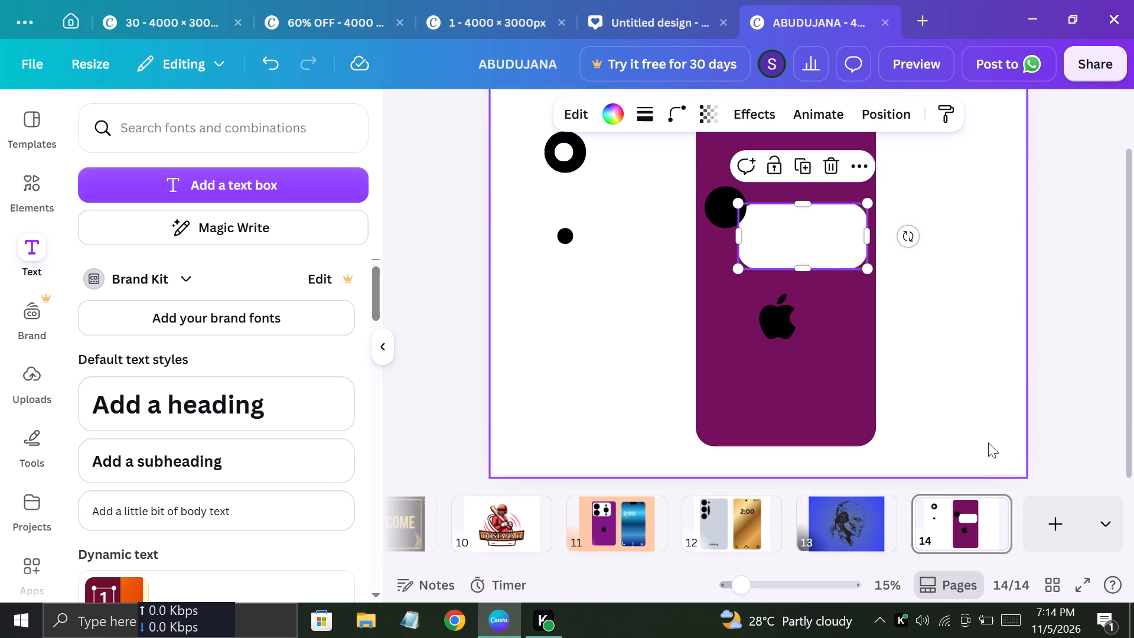
click(934, 588)
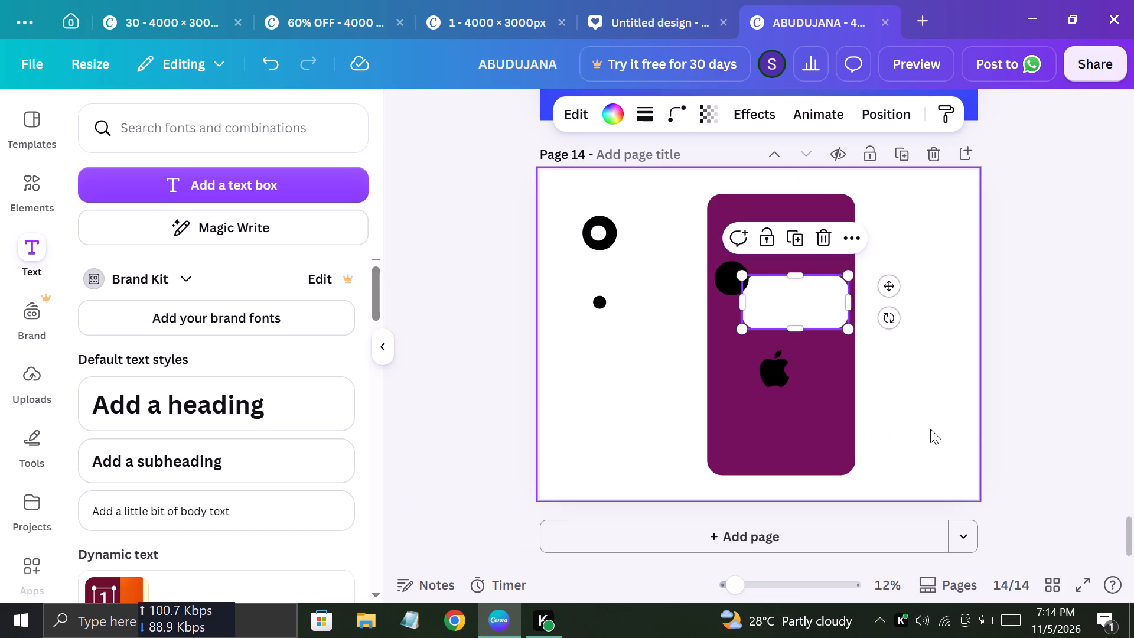
click(927, 157)
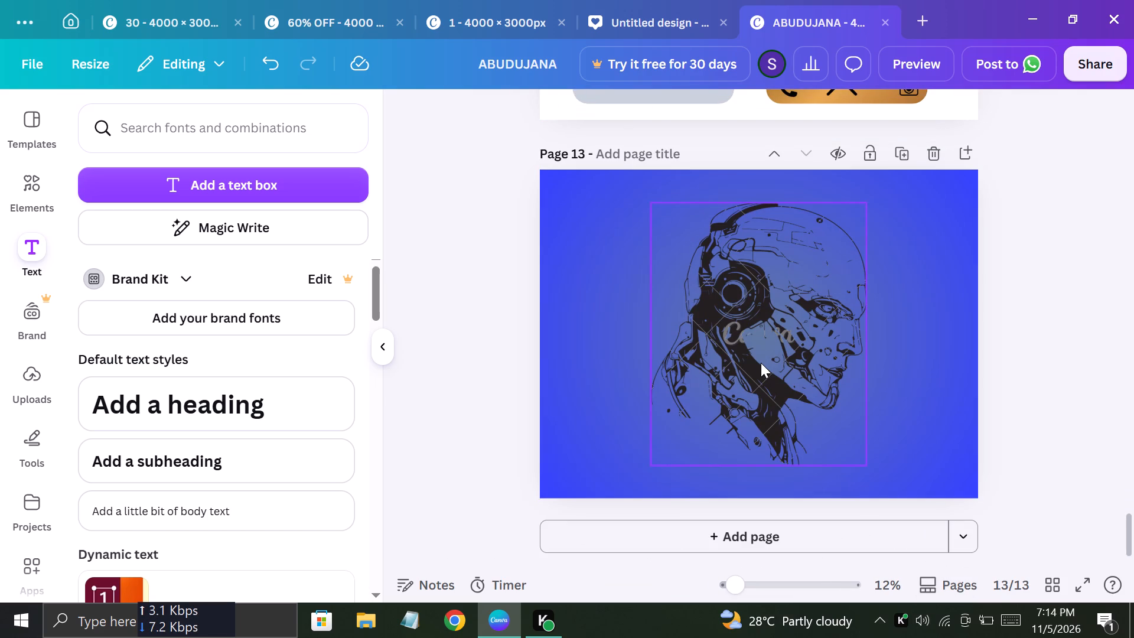
Add a new page after the robot-head page 13 and set its background colour to white (#ffffff).
click(816, 535)
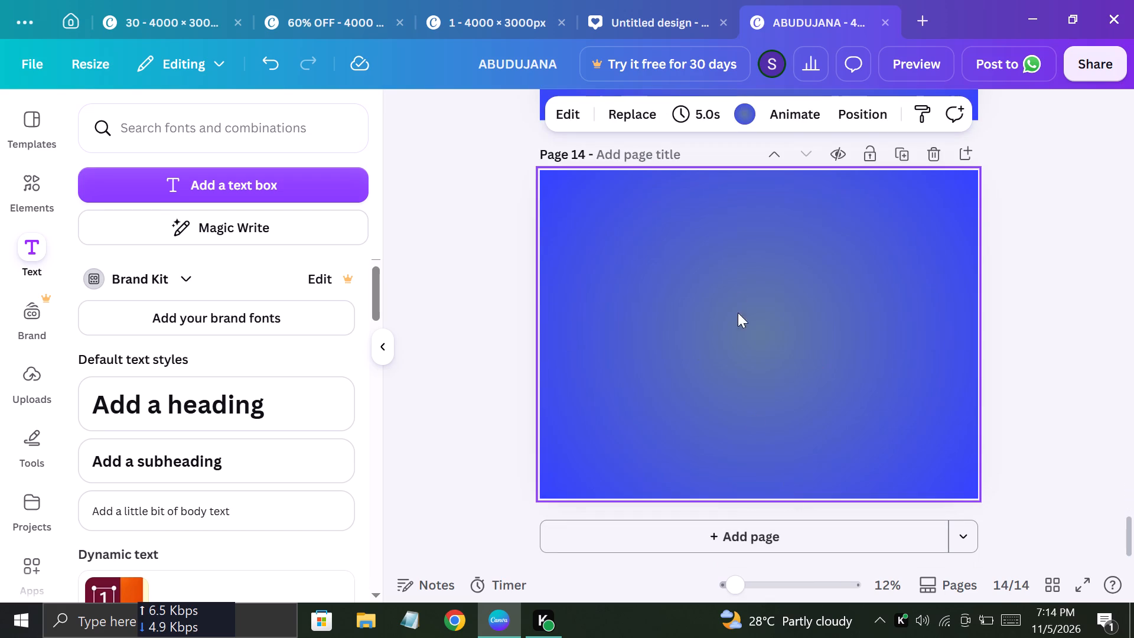
click(734, 103)
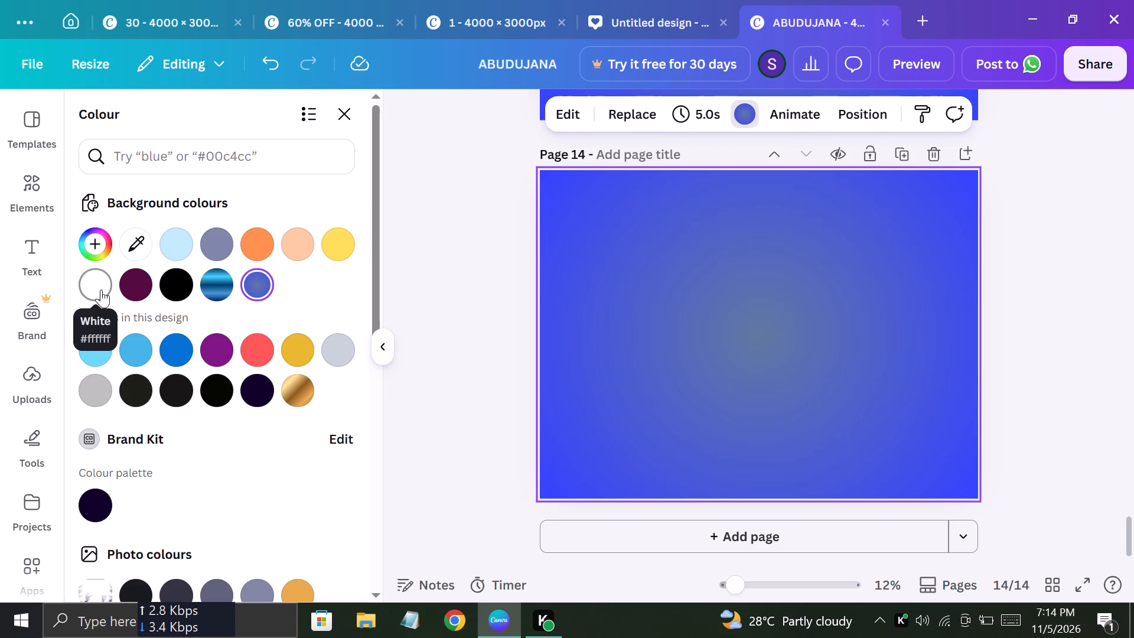
click(101, 289)
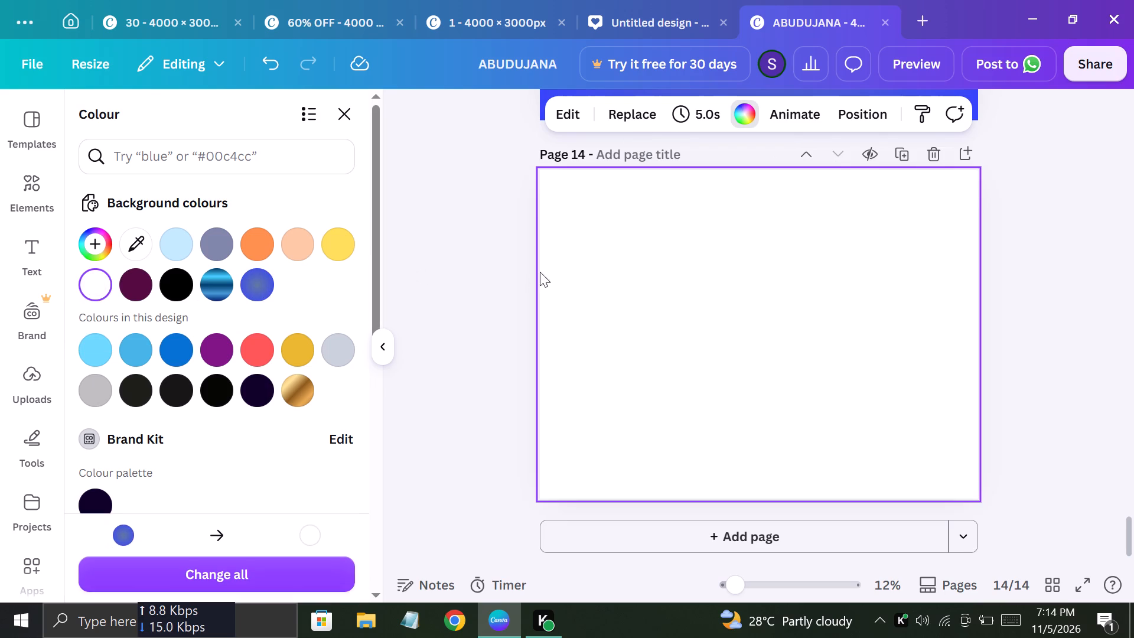
Look through the existing design pages, from the 17% page 1 to the monogram page 6, returning to page 5.
scroll(832, 203, up, 12)
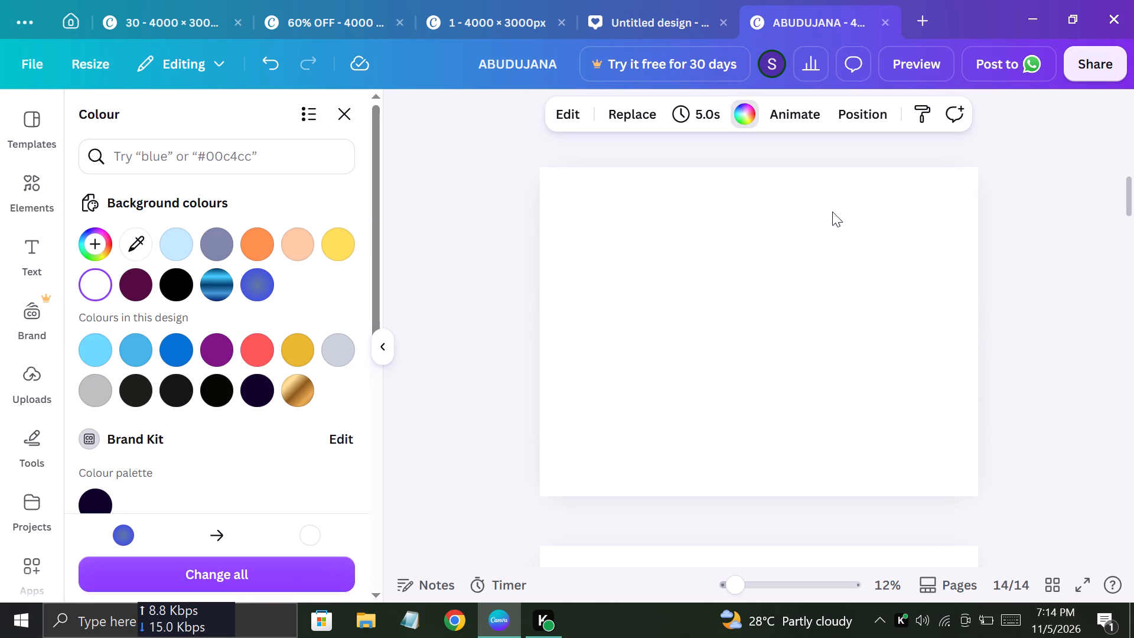
scroll(832, 211, down, 9)
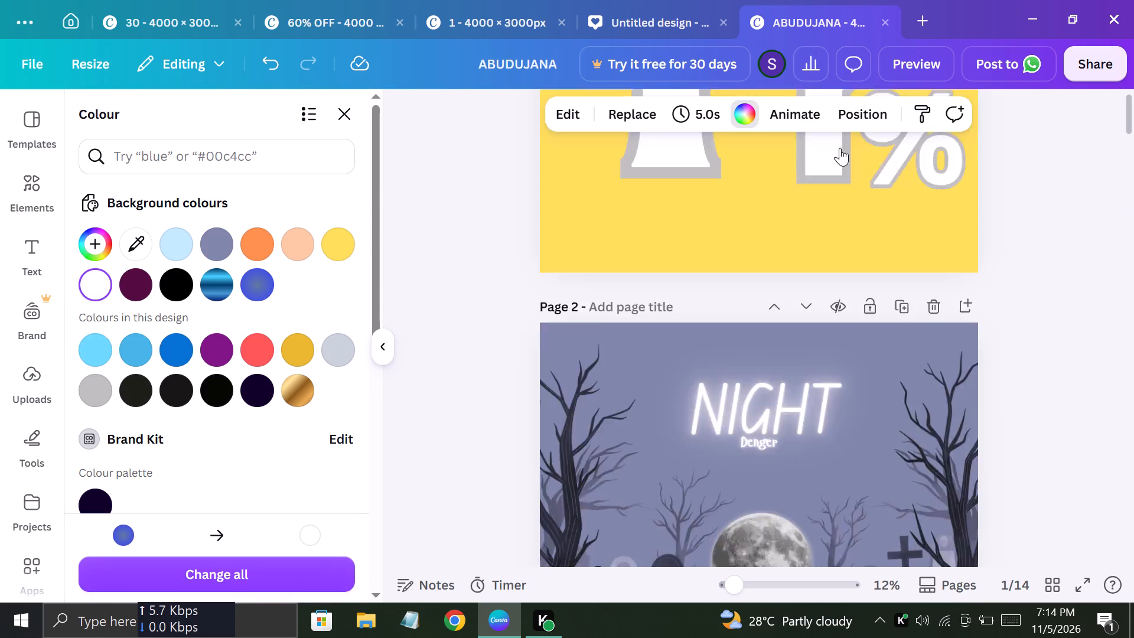
scroll(840, 148, down, 11)
scroll(840, 148, up, 2)
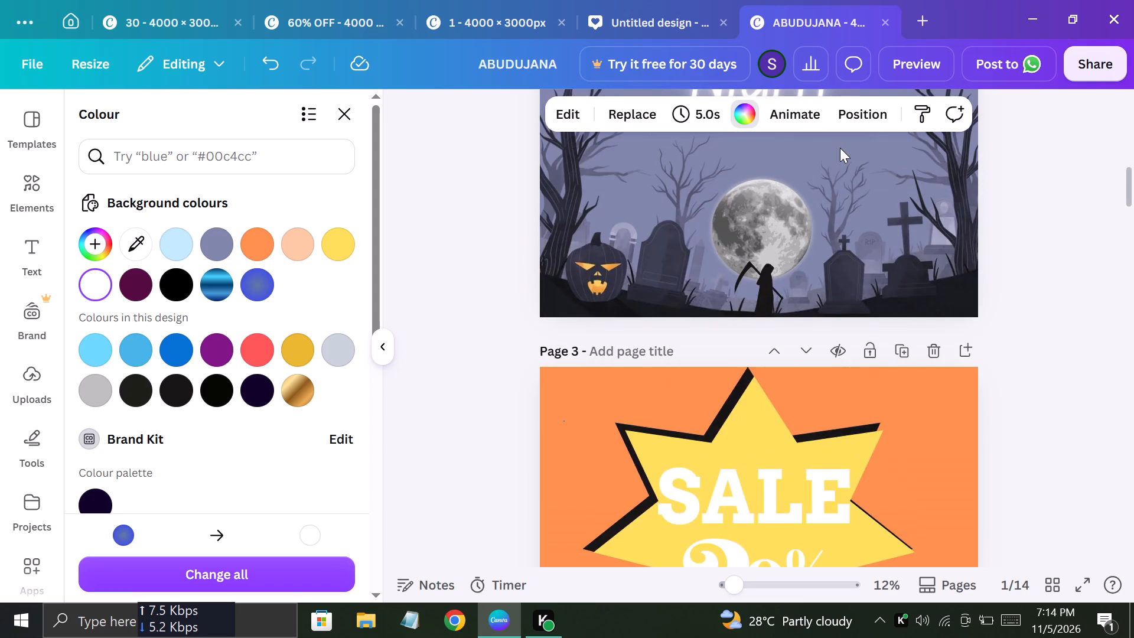
scroll(840, 148, up, 6)
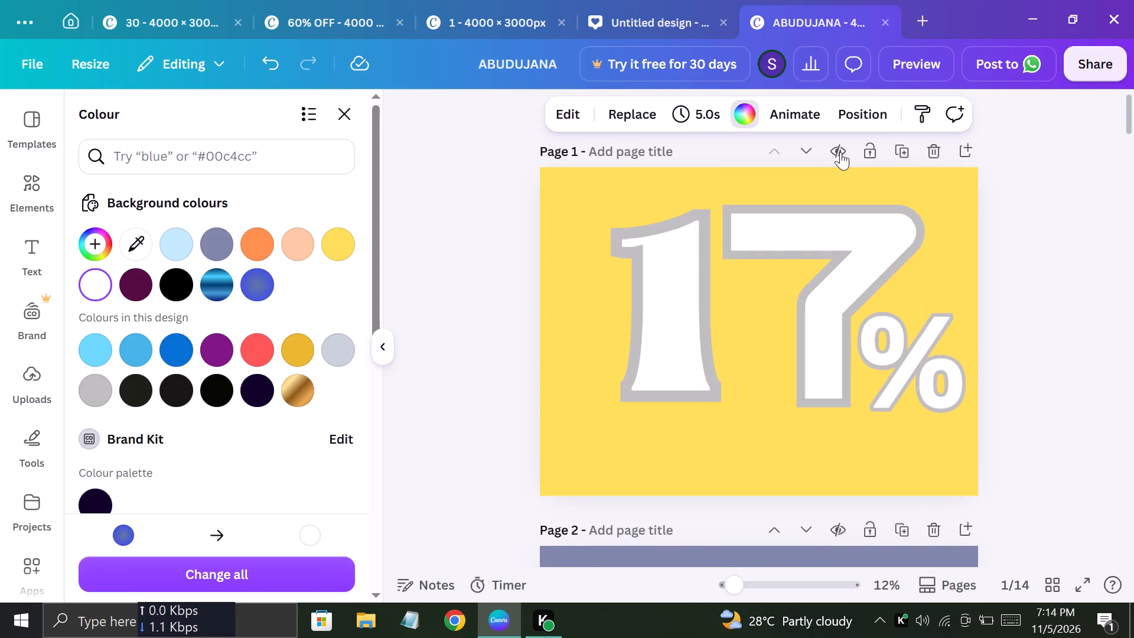
scroll(840, 152, down, 1)
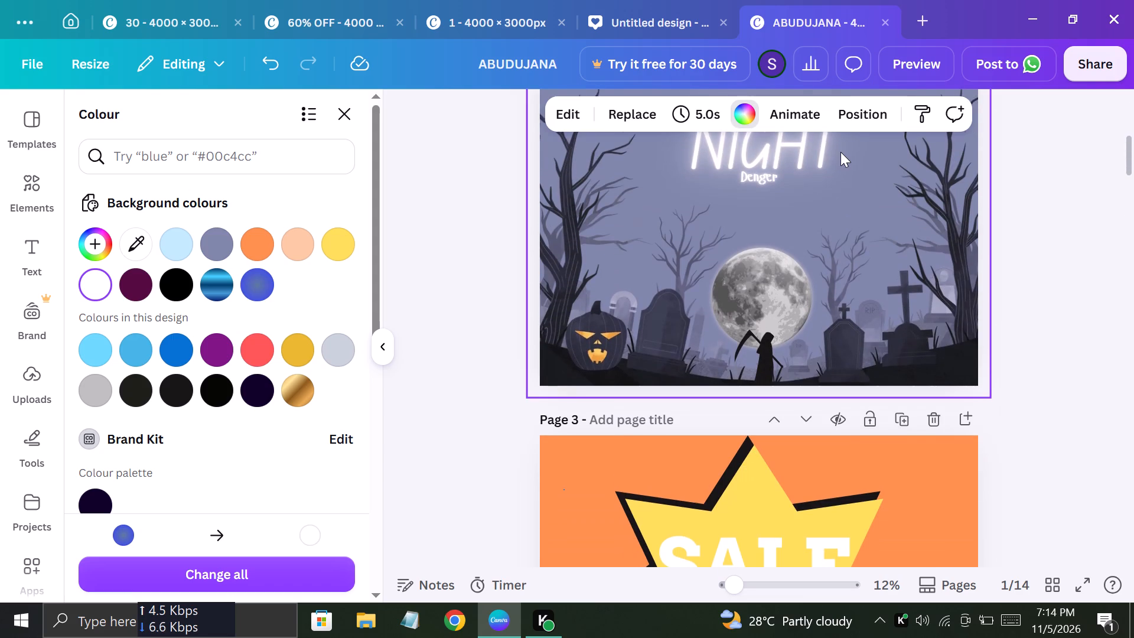
scroll(767, 170, down, 1)
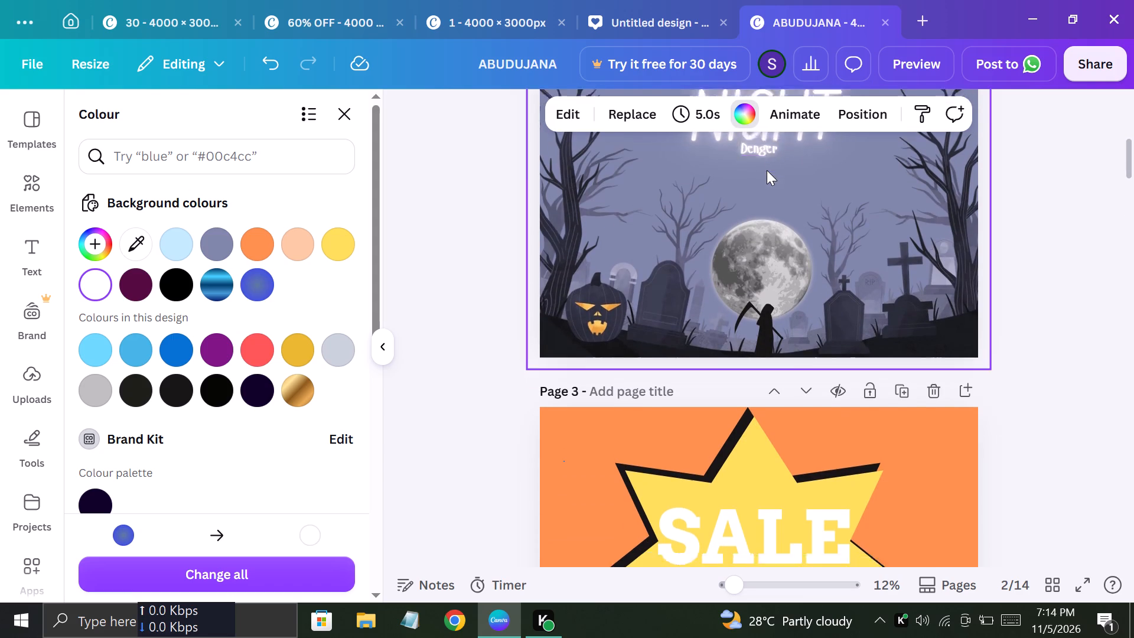
scroll(767, 170, down, 2)
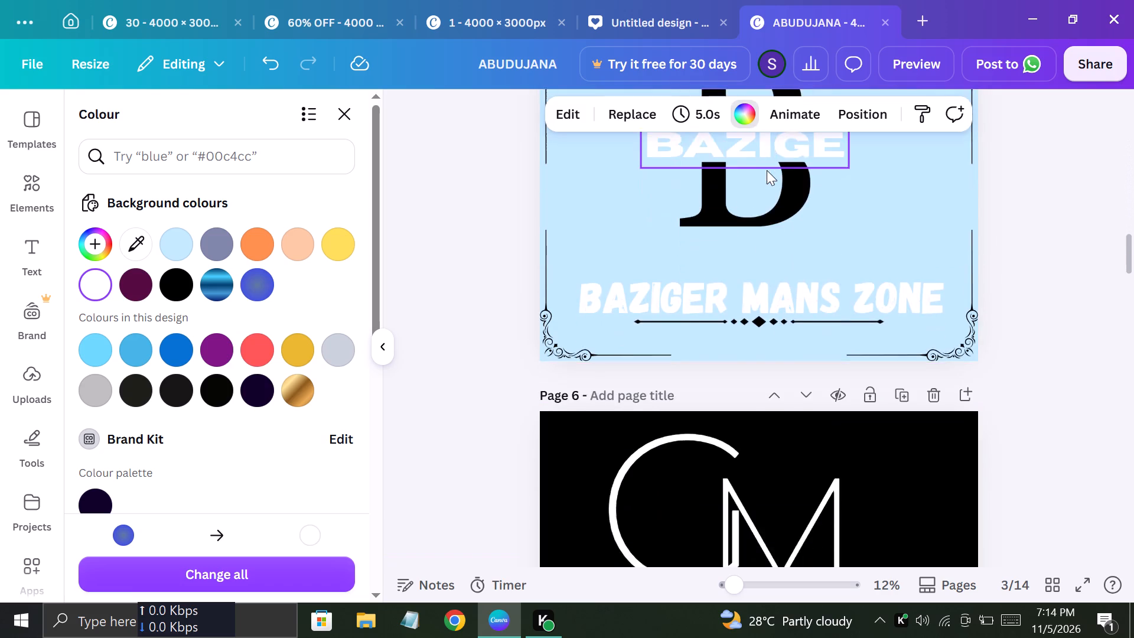
scroll(767, 170, up, 1)
scroll(767, 170, down, 1)
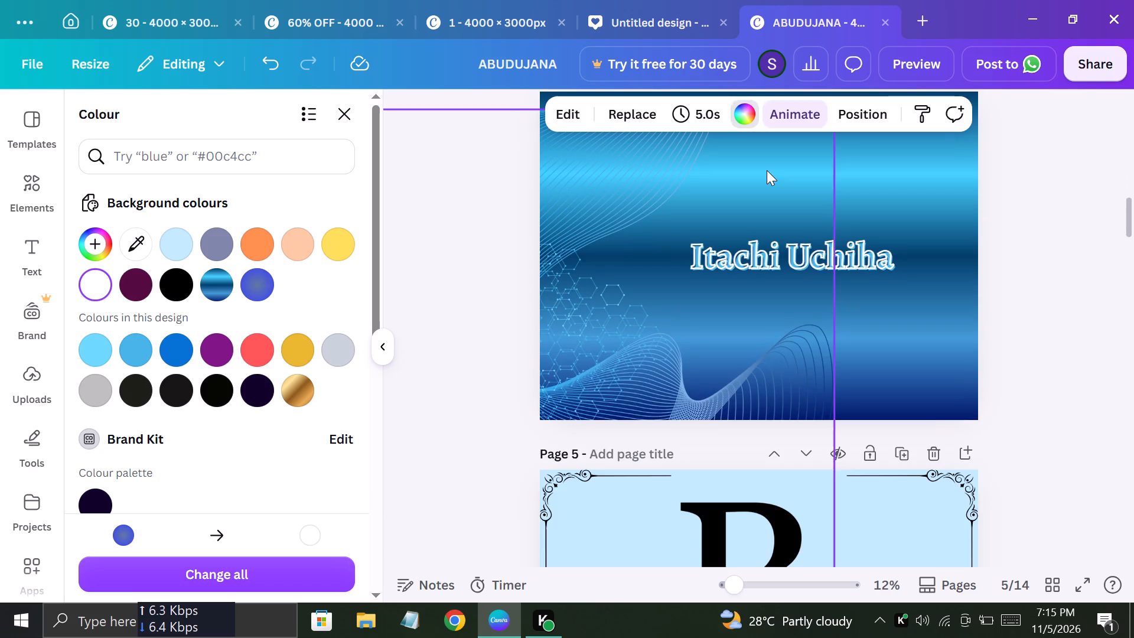
scroll(767, 170, down, 1)
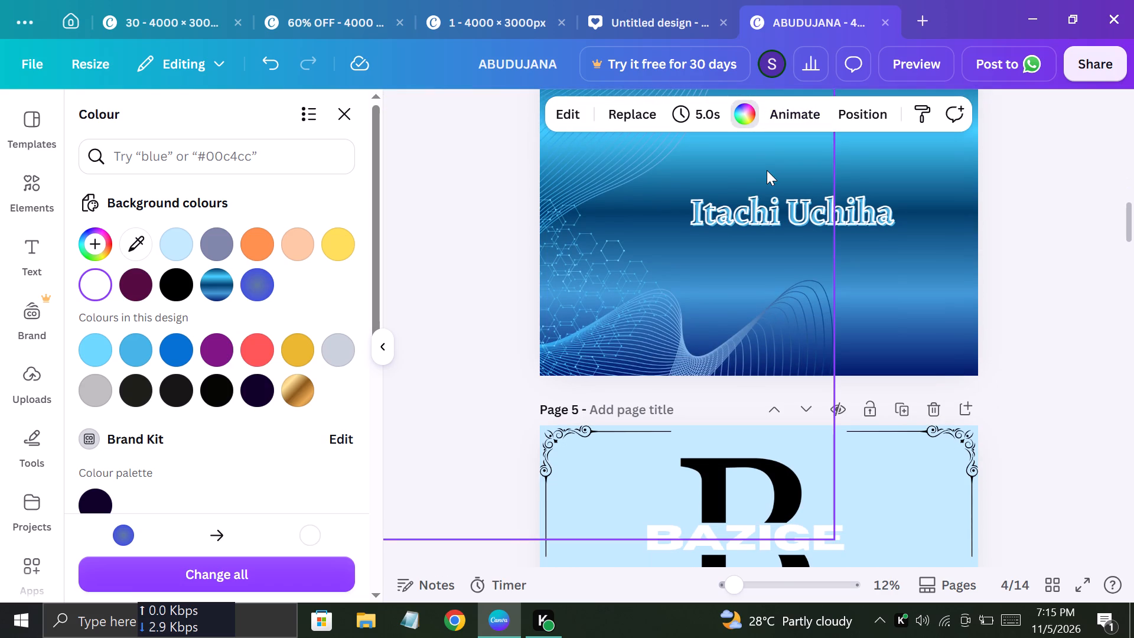
scroll(767, 170, down, 2)
scroll(767, 166, up, 1)
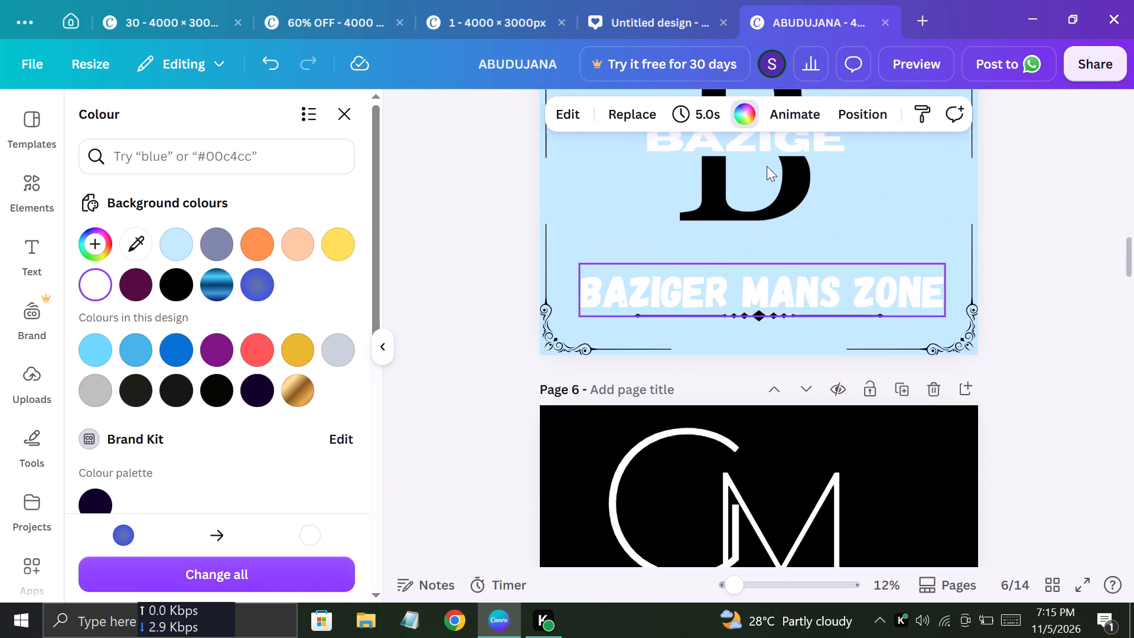
scroll(767, 166, up, 1)
scroll(767, 166, down, 1)
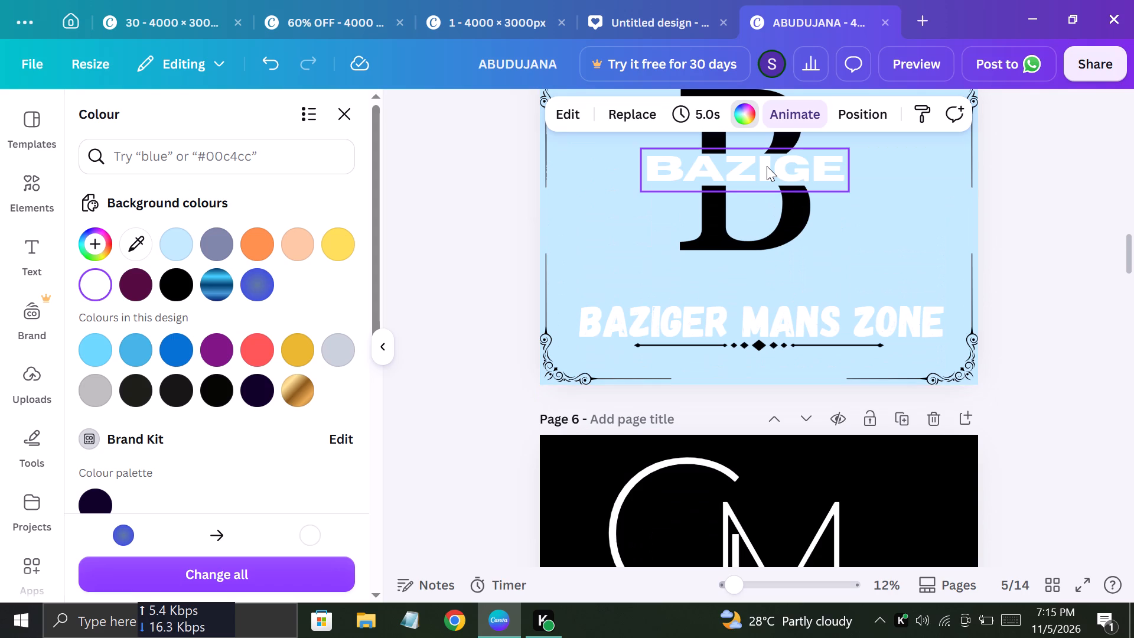
scroll(767, 166, up, 1)
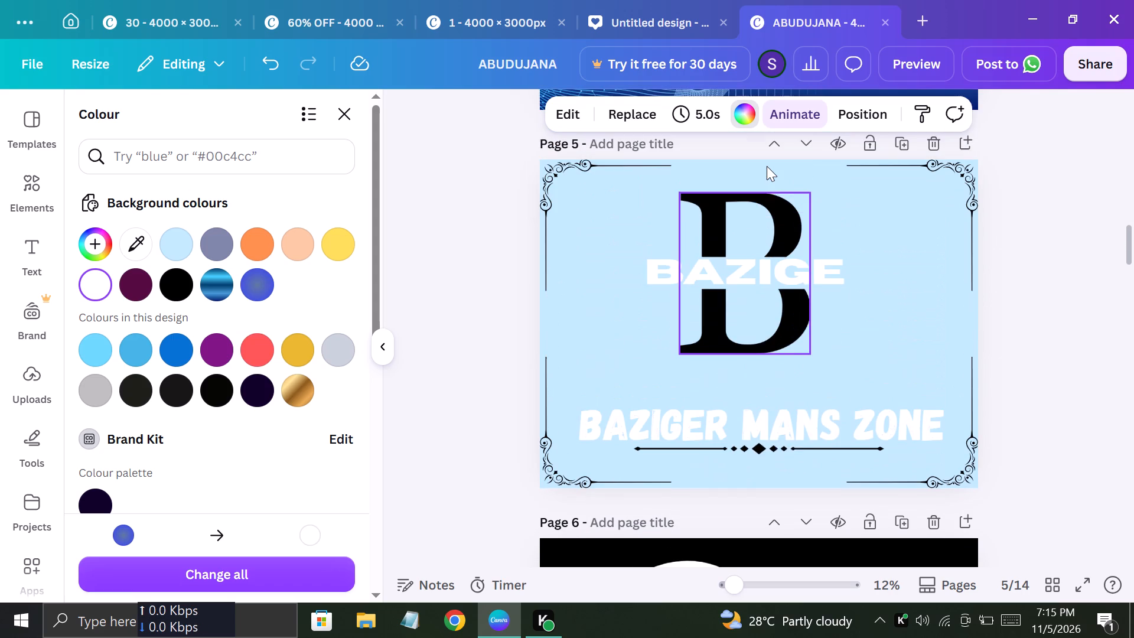
Recolour the white BAZIGE text on page 5 to black and apply that colour change across all pages.
click(752, 263)
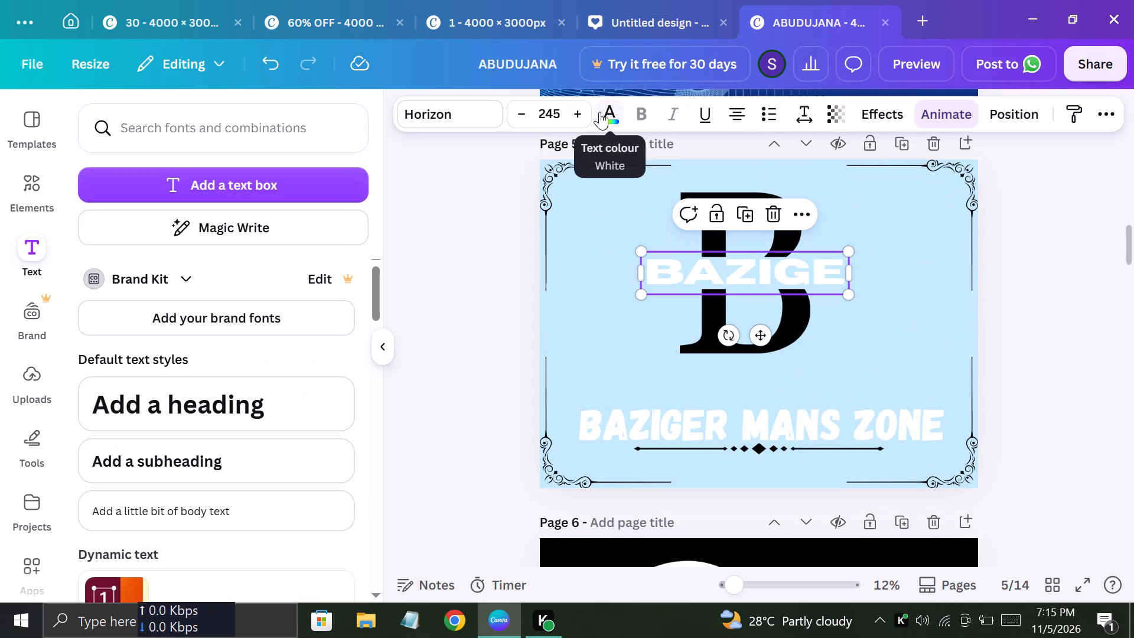
click(611, 111)
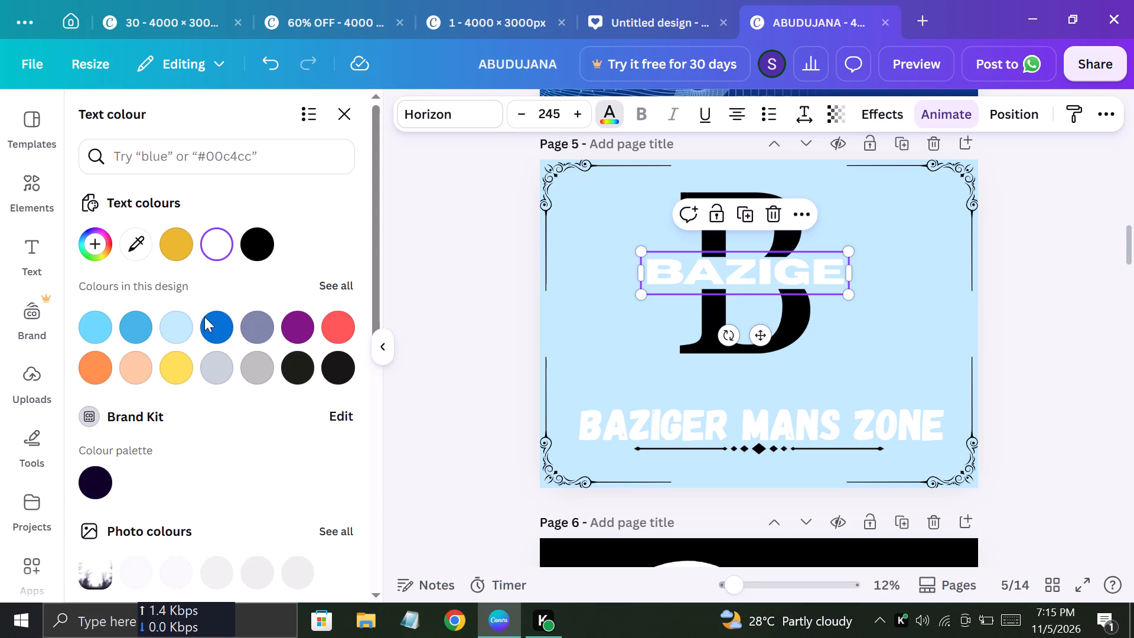
click(262, 245)
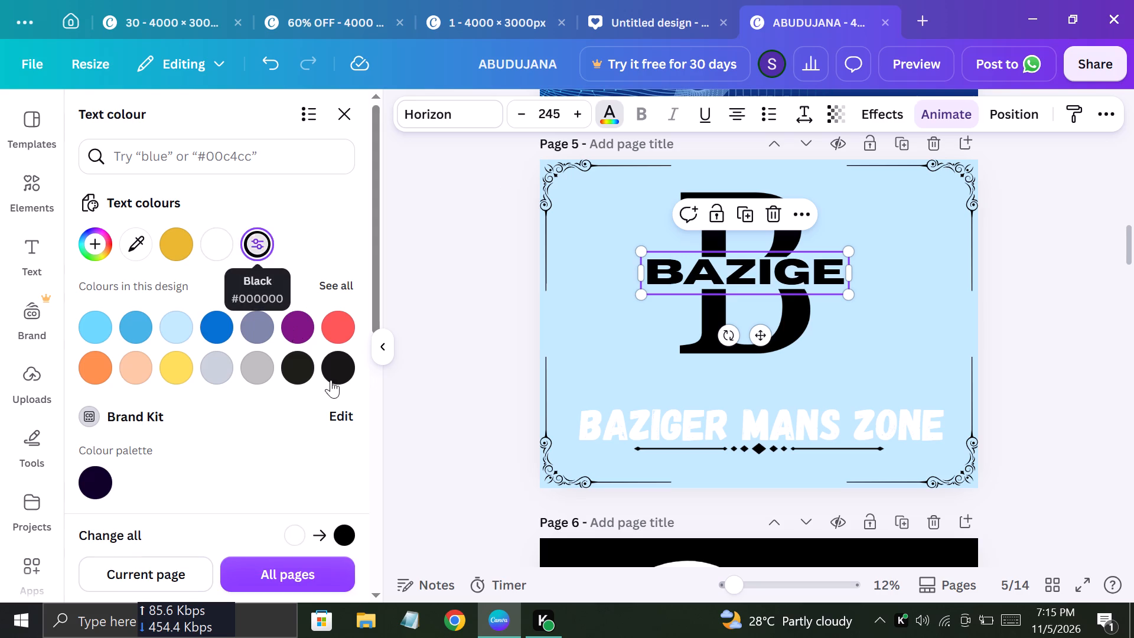
click(317, 562)
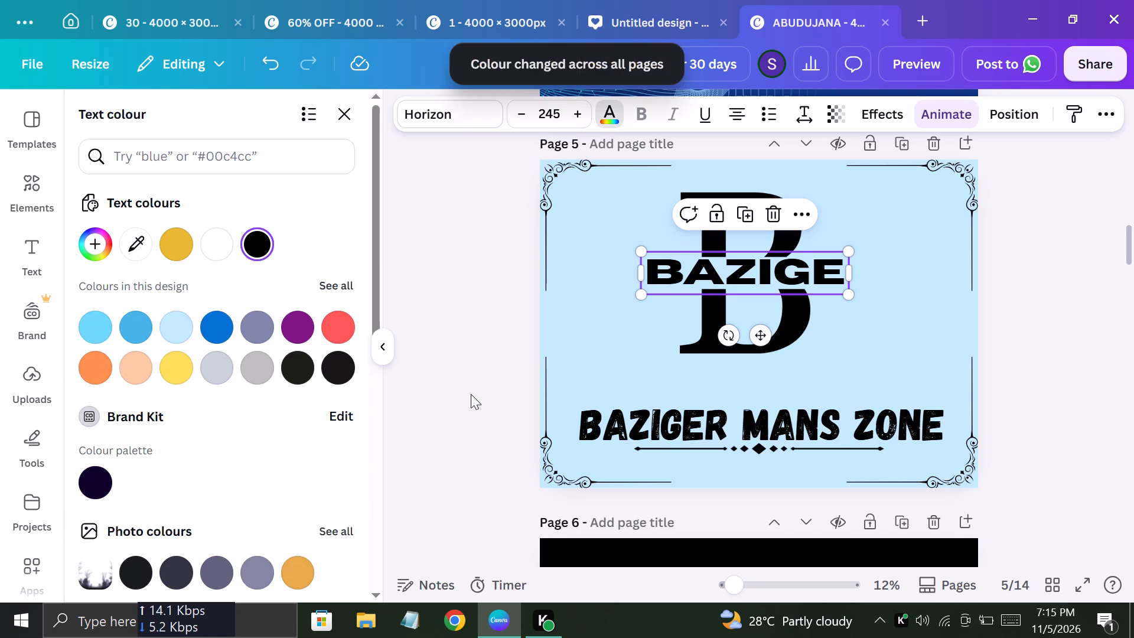
click(471, 394)
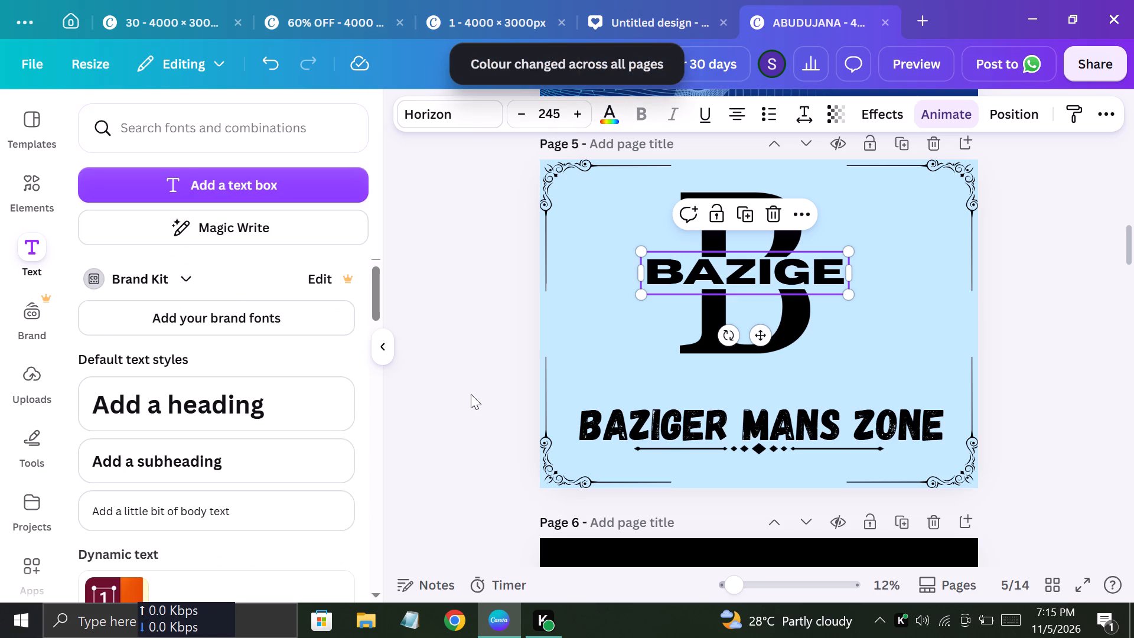
Add a heading to the blank white page 14 and make it read "badshah".
scroll(609, 344, down, 3)
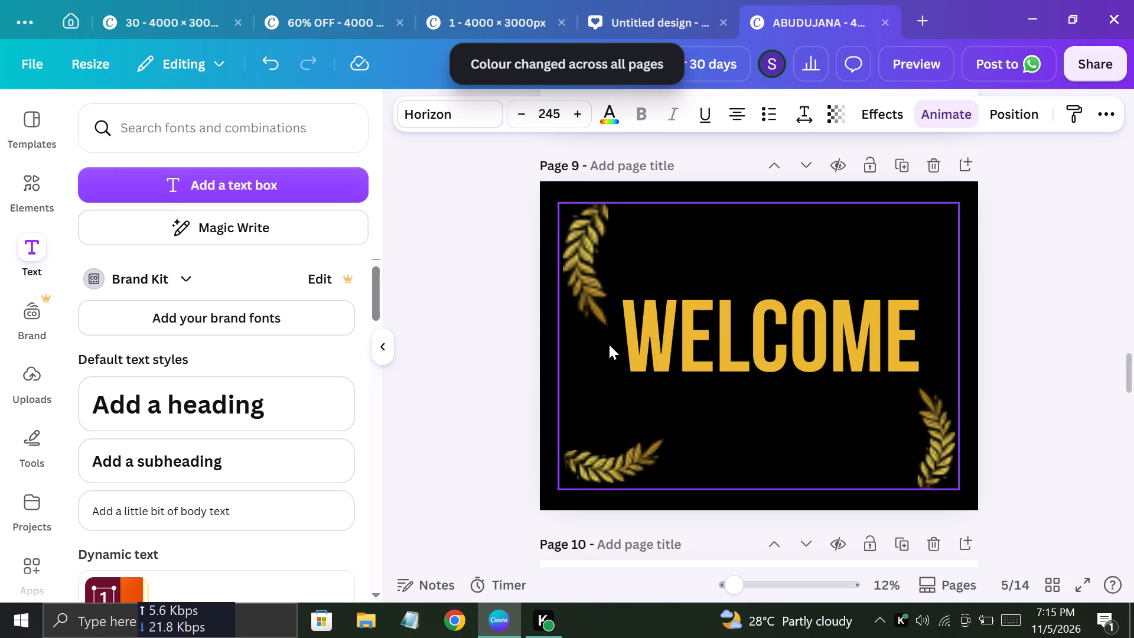
scroll(609, 344, down, 8)
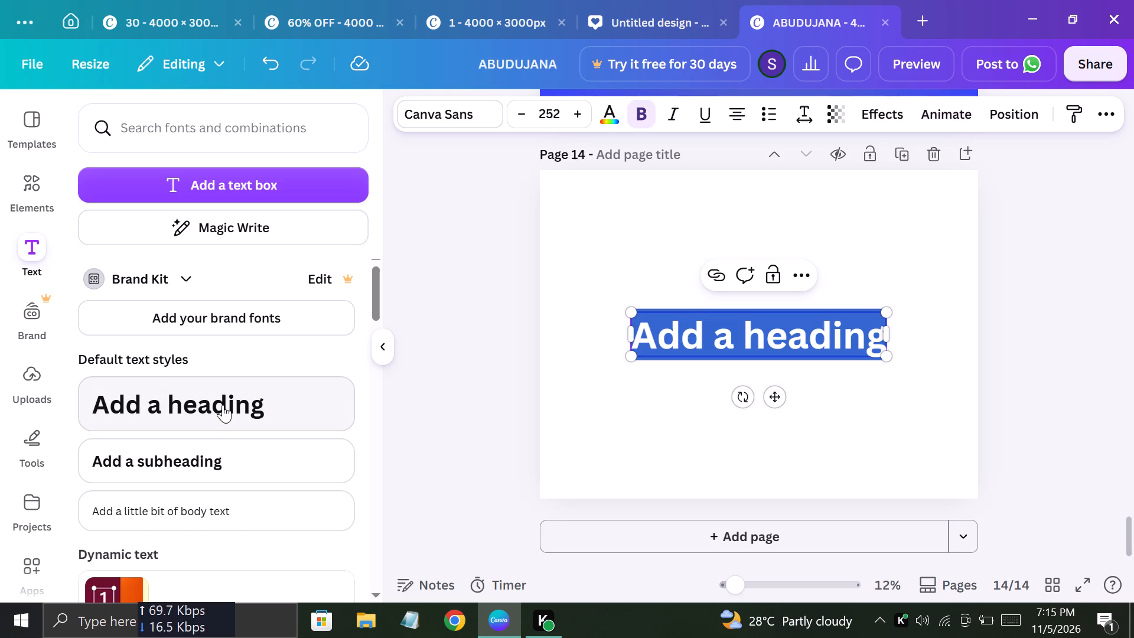
text(ba)
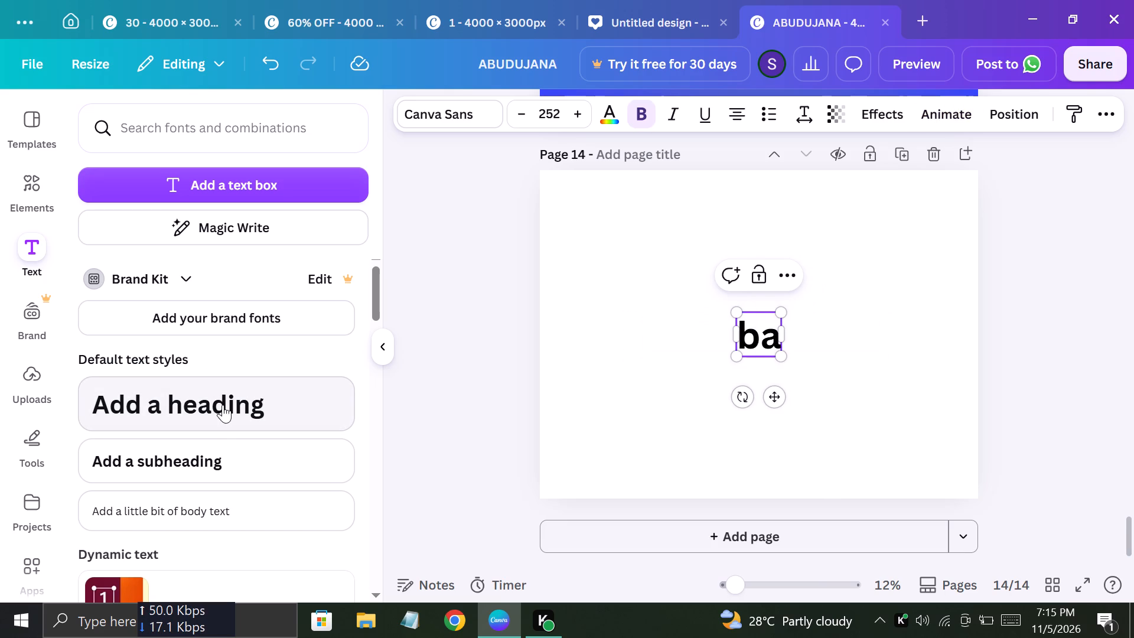
key(d)
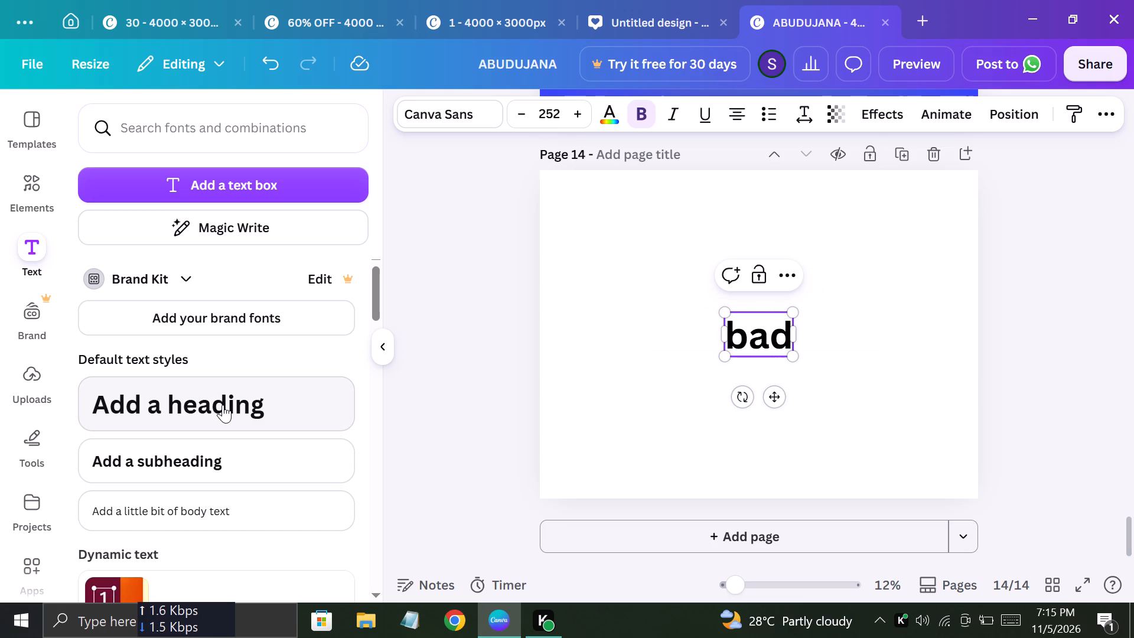
text(sa)
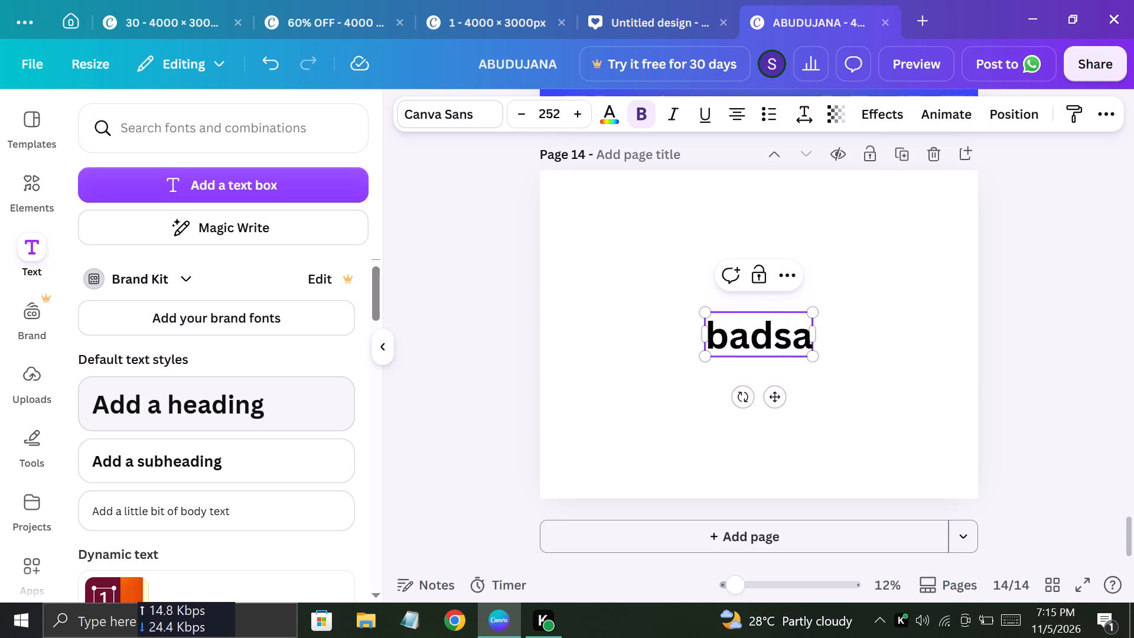
key(h)
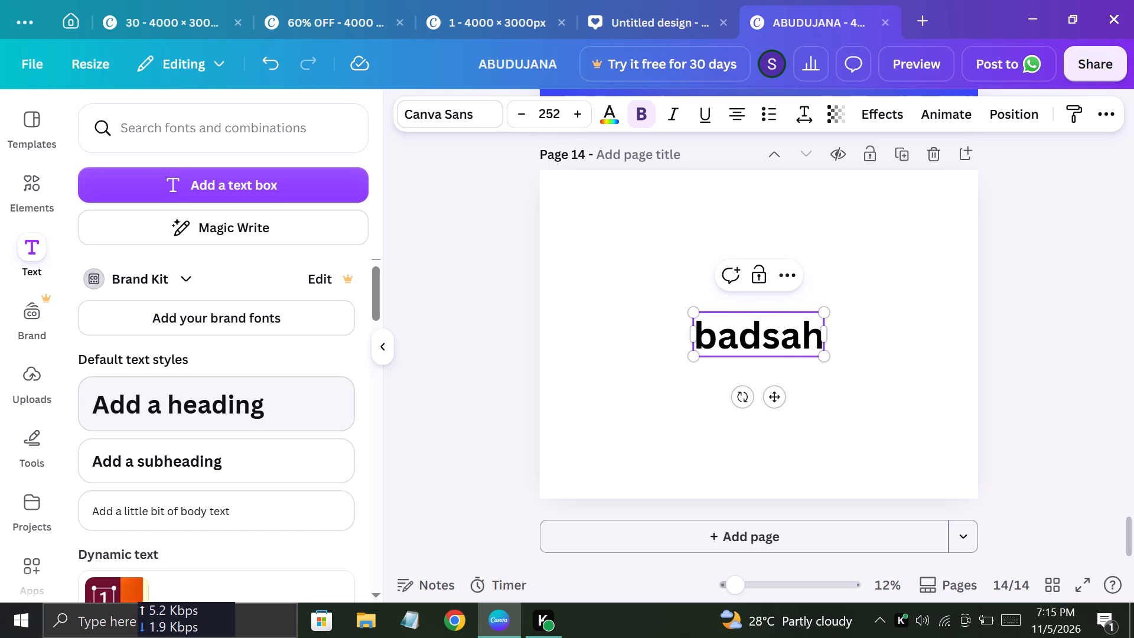
key(a)
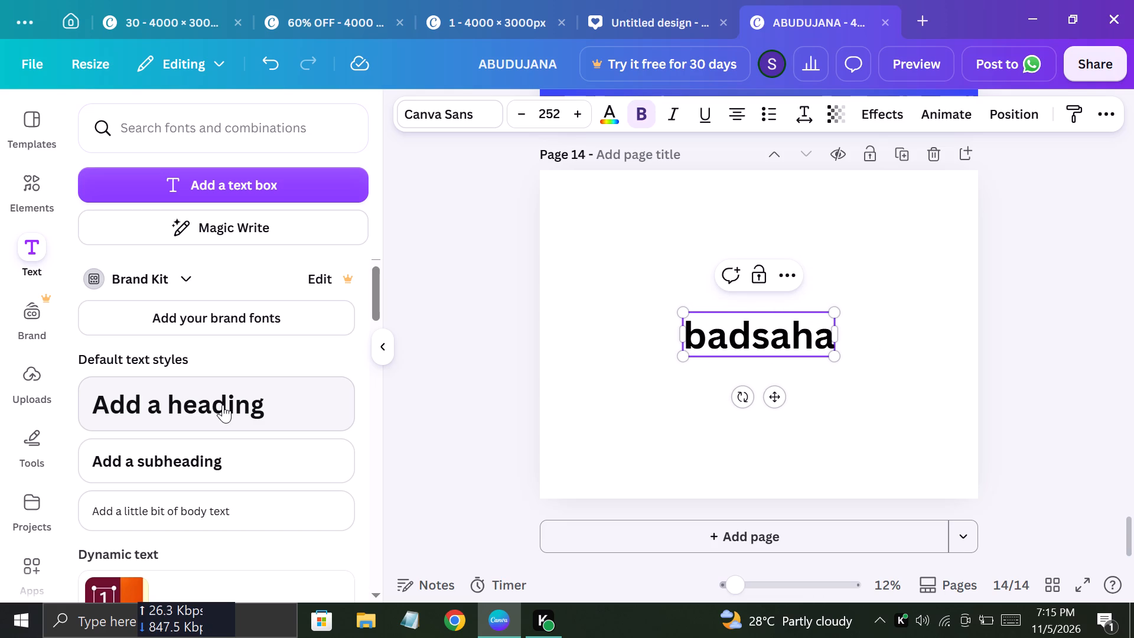
key(BackSpace)
key(BackSpace)
key(BackSpace)
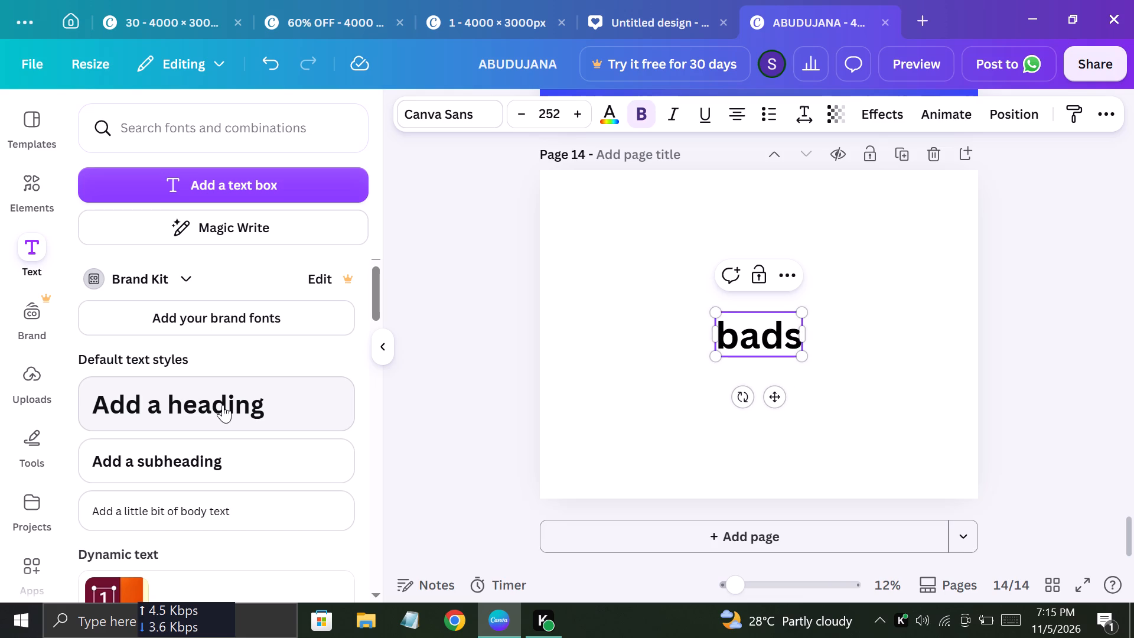
text(hah)
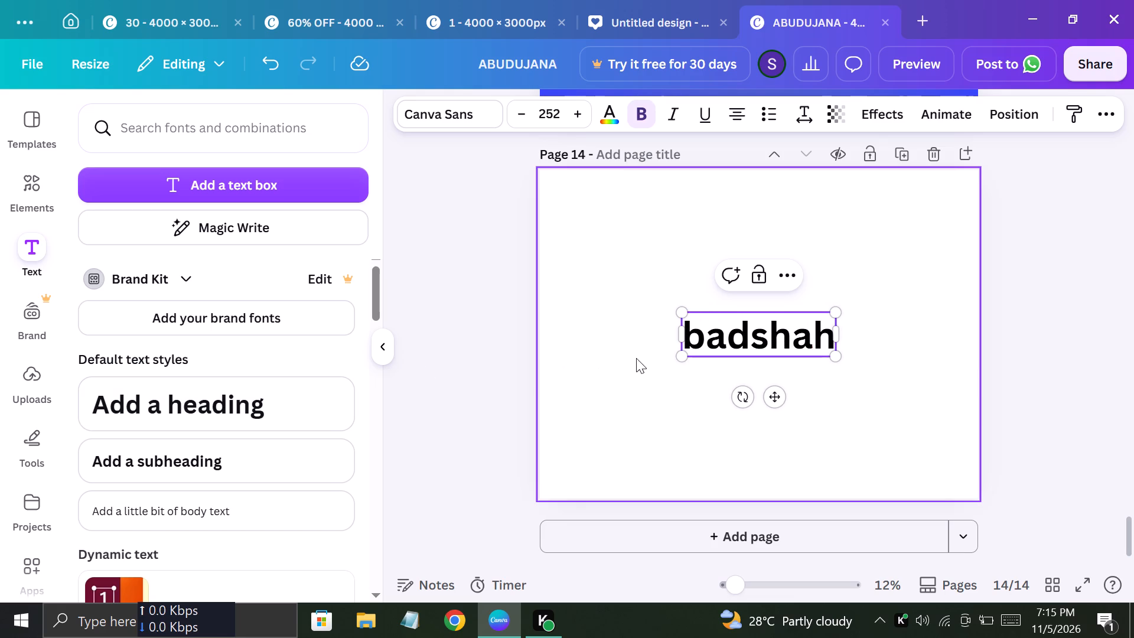
Capitalise the first letter of the page 14 heading so it reads "Badshah".
click(714, 334)
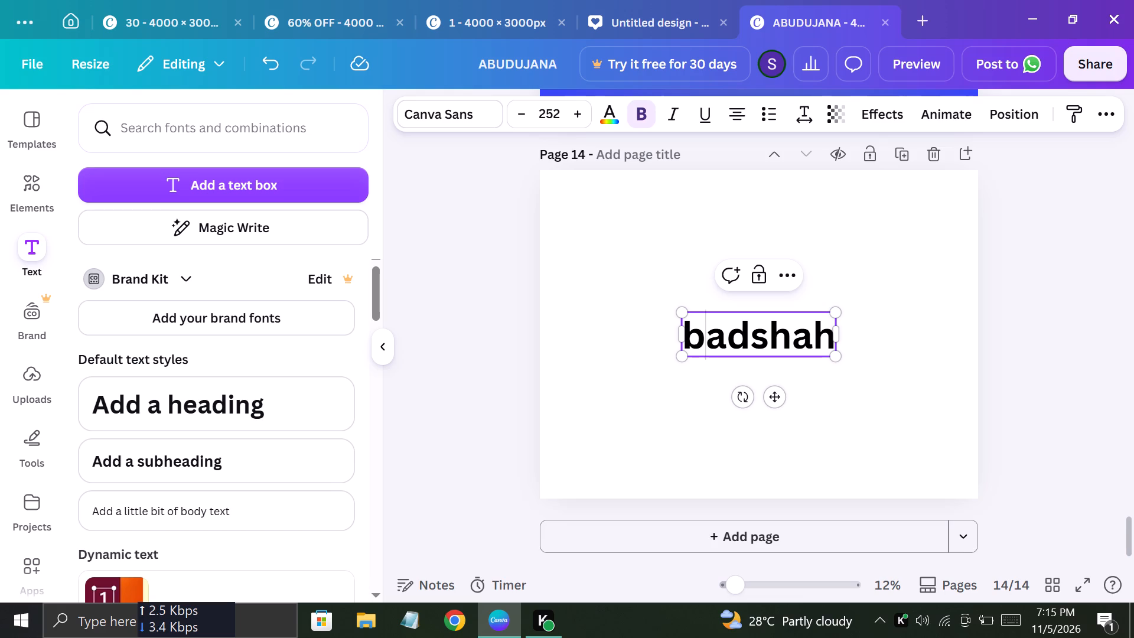
key(BackSpace)
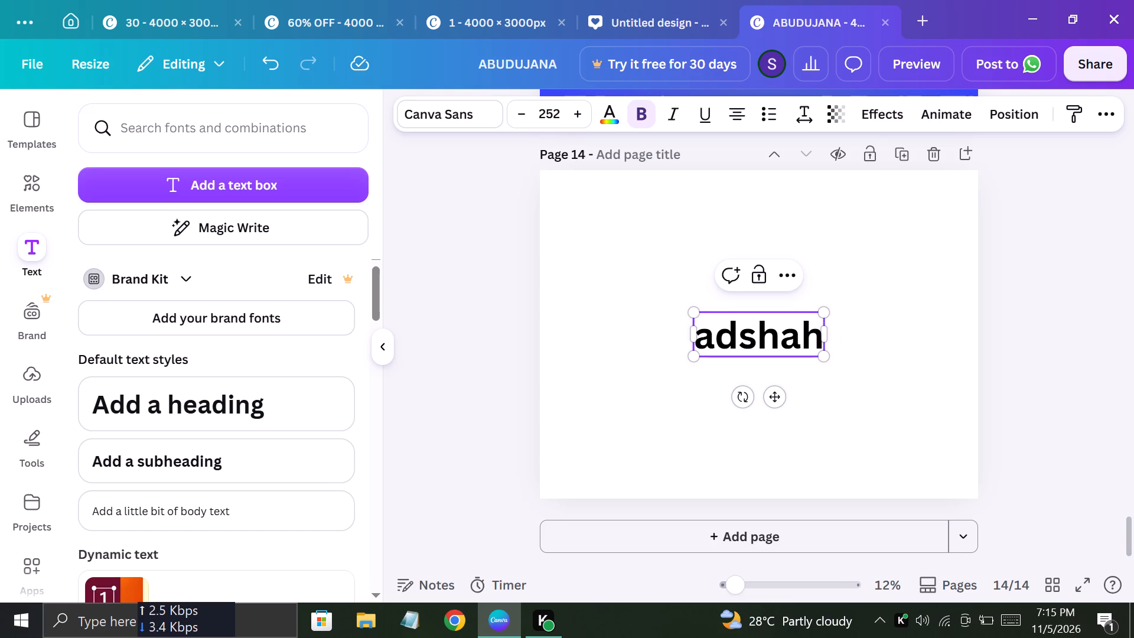
key(b)
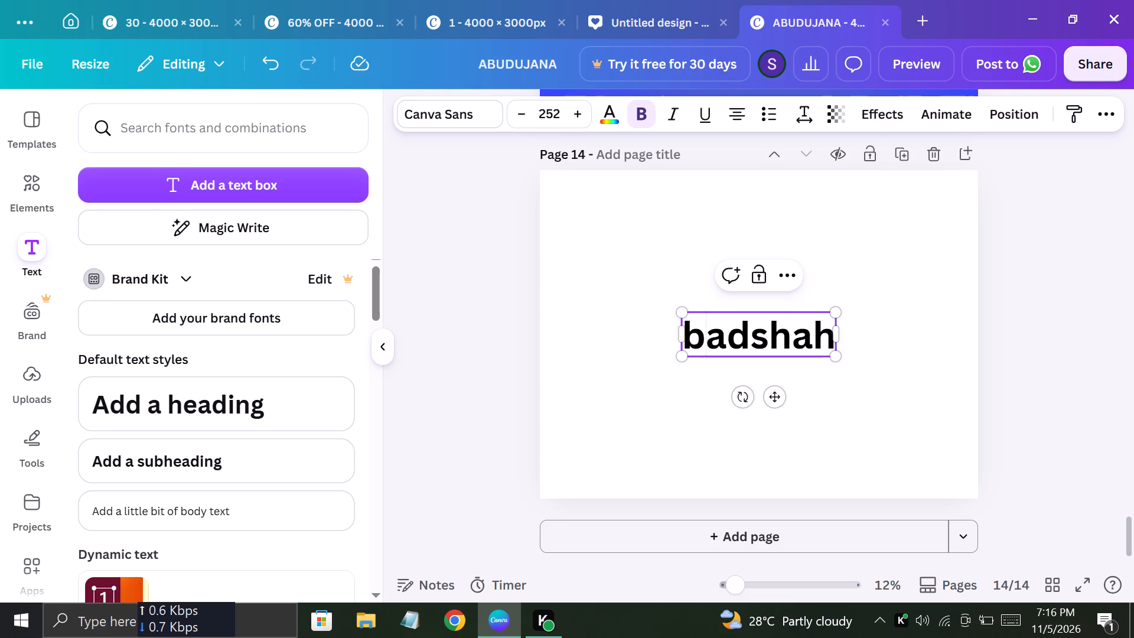
key(BackSpace)
key(shift+b)
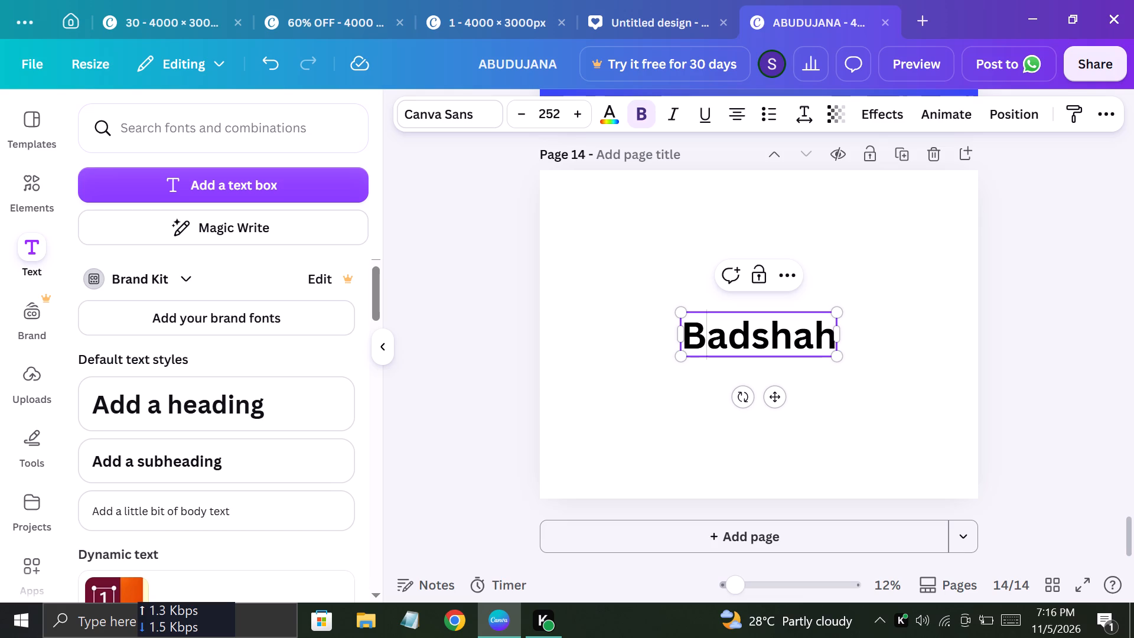
click(1022, 294)
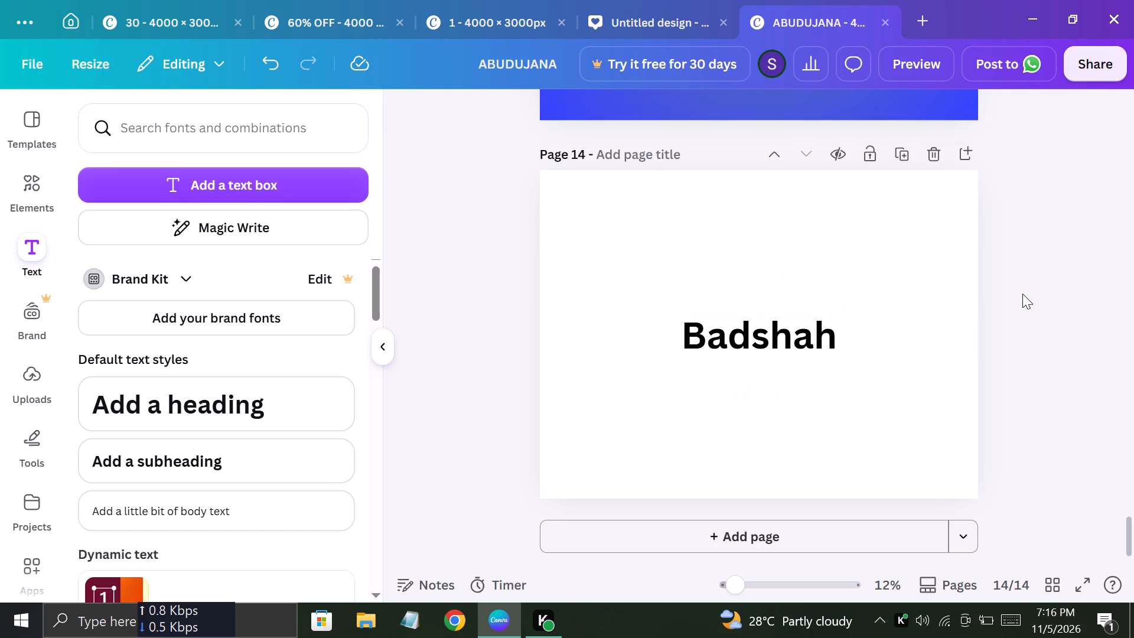
Move the "Badshah" heading to the lower part of page 14, slightly left of centre.
drag(788, 320, 793, 349)
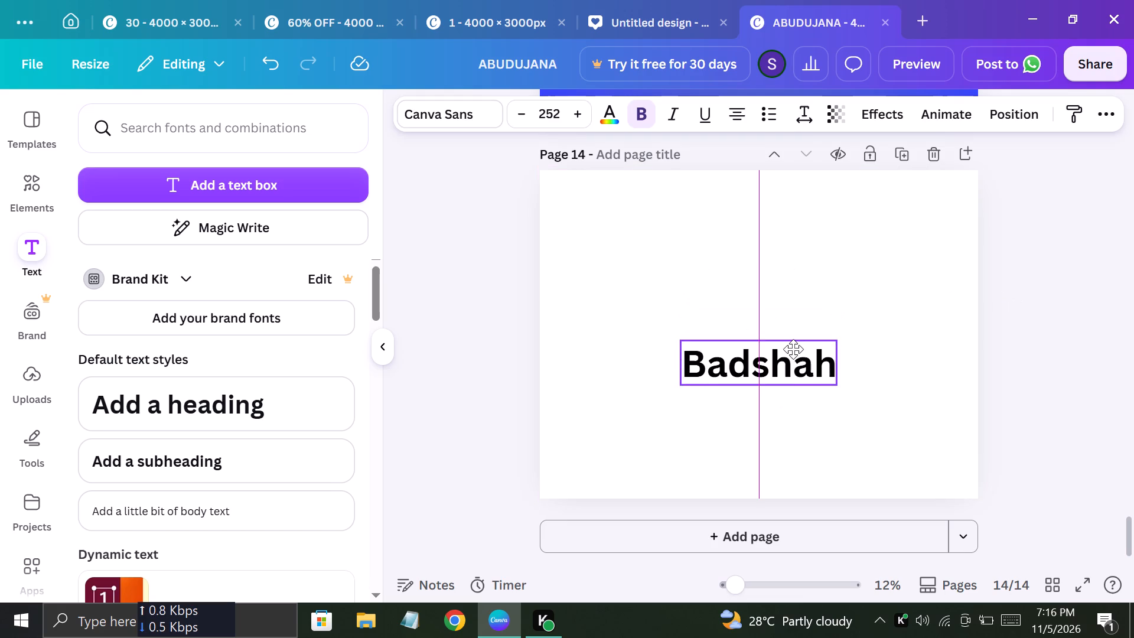
drag(793, 349, 736, 412)
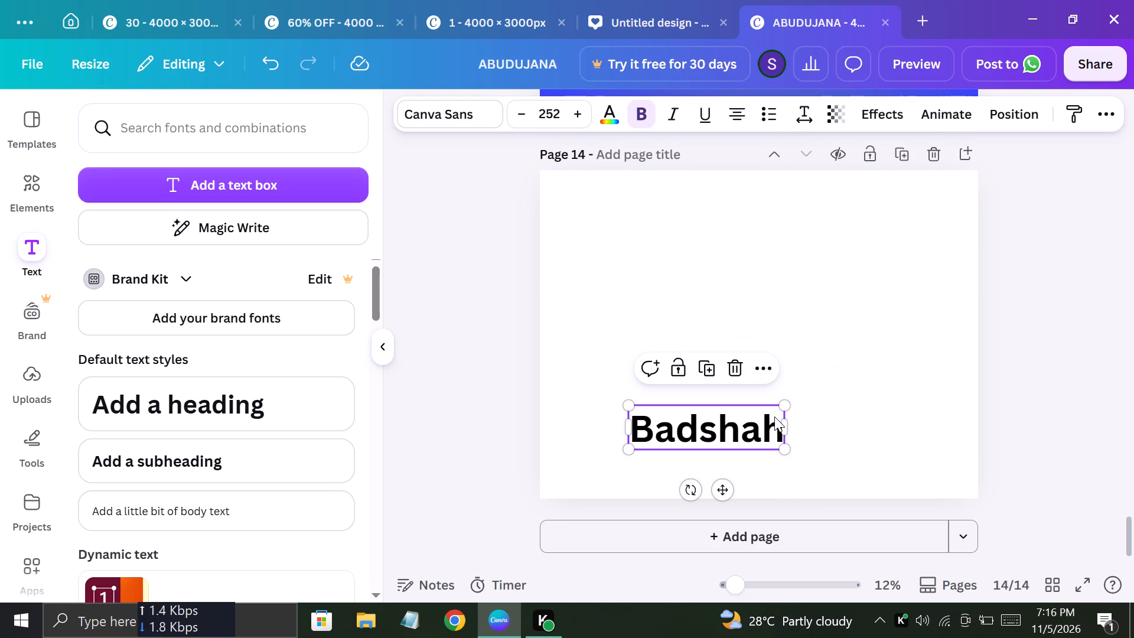
Extend the page 14 heading to read "Badshah mens wear" and widen its text box so it fits on one line.
click(774, 416)
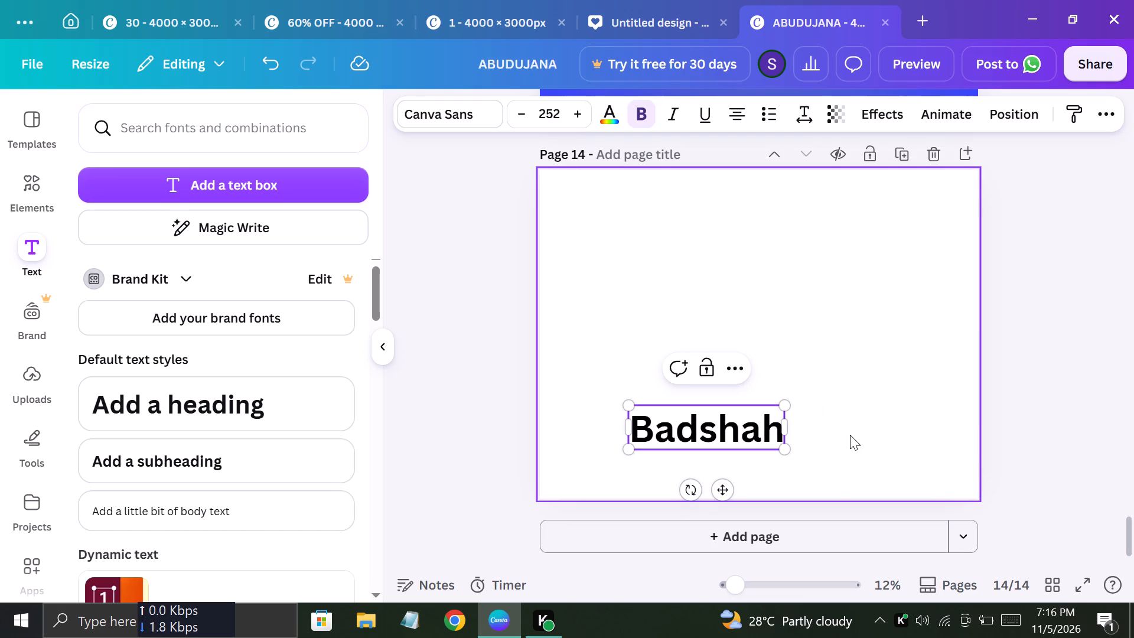
key(space)
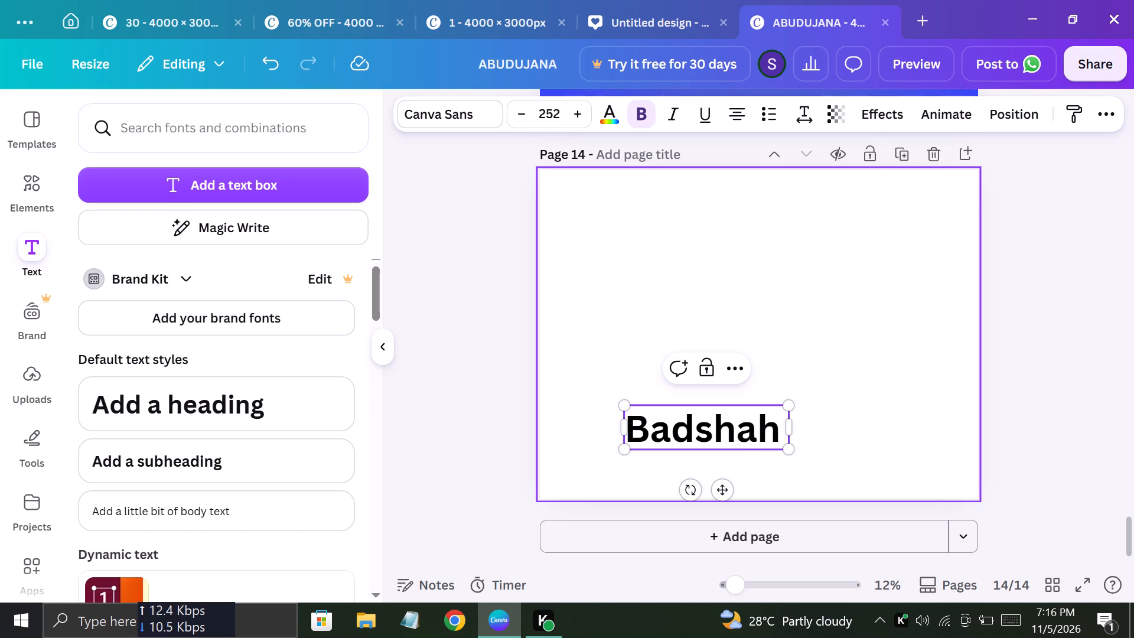
key(m)
text(ens waer)
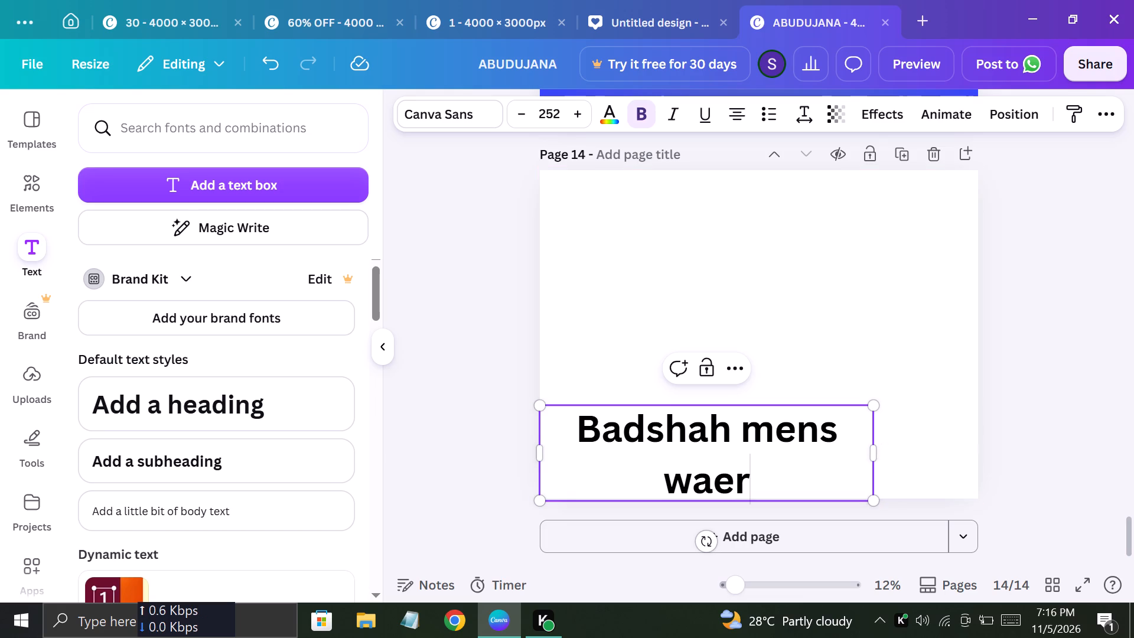
drag(875, 451, 924, 443)
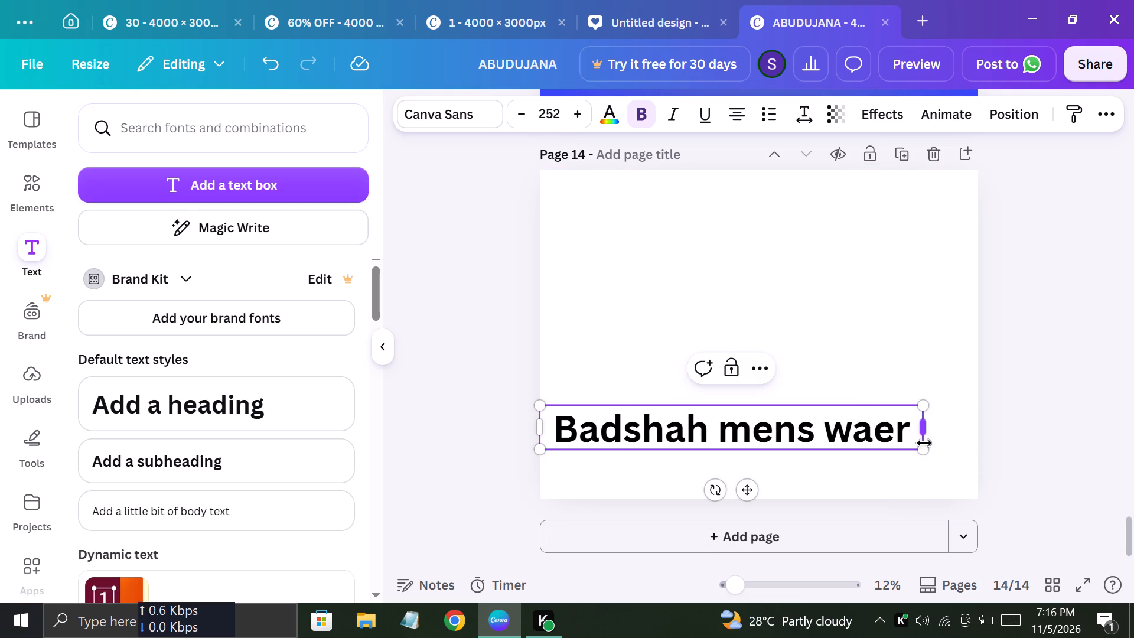
click(897, 433)
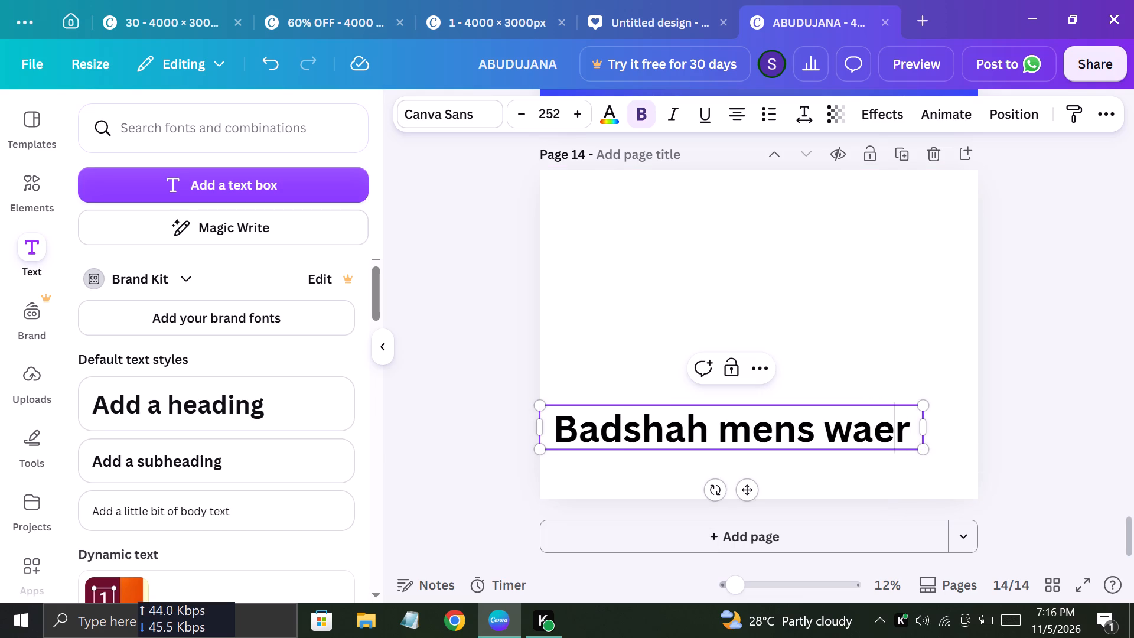
key(BackSpace)
key(BackSpace)
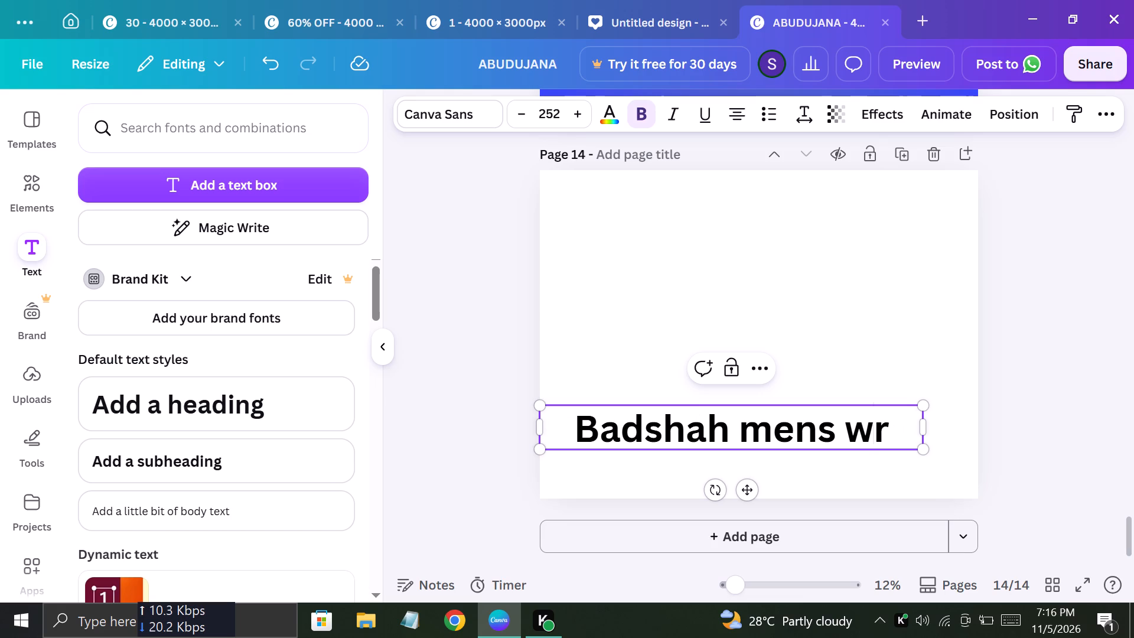
text(ea)
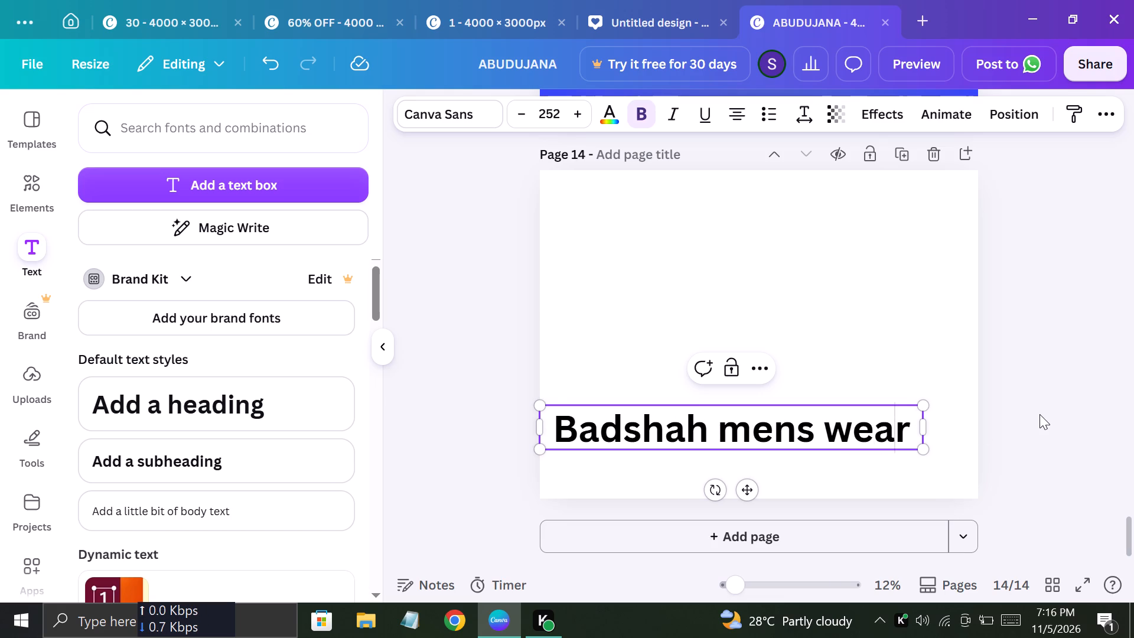
click(1039, 414)
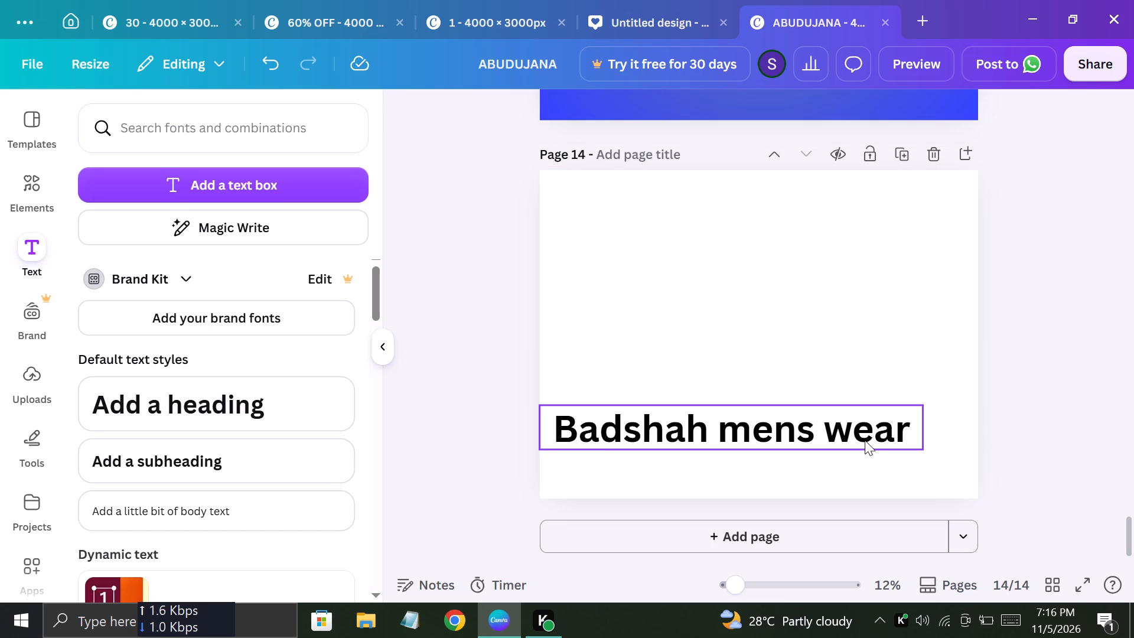
Capitalise the second and third words of the heading so it reads "Badshah Mens Wear".
click(853, 426)
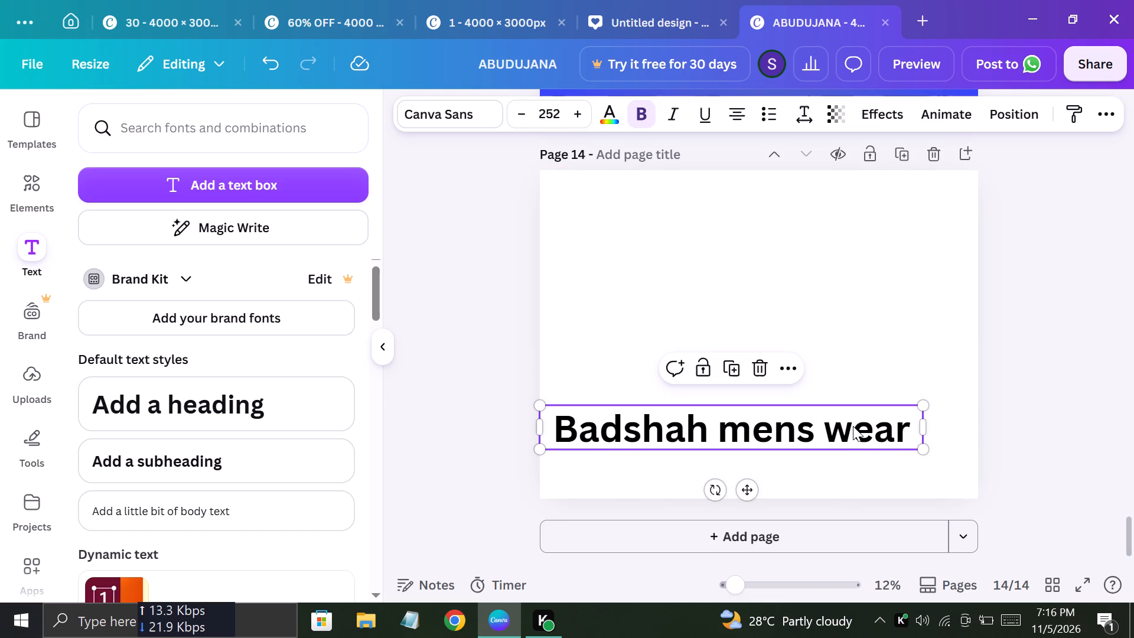
click(853, 426)
key(BackSpace)
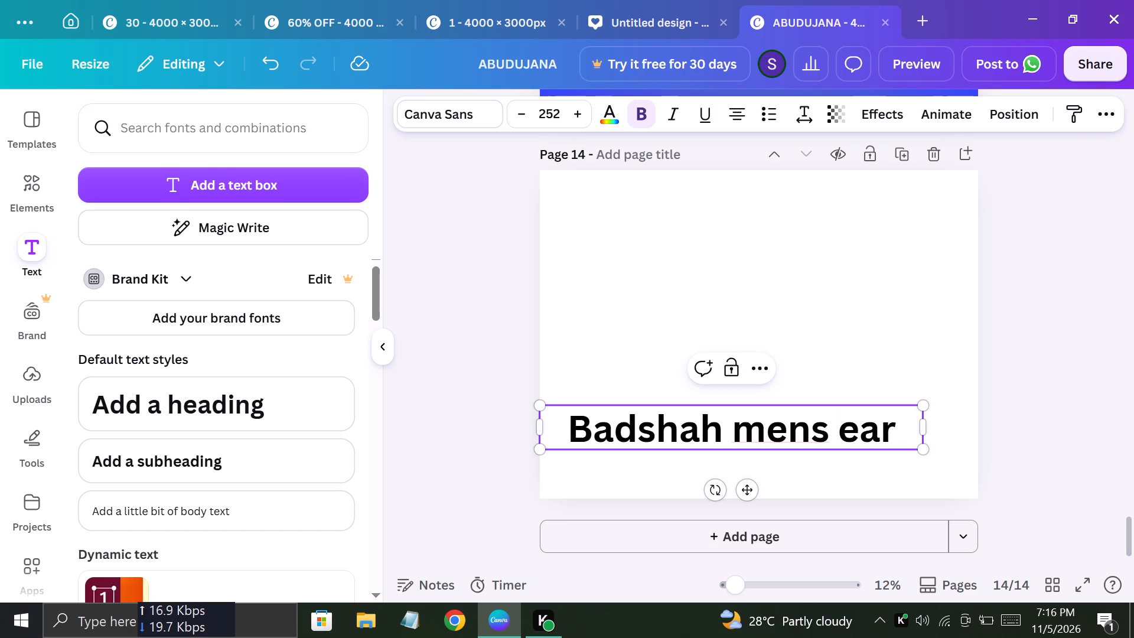
key(shift+w)
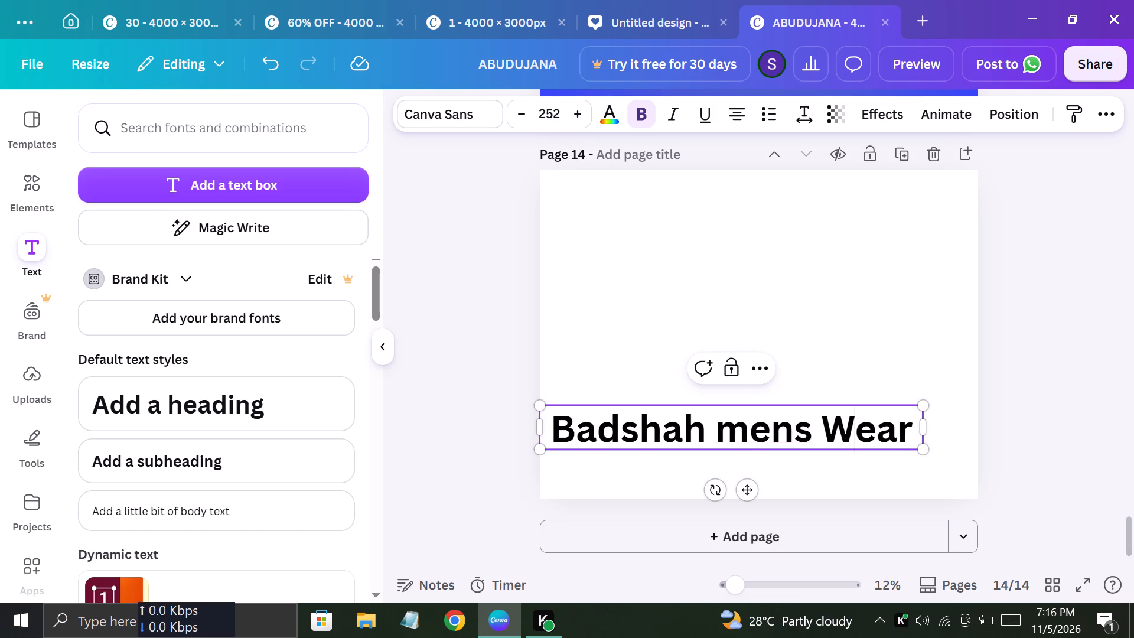
click(750, 424)
key(BackSpace)
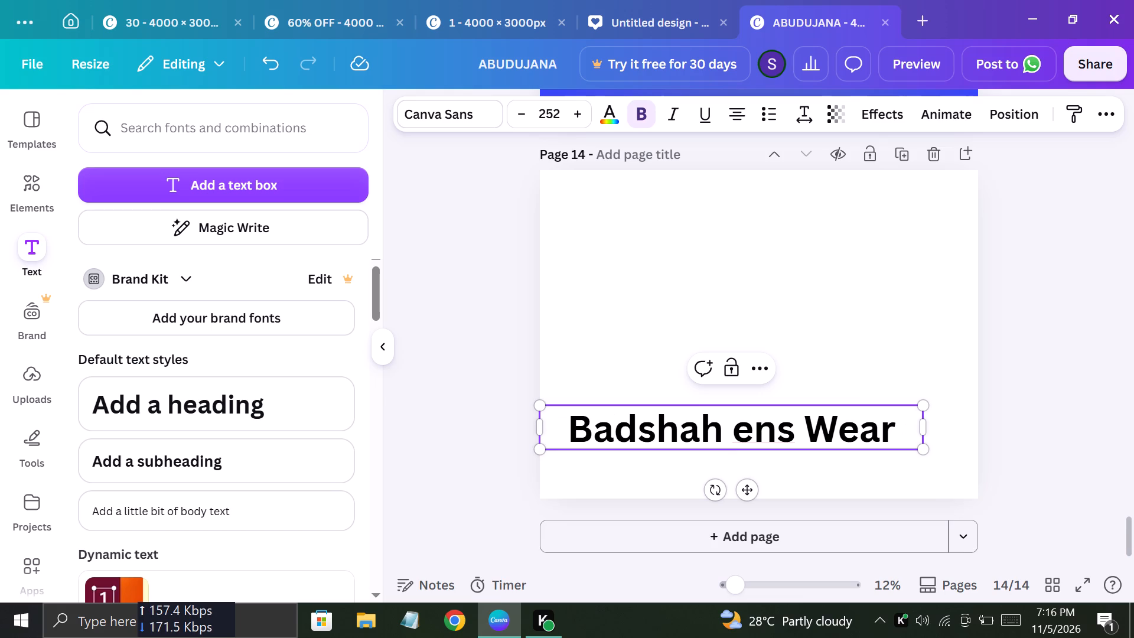
key(shift+m)
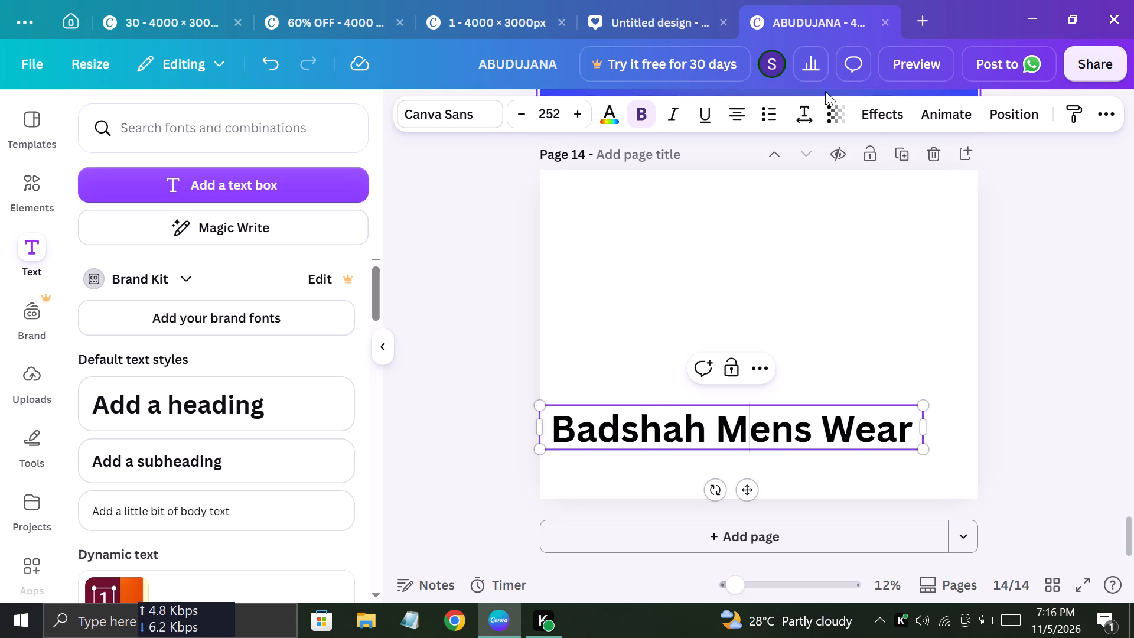
Change the heading's font to Cinzel.
click(426, 122)
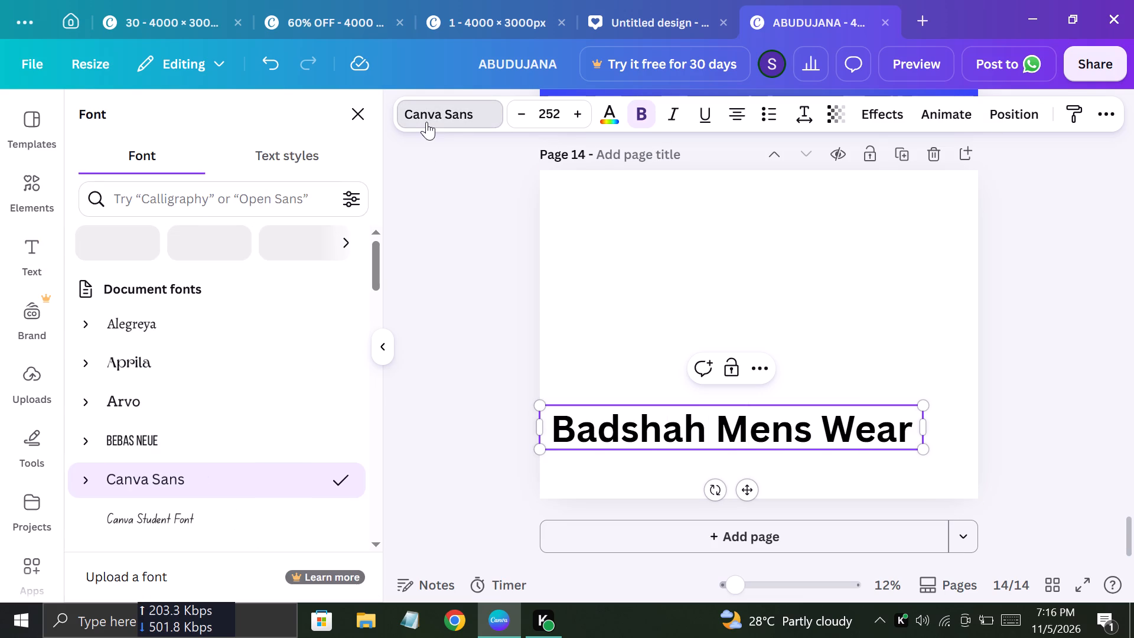
scroll(101, 390, down, 1)
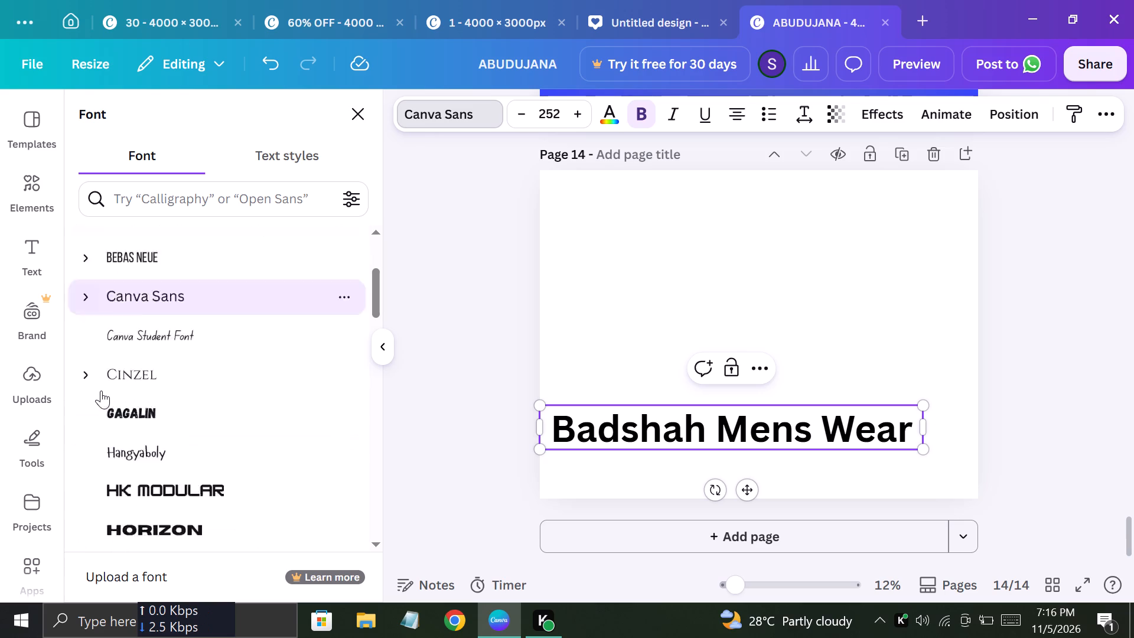
click(136, 318)
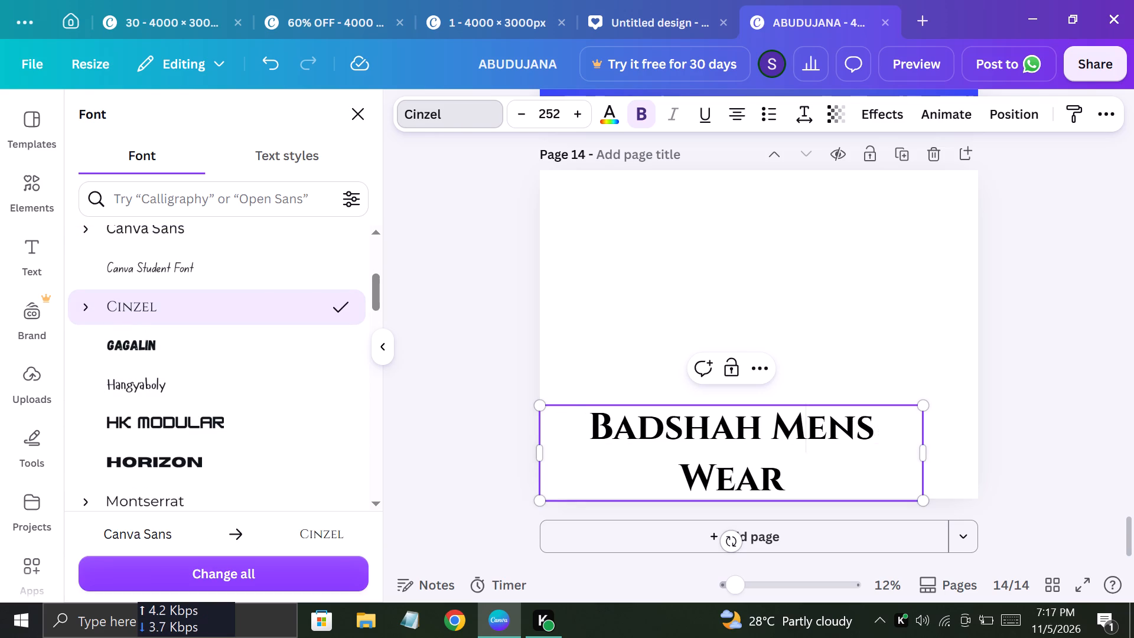
Widen the heading's text box so the Cinzel text "Badshah Mens Wear" fits on a single line.
drag(540, 457, 542, 448)
click(662, 276)
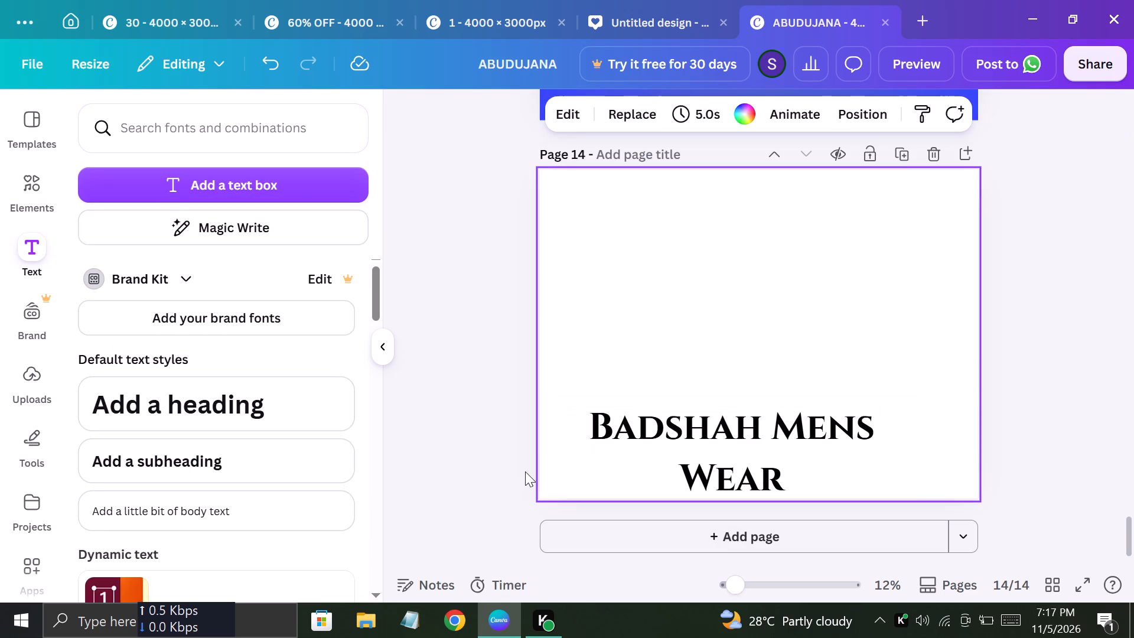
click(540, 459)
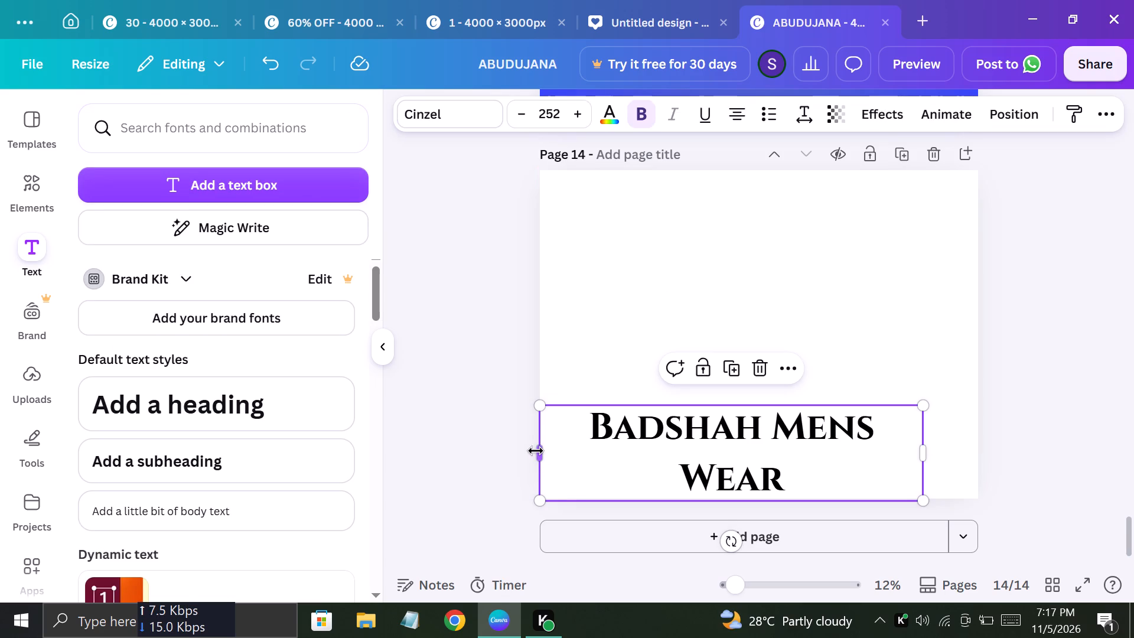
drag(536, 451, 523, 448)
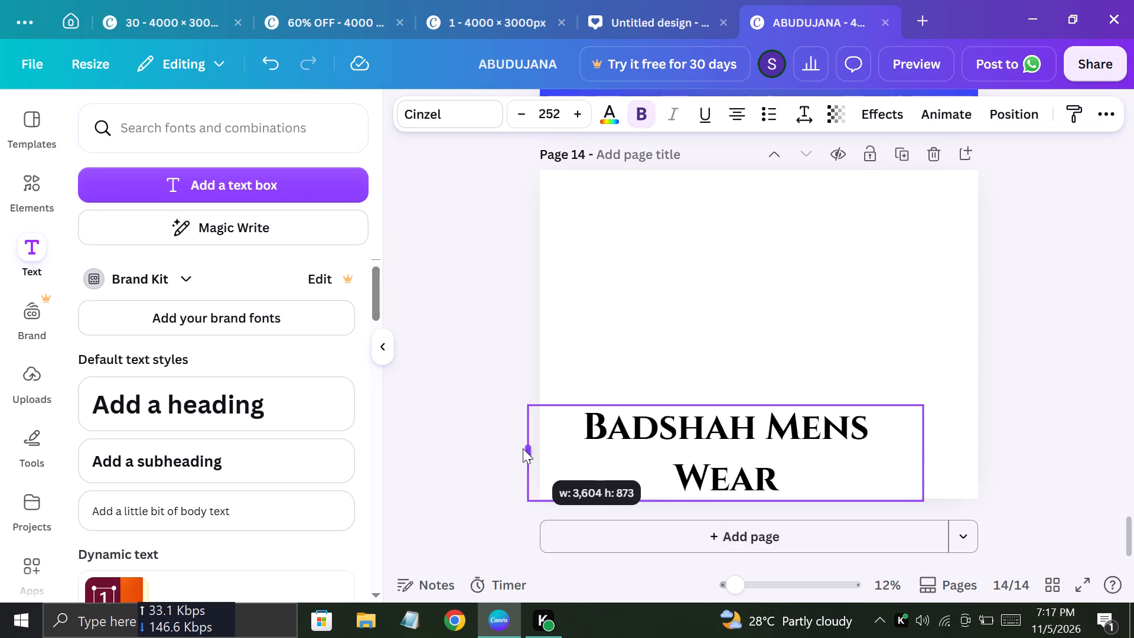
drag(523, 448, 501, 435)
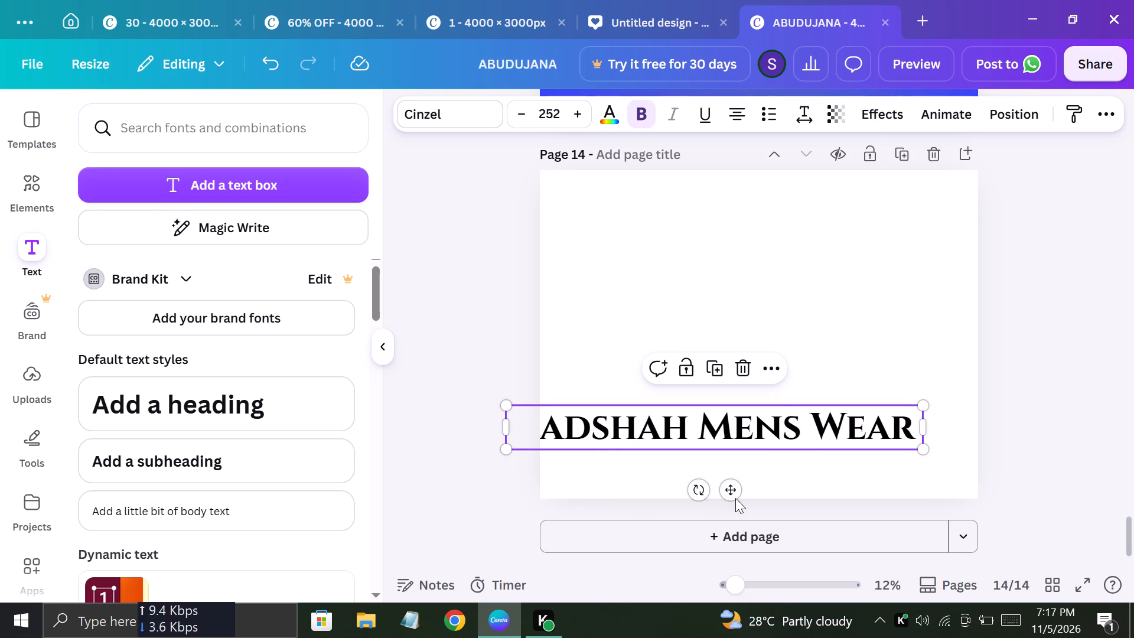
Centre the "Badshah Mens Wear" heading horizontally in the lower part of page 14, fully inside the page.
drag(732, 485, 759, 487)
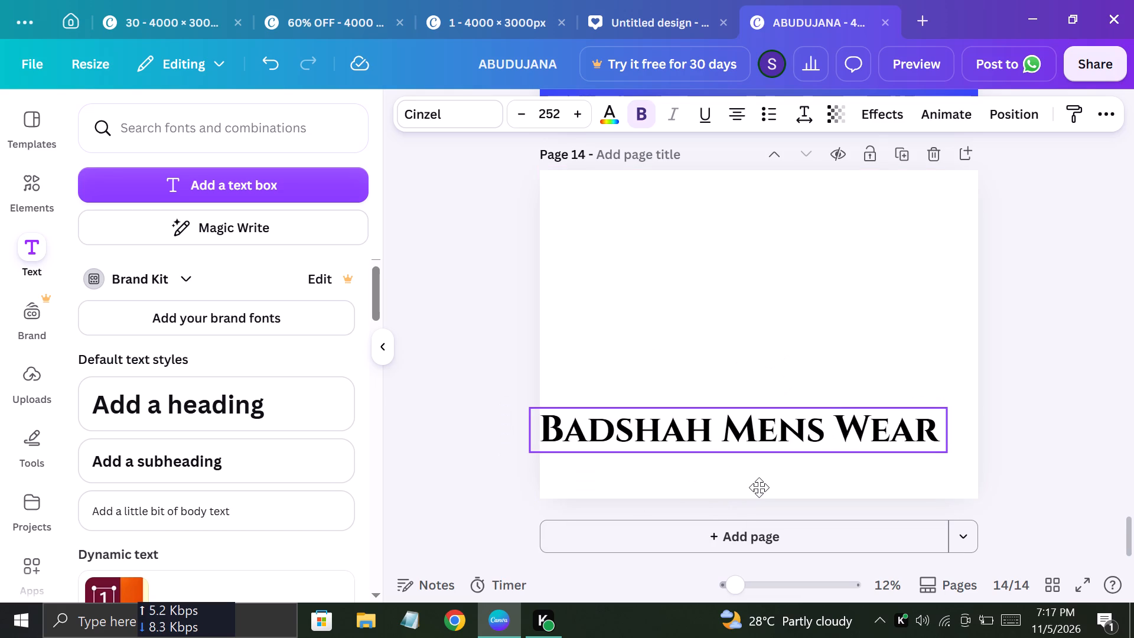
drag(759, 487, 771, 486)
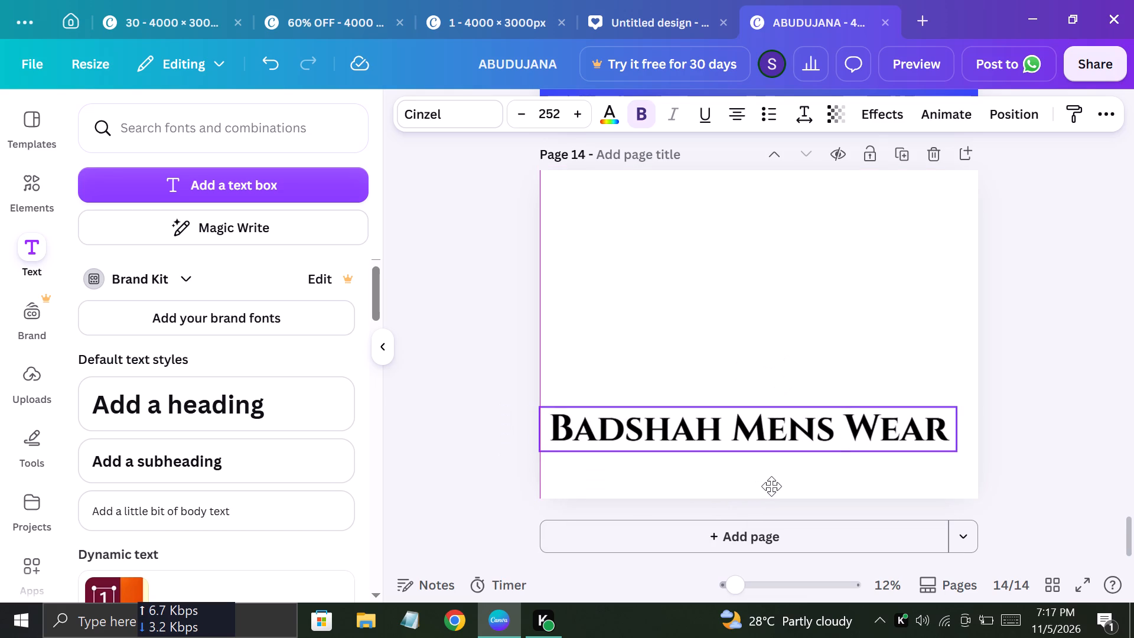
drag(771, 486, 778, 489)
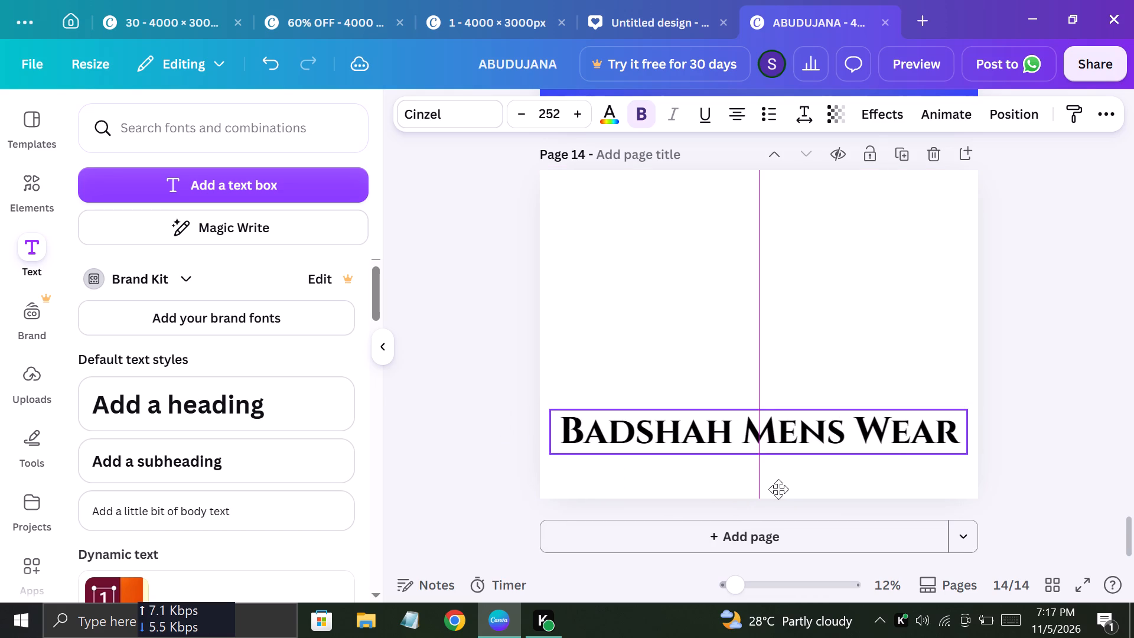
click(1045, 414)
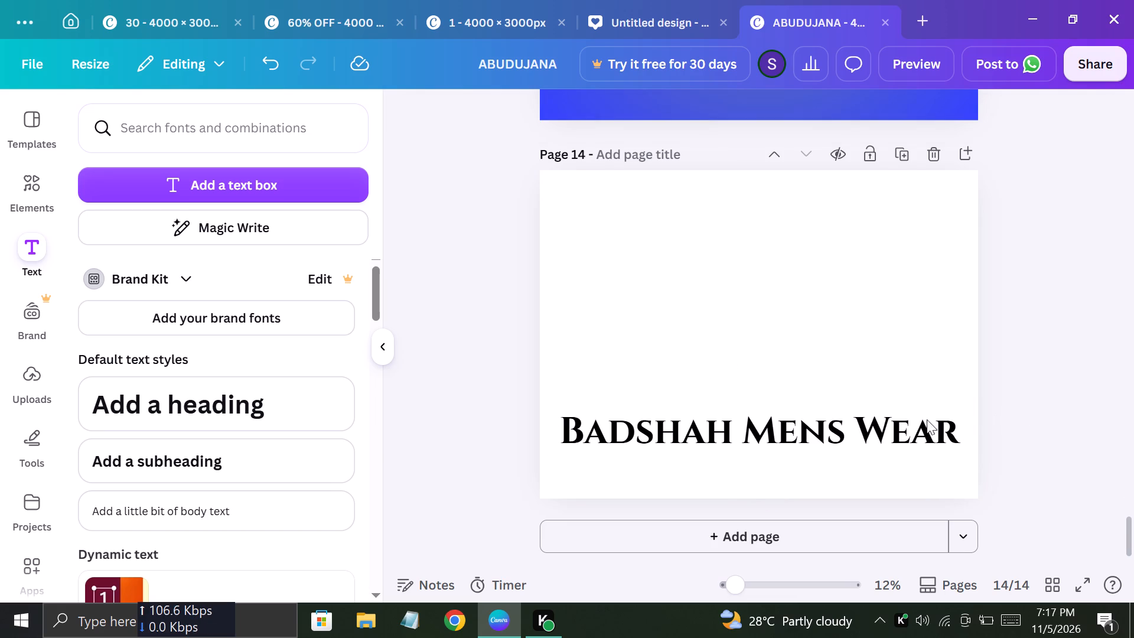
drag(899, 437, 905, 430)
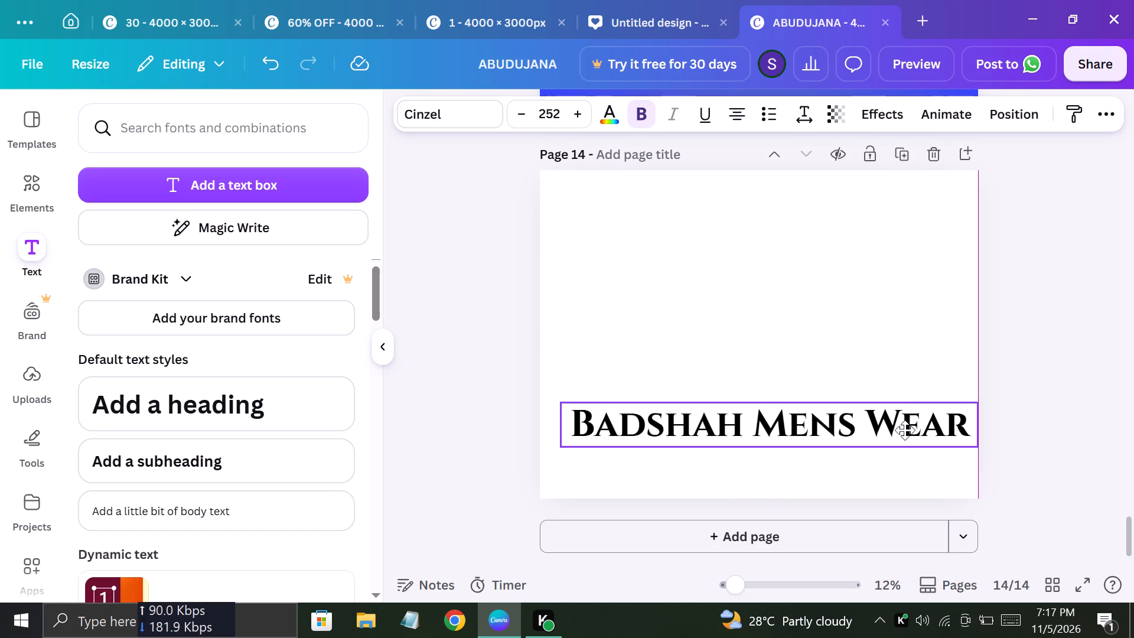
drag(905, 430, 904, 430)
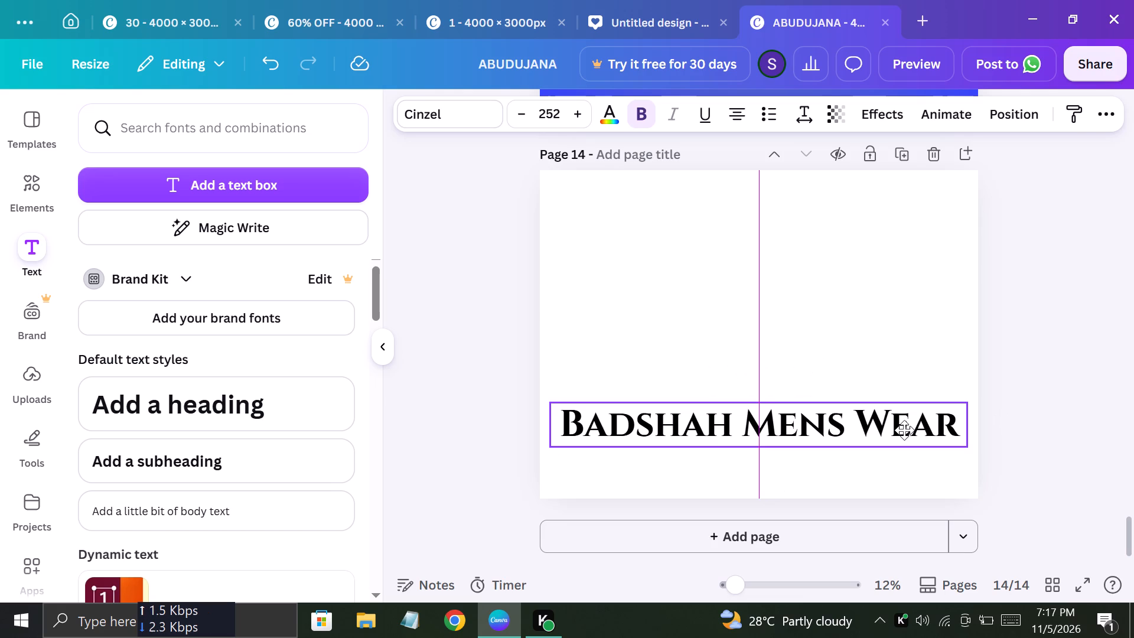
drag(904, 430, 904, 426)
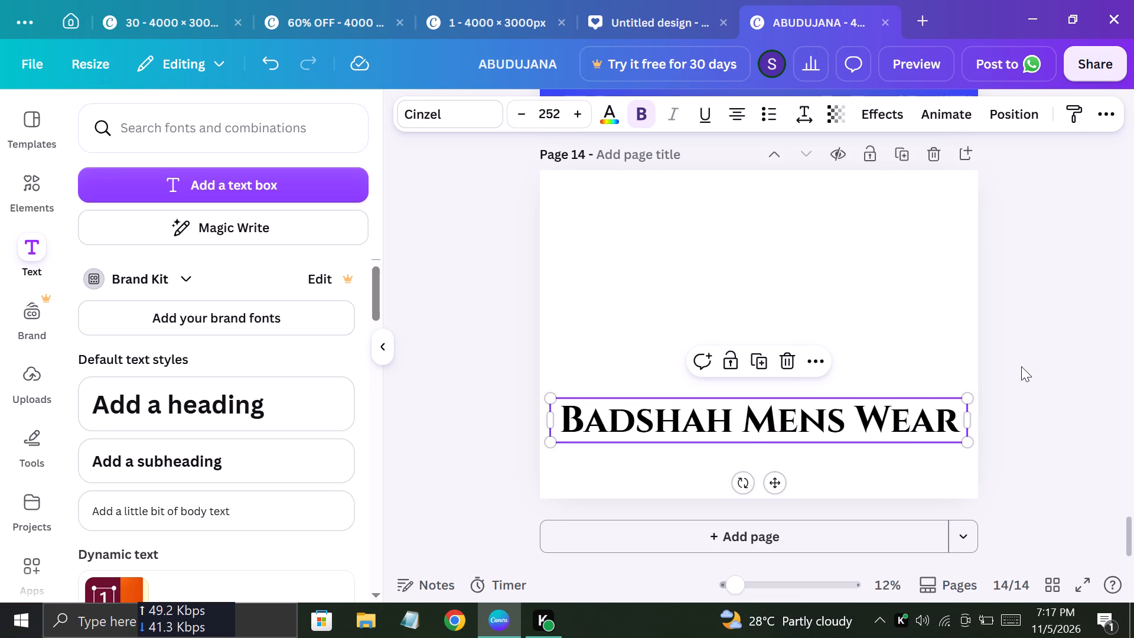
click(1021, 366)
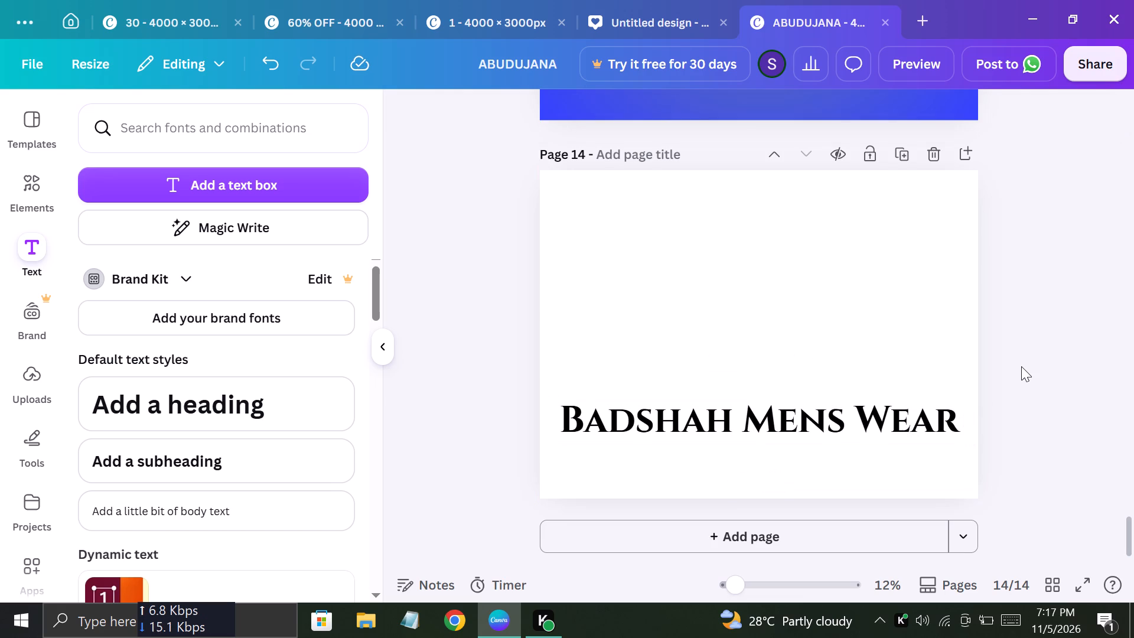
Replace the old elements search with "logo B" and run it.
click(43, 173)
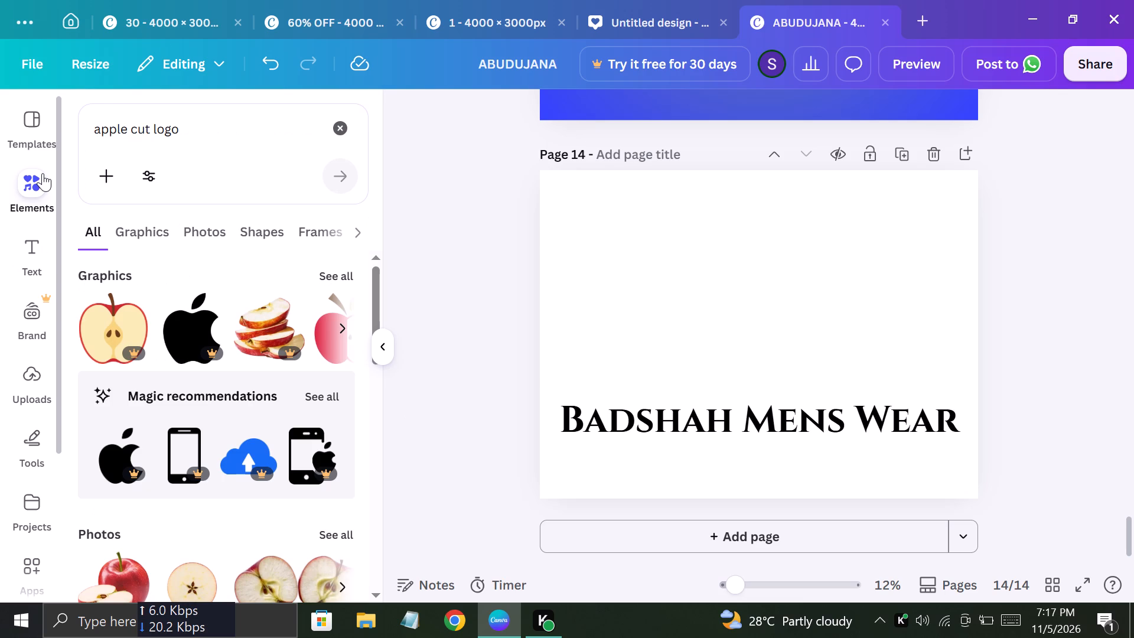
click(217, 141)
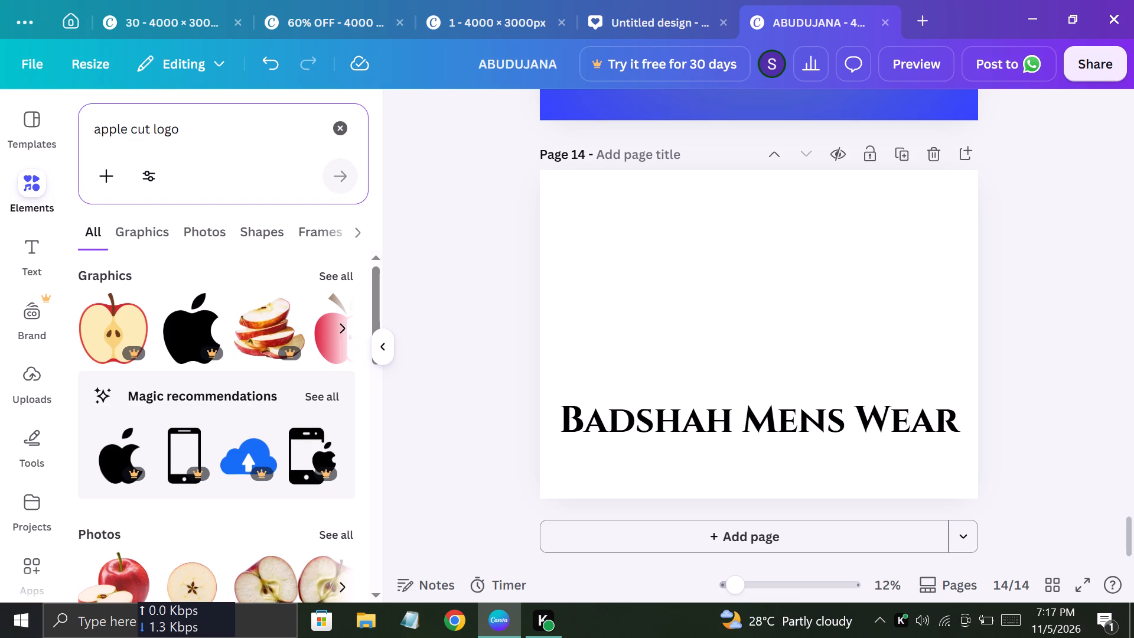
click(216, 141)
key(BackSpace)
key(BackSpace)
key(BackSpace)
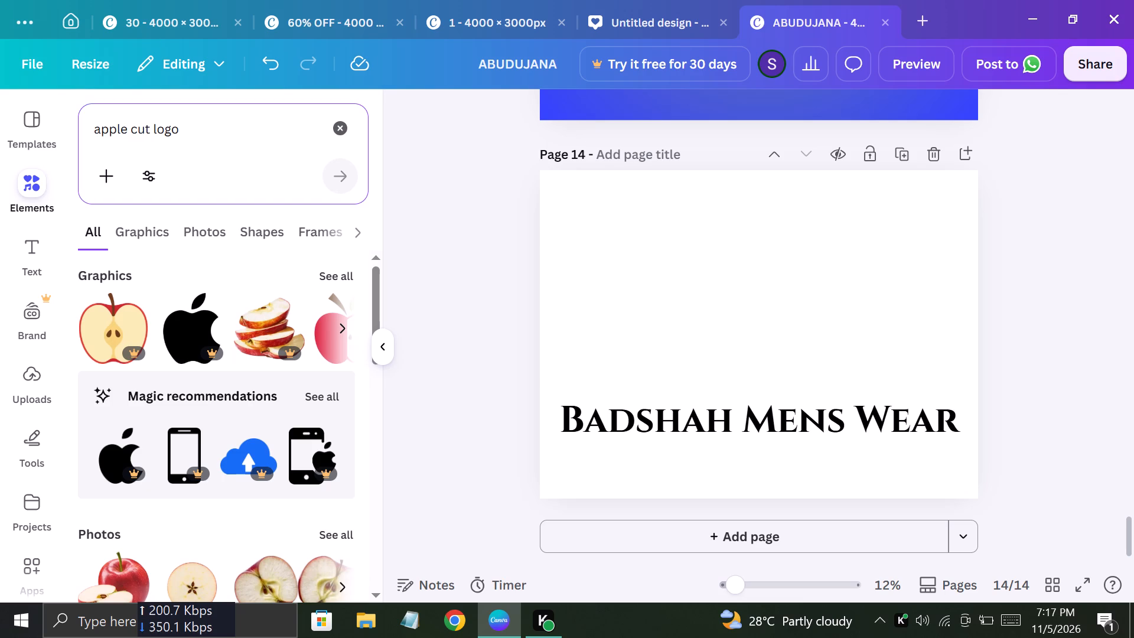
click(216, 141)
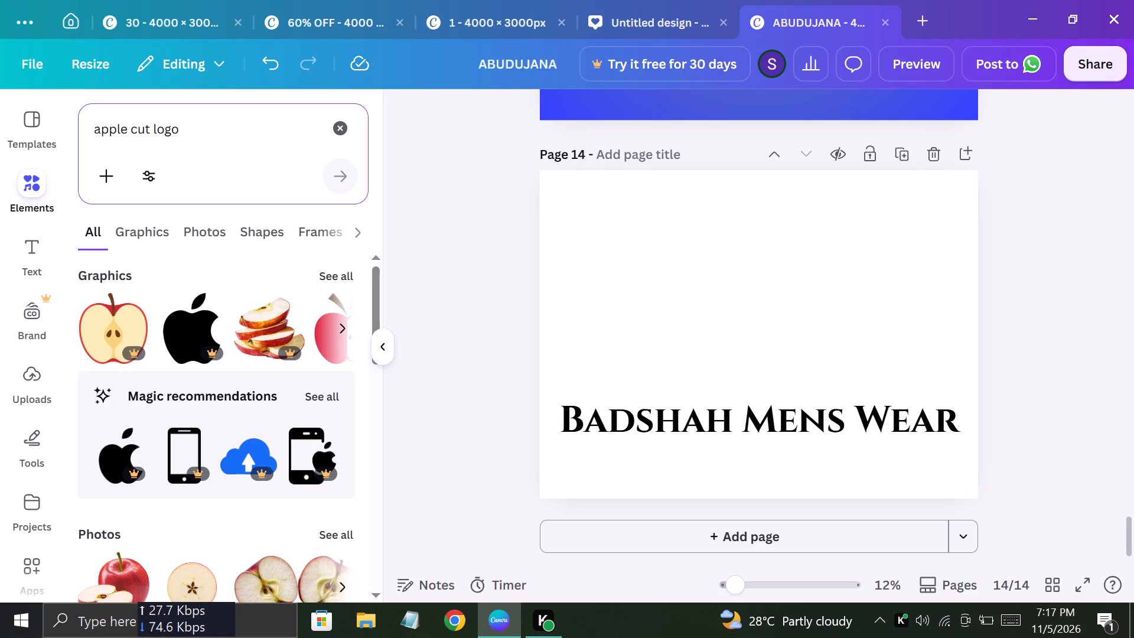
click(172, 128)
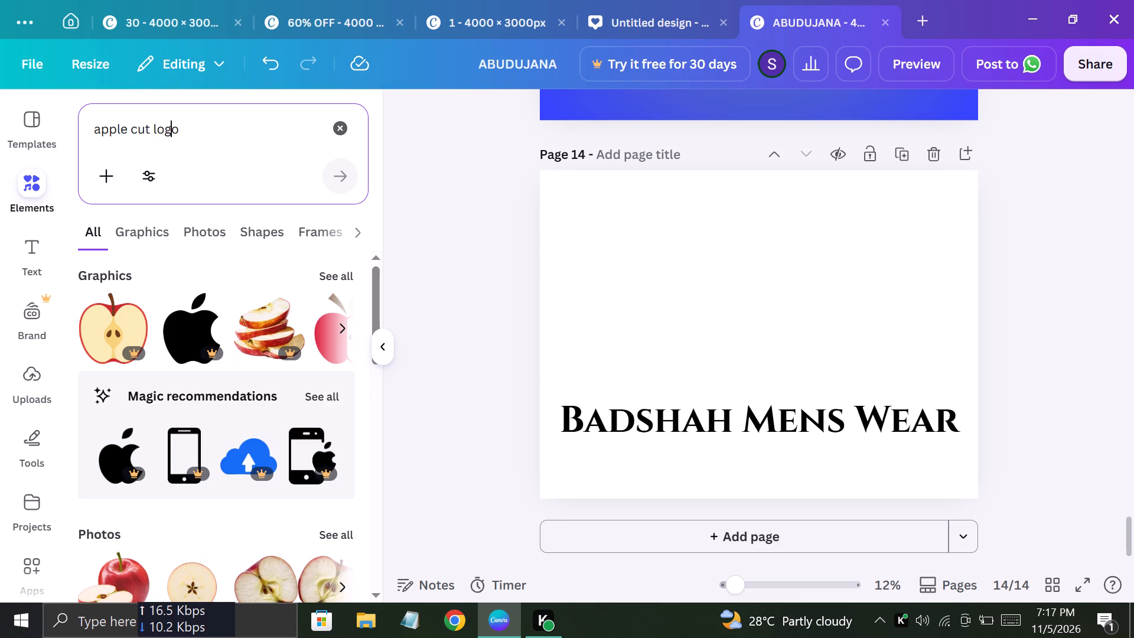
click(179, 132)
key(BackSpace)
key(BackSpace)
key(BackSpace)
key(BackSpace)
key(BackSpace)
key(BackSpace)
key(BackSpace)
key(BackSpace)
key(BackSpace)
key(BackSpace)
key(BackSpace)
key(BackSpace)
key(BackSpace)
key(BackSpace)
key(BackSpace)
key(BackSpace)
key(BackSpace)
key(BackSpace)
key(BackSpace)
key(BackSpace)
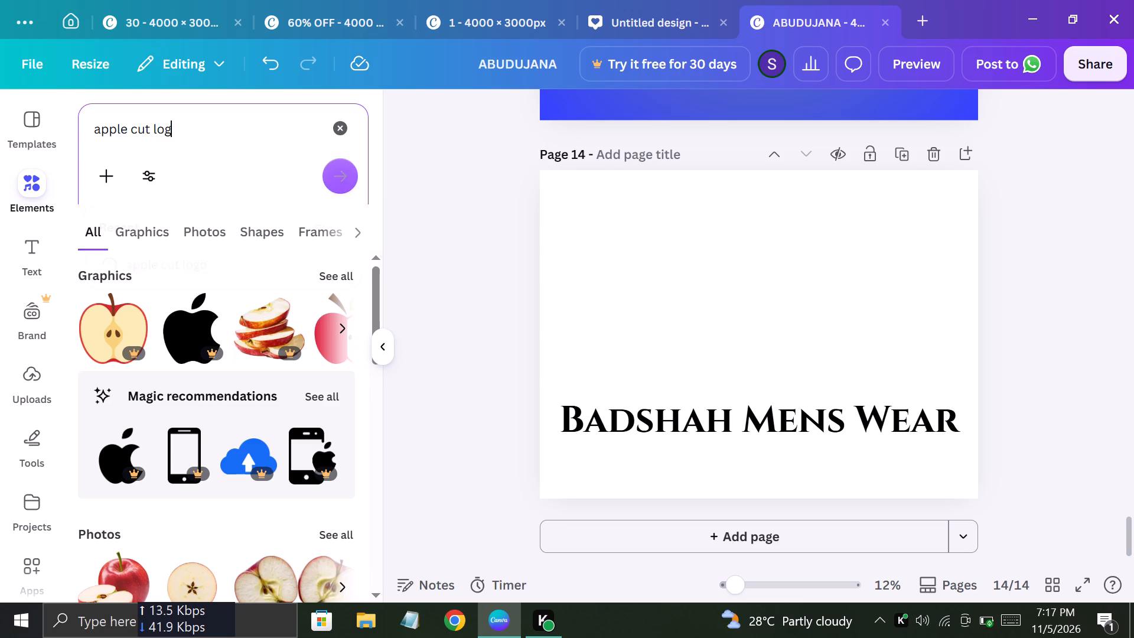
key(BackSpace)
key(BackSpace)
key(BackSpace)
key(BackSpace)
key(BackSpace)
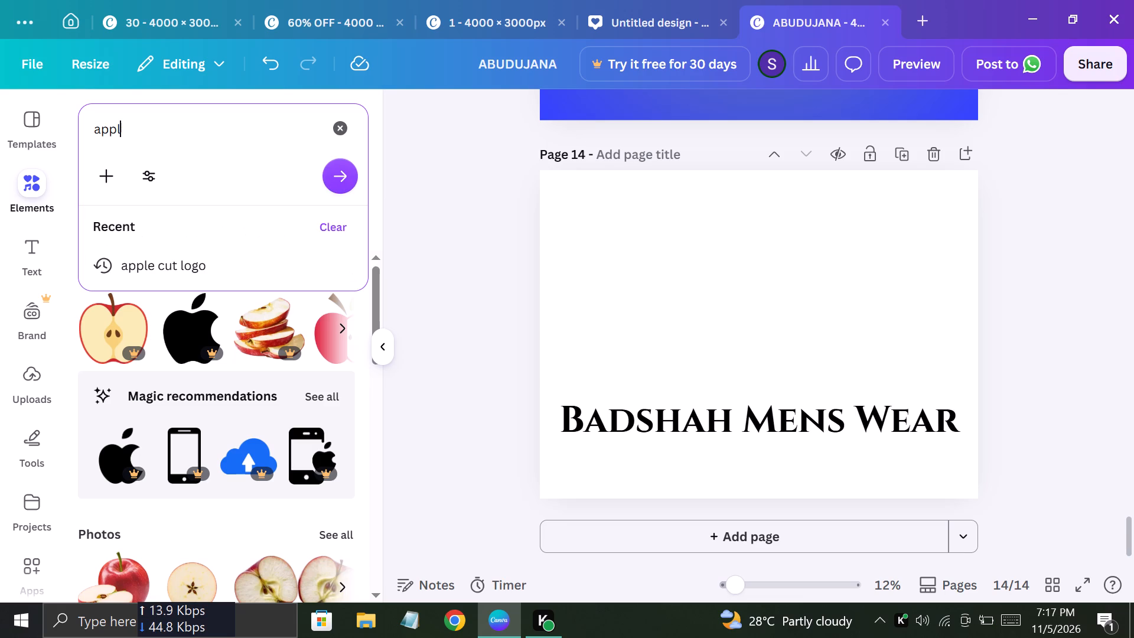
key(BackSpace)
key(BackSpace)
key(BackSpace)
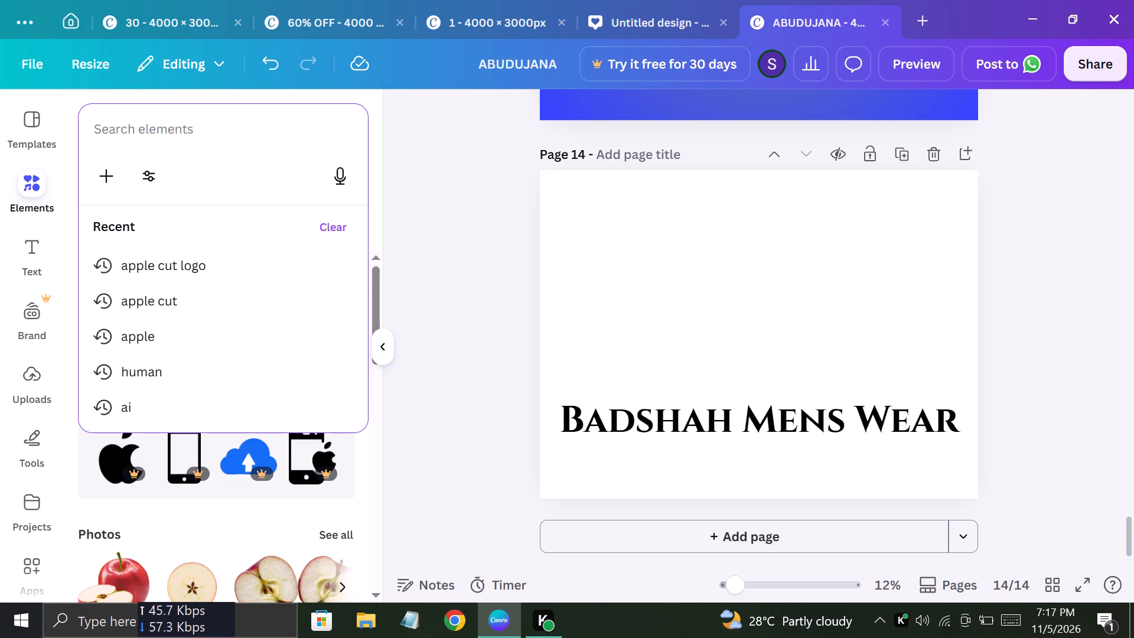
text(logo)
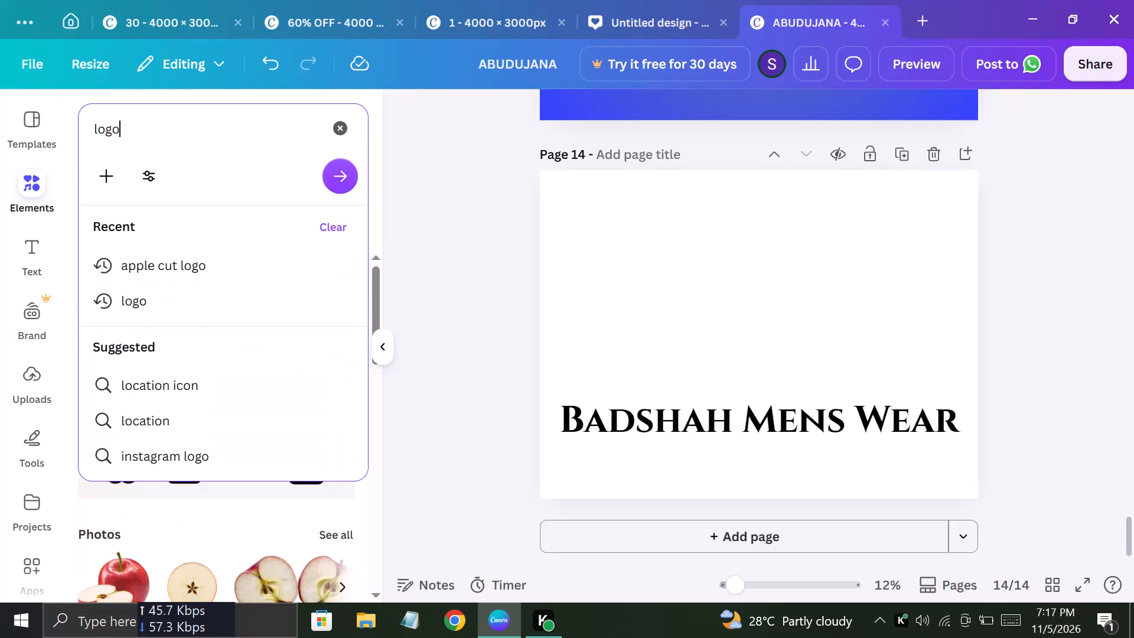
key(shift+b)
click(331, 170)
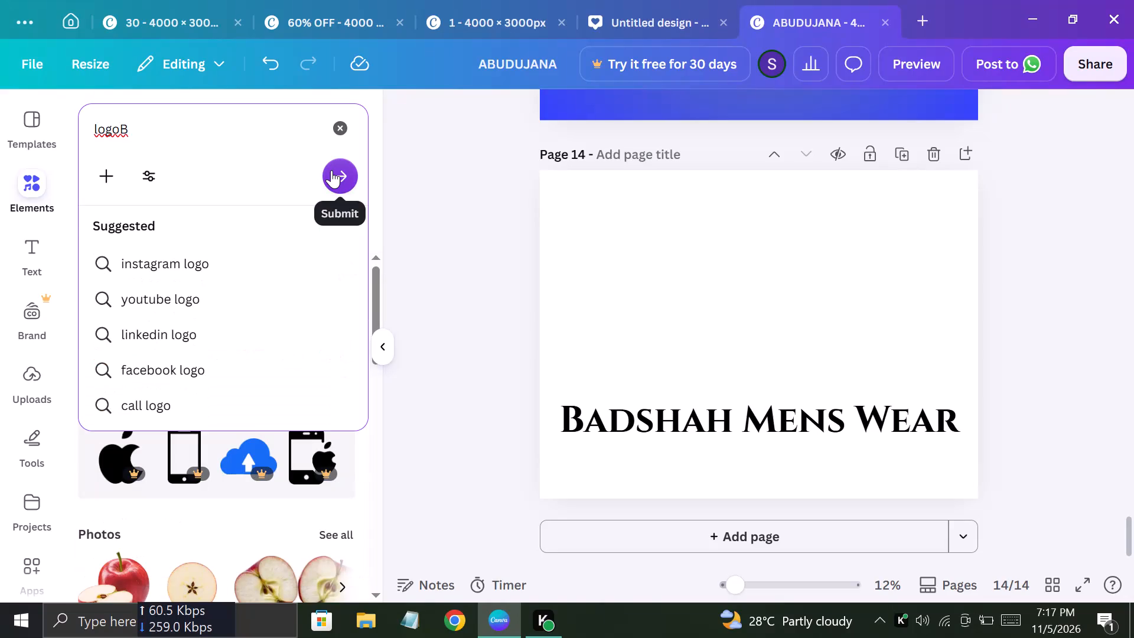
click(121, 127)
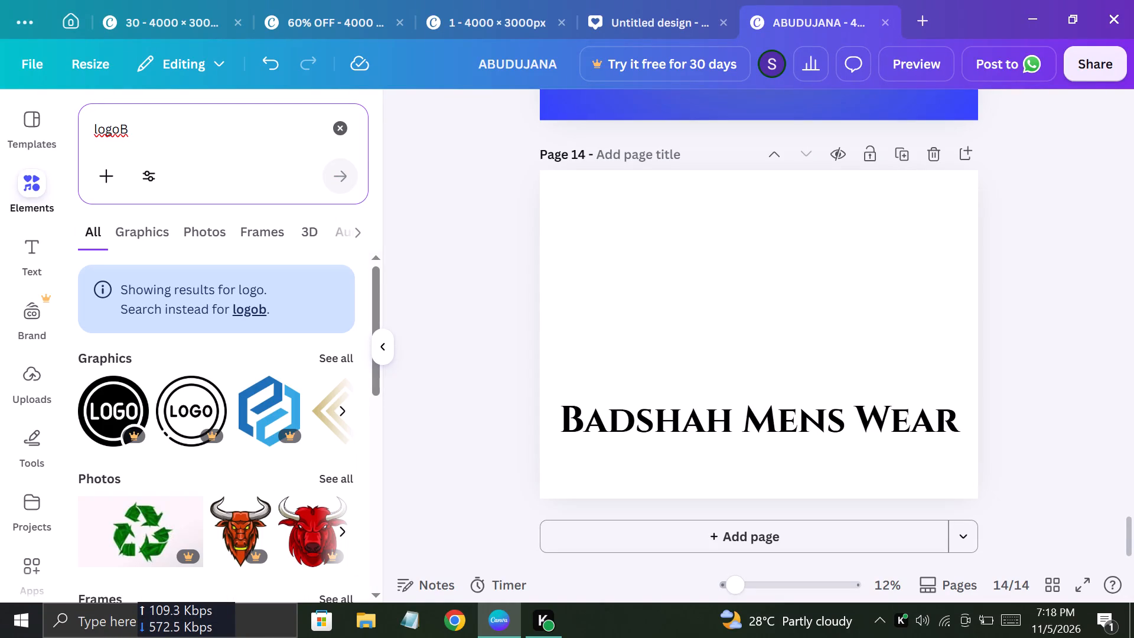
key(space)
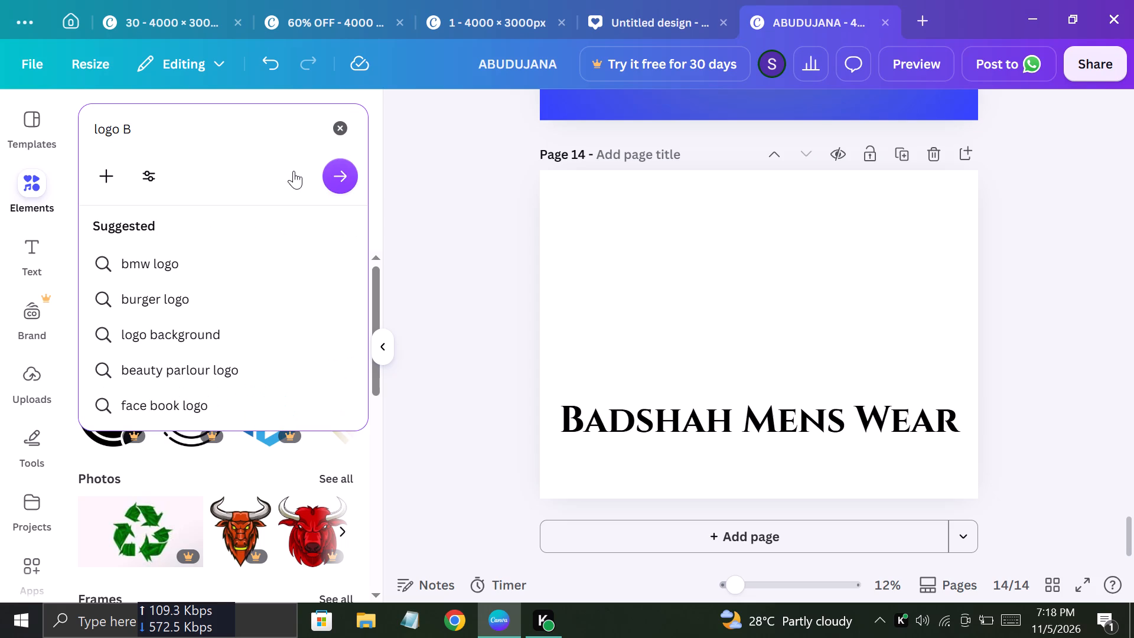
click(332, 181)
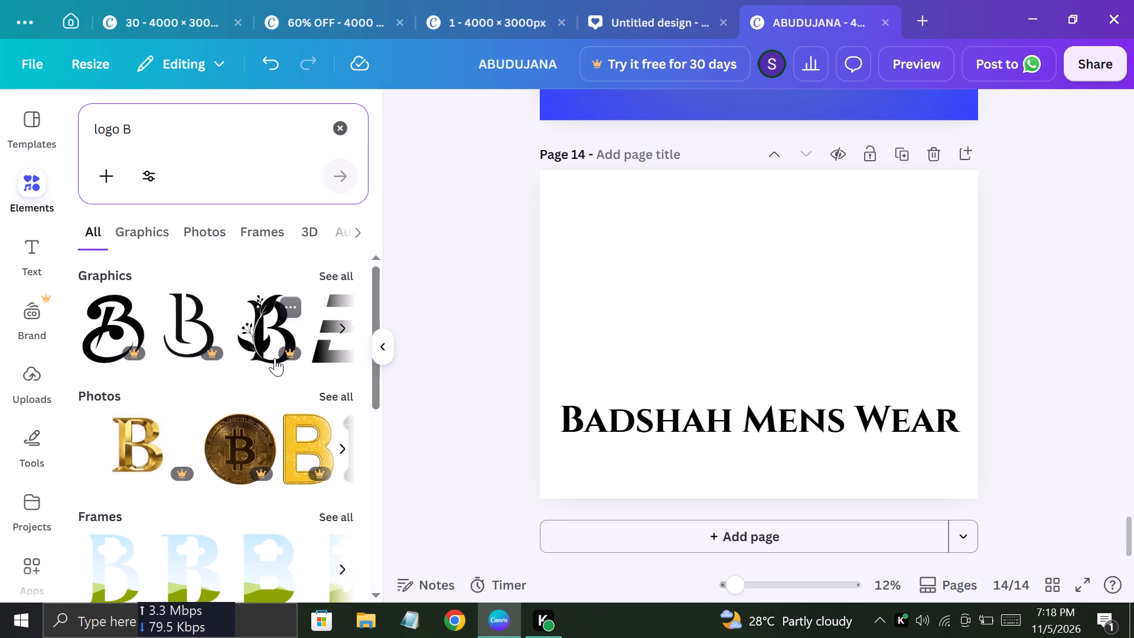
From all the graphics results, add the thin black "BM" monogram with the circle to page 14 above the heading.
scroll(275, 358, down, 2)
scroll(275, 358, up, 1)
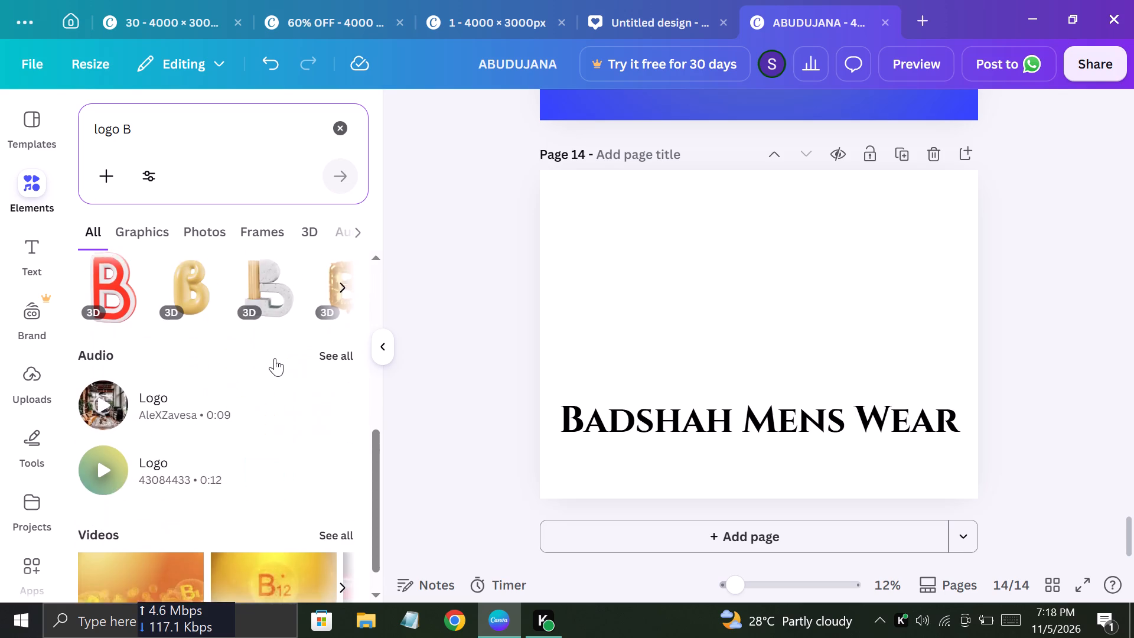
scroll(275, 358, up, 1)
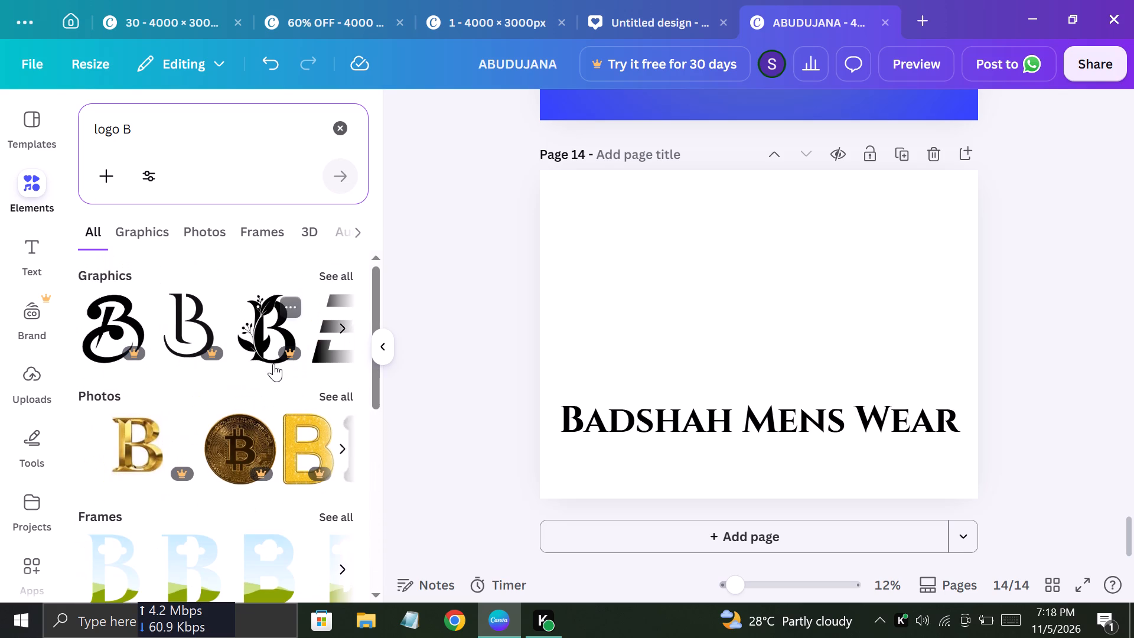
click(335, 275)
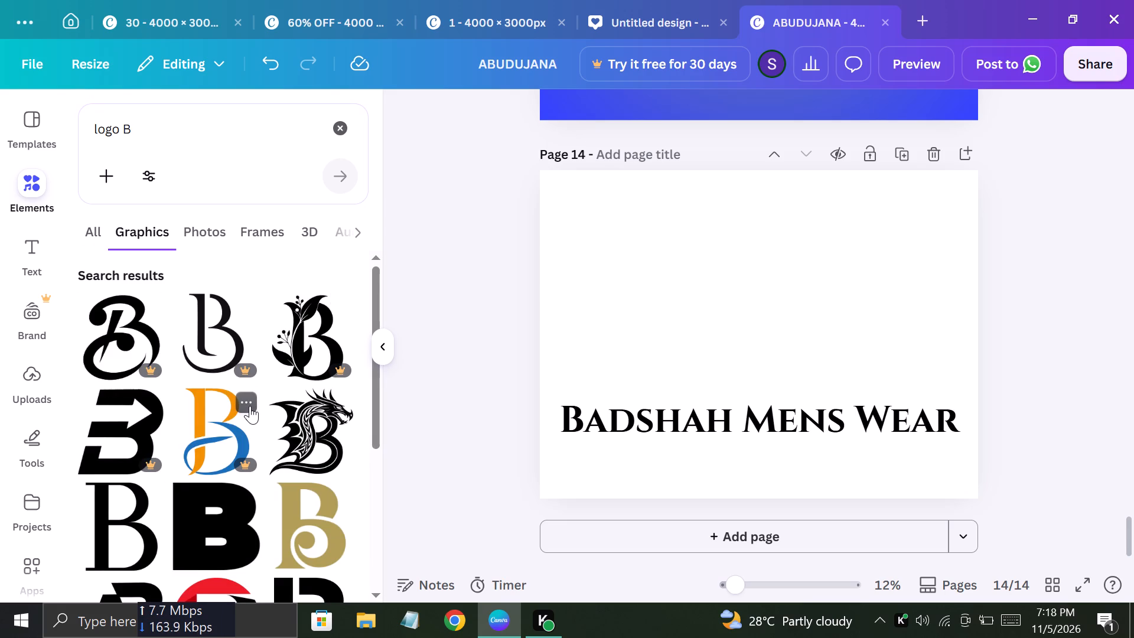
scroll(250, 406, down, 2)
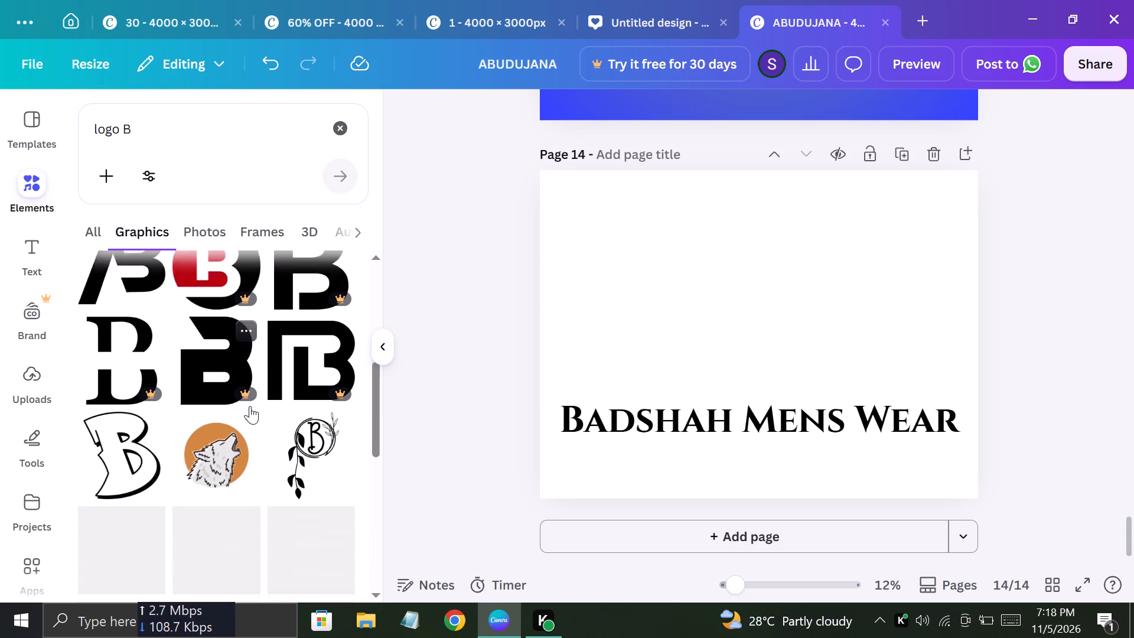
scroll(250, 406, down, 1)
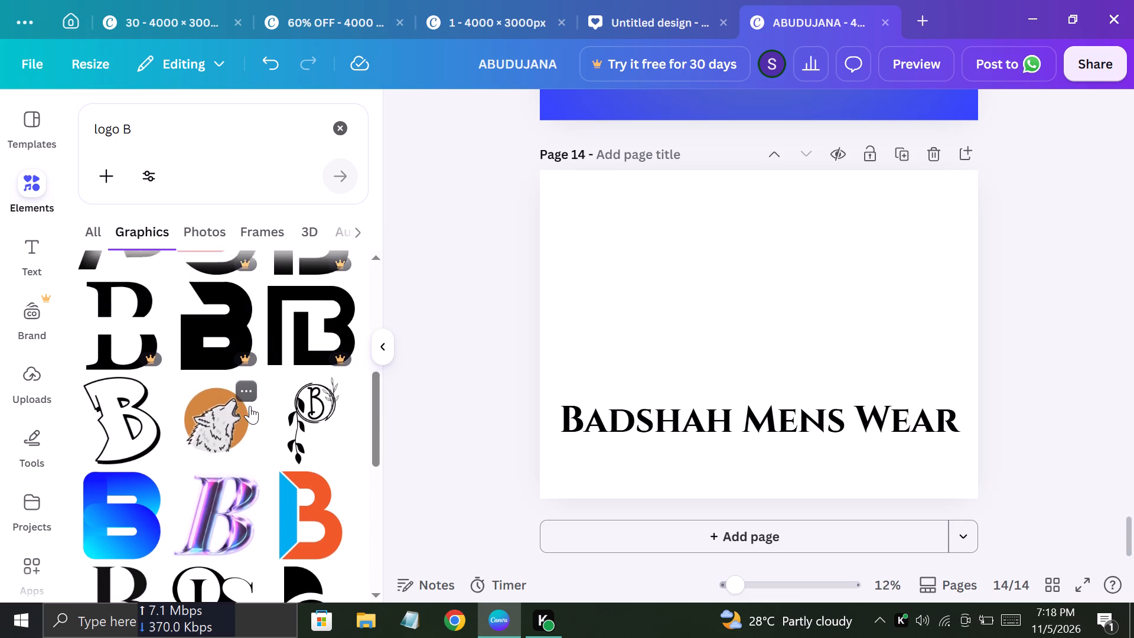
scroll(250, 406, down, 2)
scroll(250, 406, up, 1)
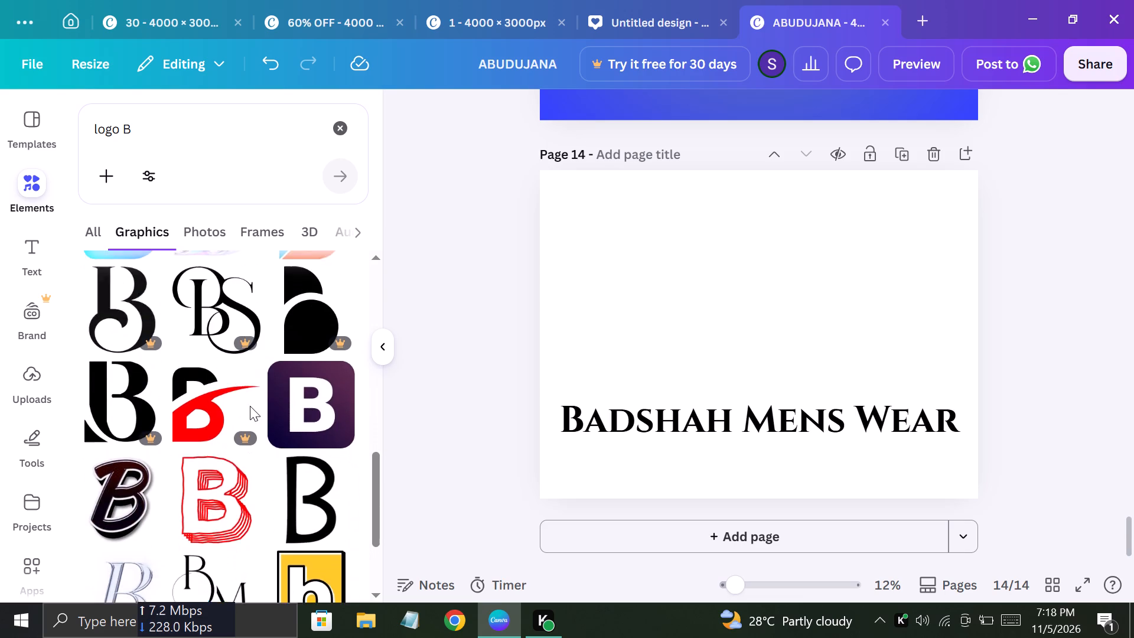
scroll(250, 406, up, 1)
scroll(250, 406, down, 1)
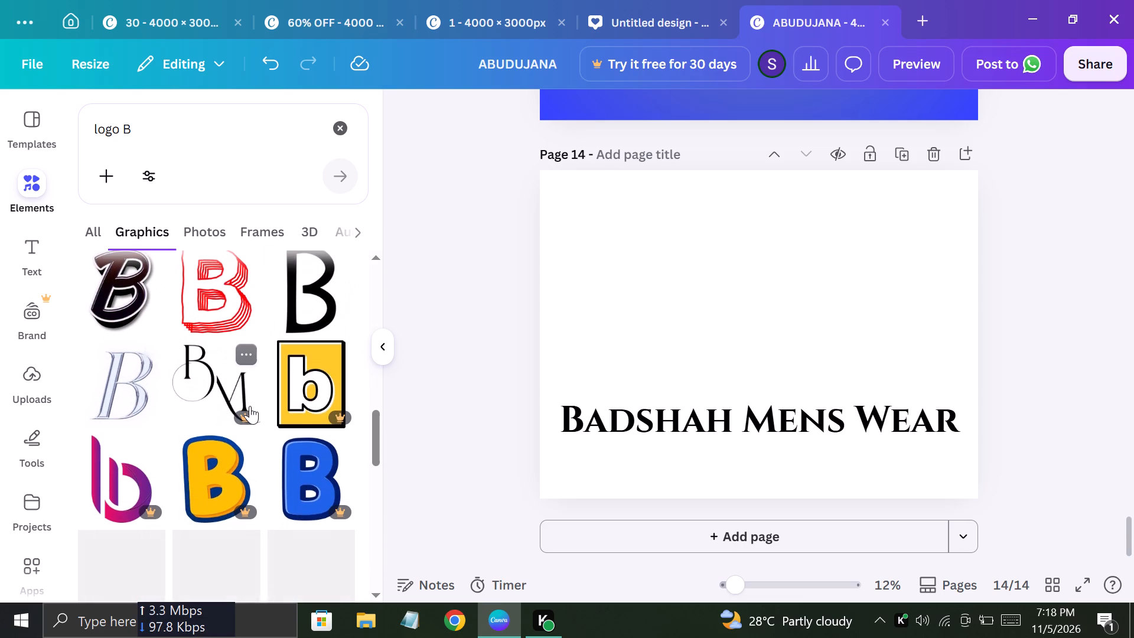
drag(250, 406, 561, 324)
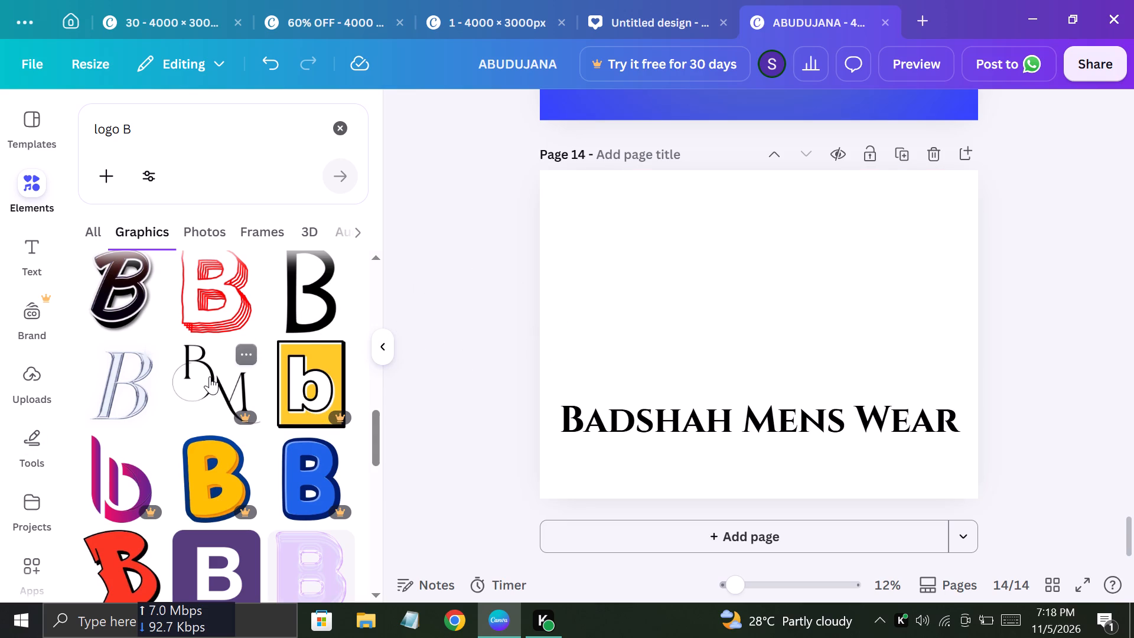
drag(210, 376, 630, 266)
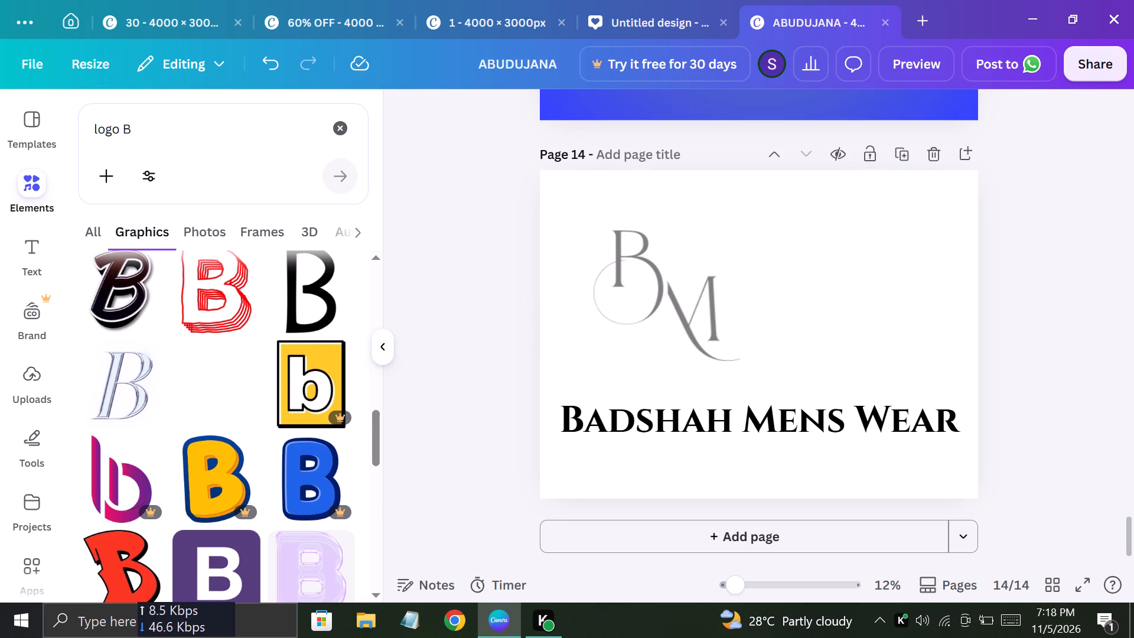
drag(630, 266, 736, 249)
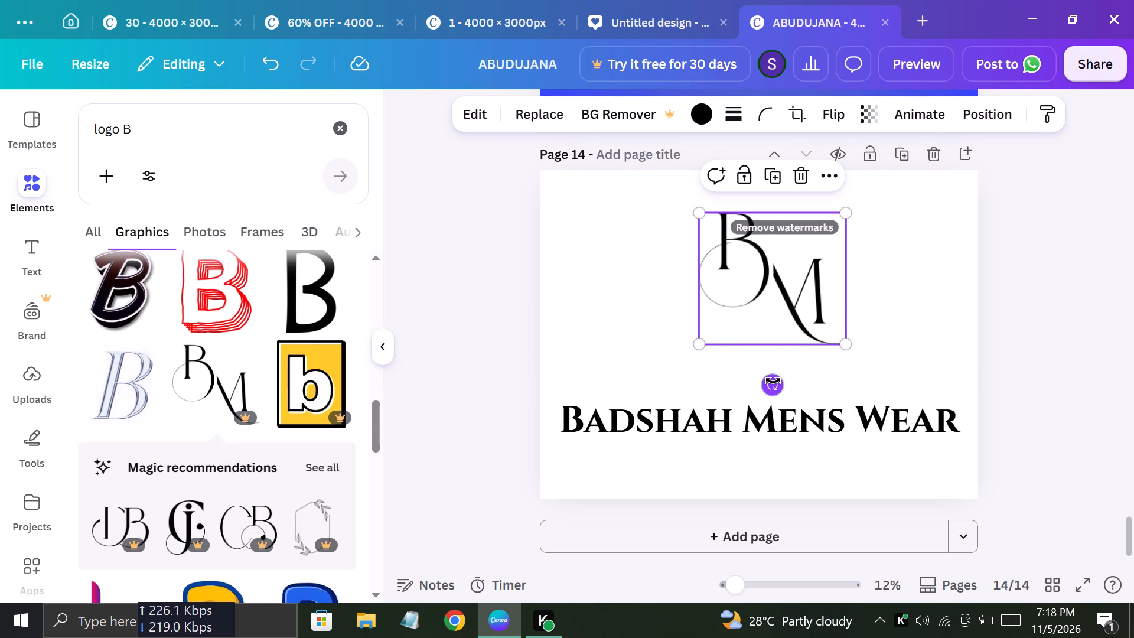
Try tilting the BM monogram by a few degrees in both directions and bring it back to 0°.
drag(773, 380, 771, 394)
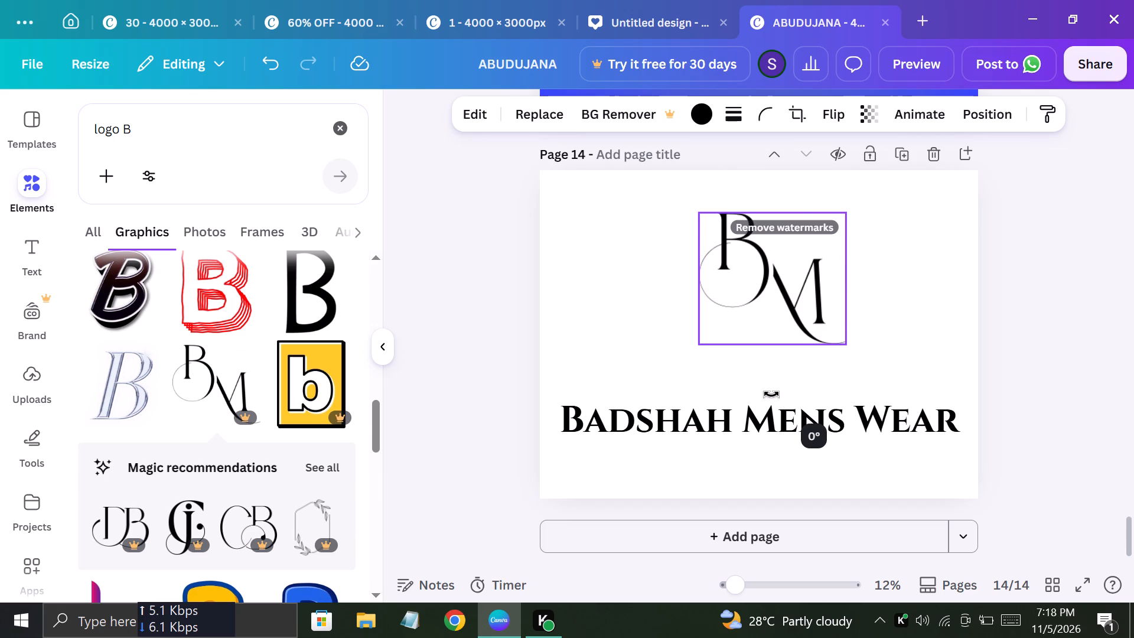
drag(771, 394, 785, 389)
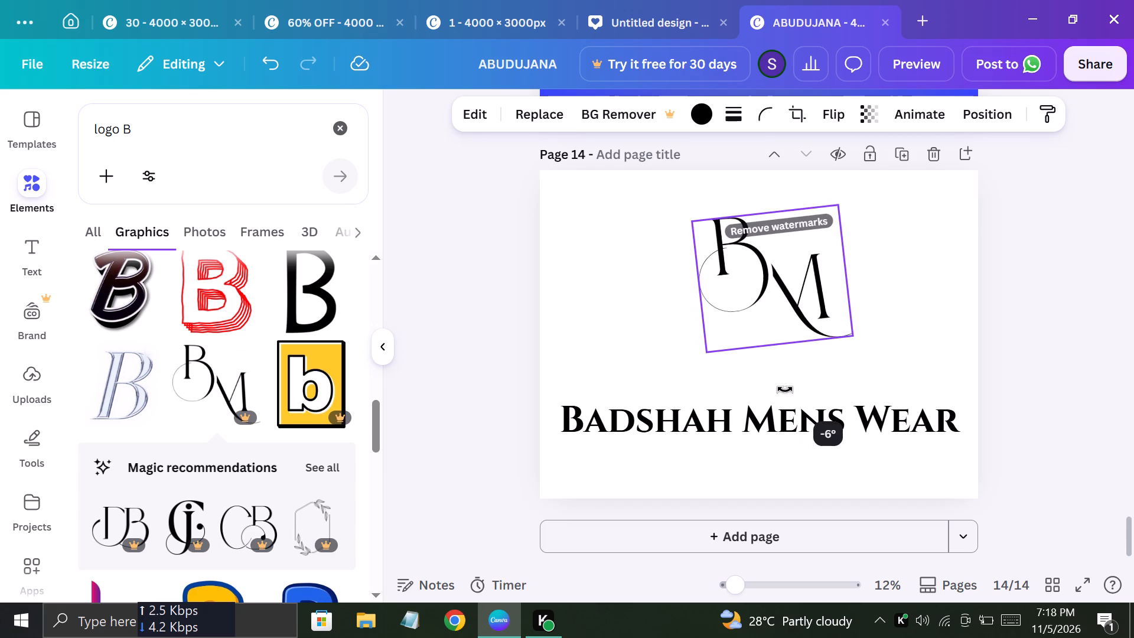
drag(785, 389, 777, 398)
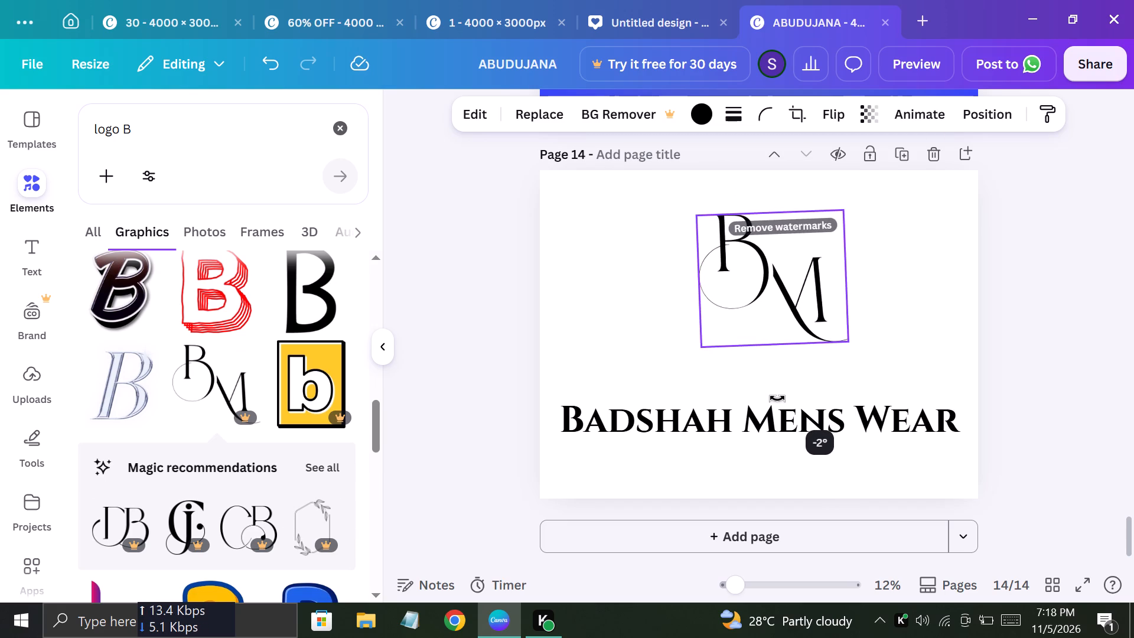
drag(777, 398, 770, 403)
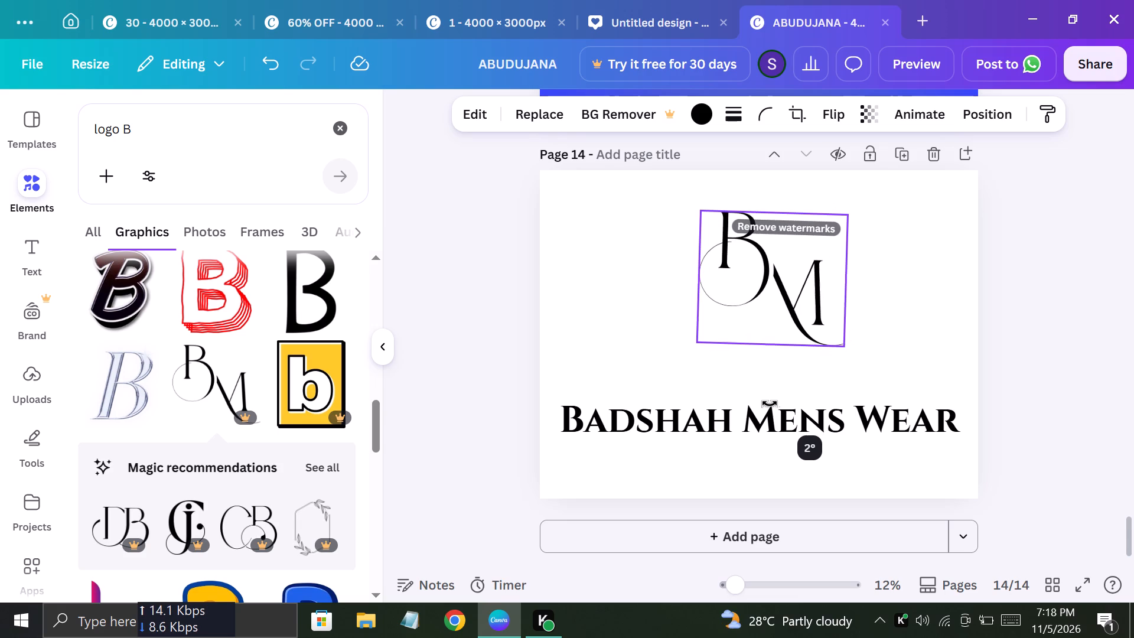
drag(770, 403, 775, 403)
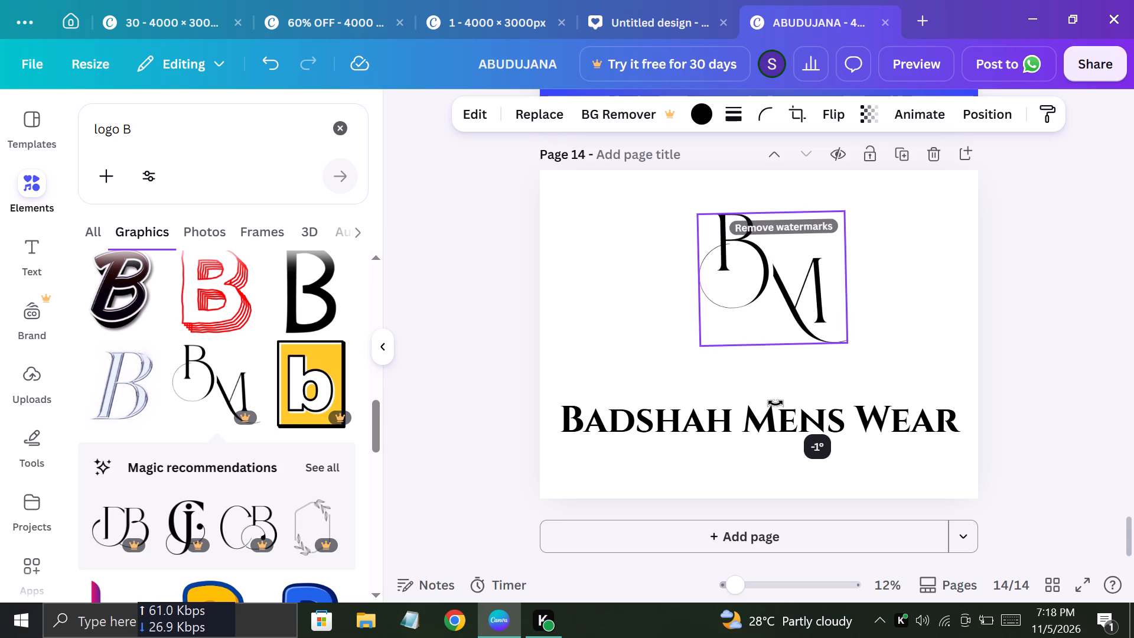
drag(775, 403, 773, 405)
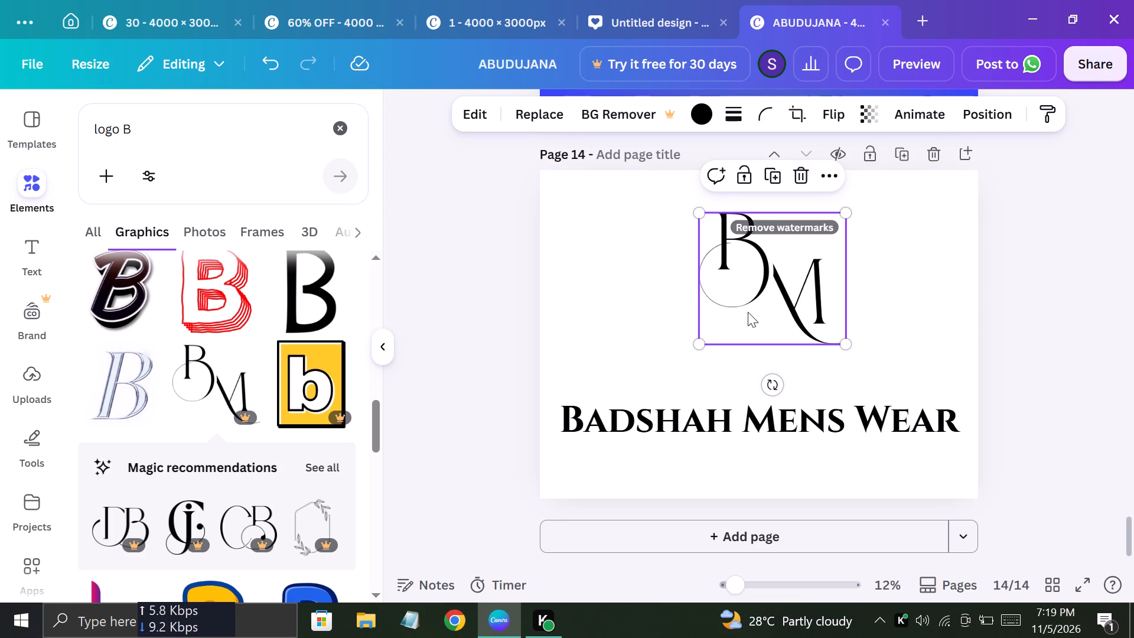
Raise the BM monogram slightly toward the page's top edge and align the heading's centre with the monogram's centre.
drag(748, 312, 744, 296)
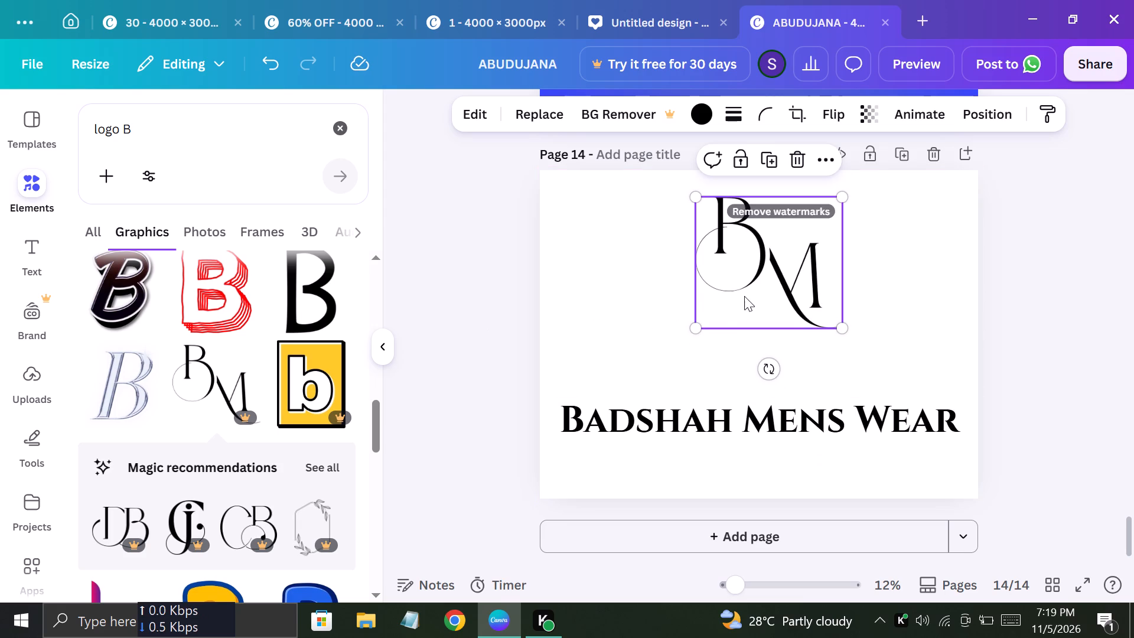
drag(797, 434, 806, 431)
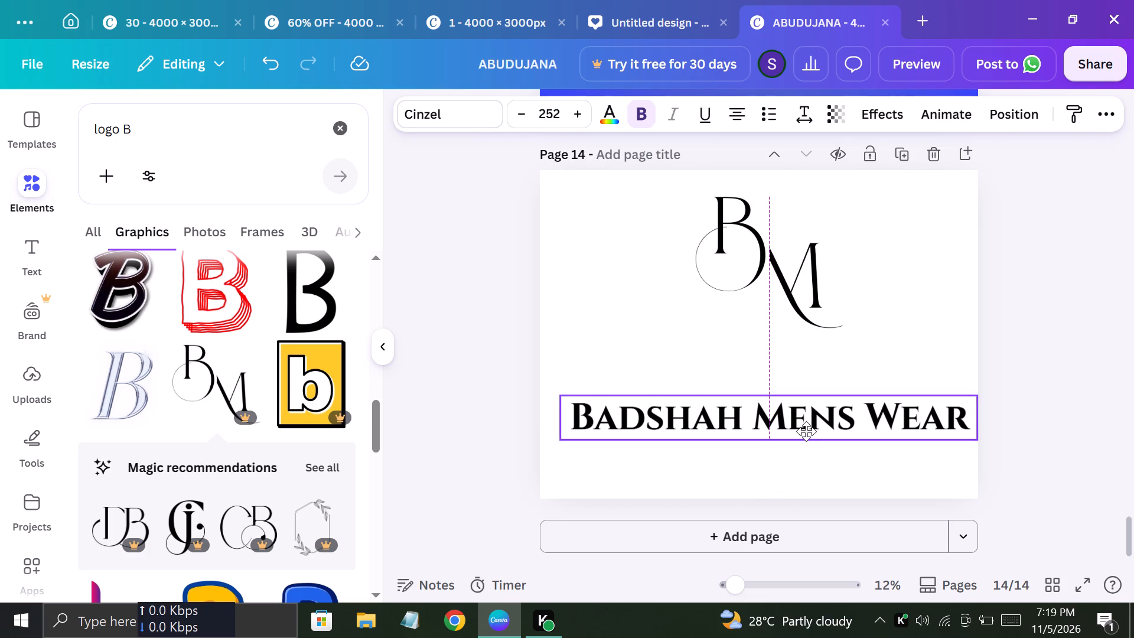
drag(806, 431, 806, 432)
click(1084, 381)
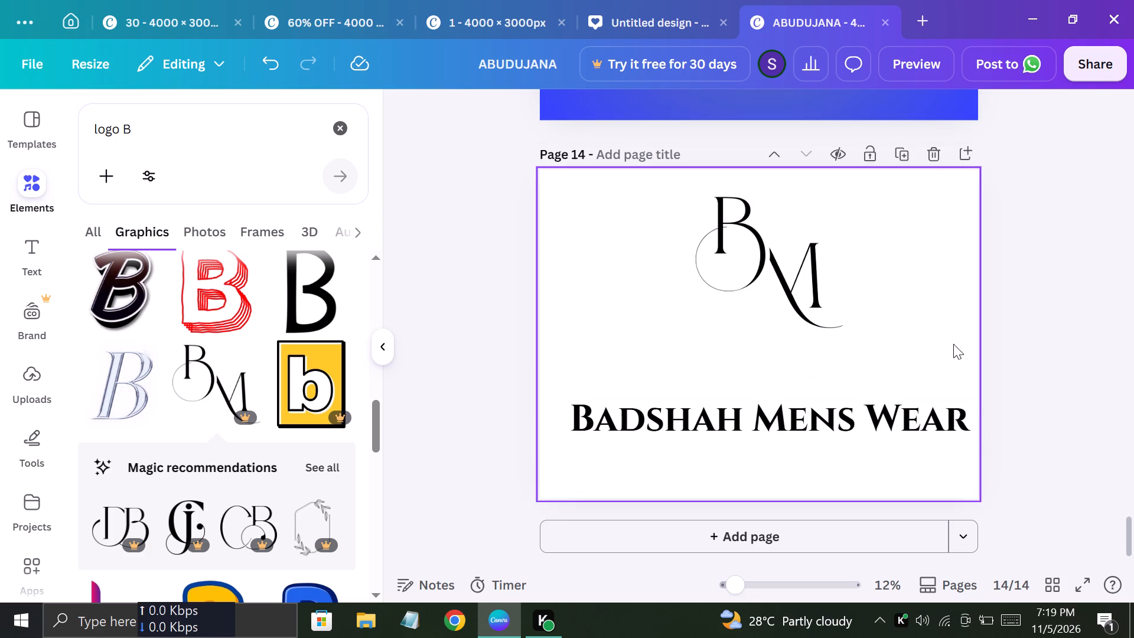
Replace the elements search text with "name line", run it and look through the graphics results.
click(137, 122)
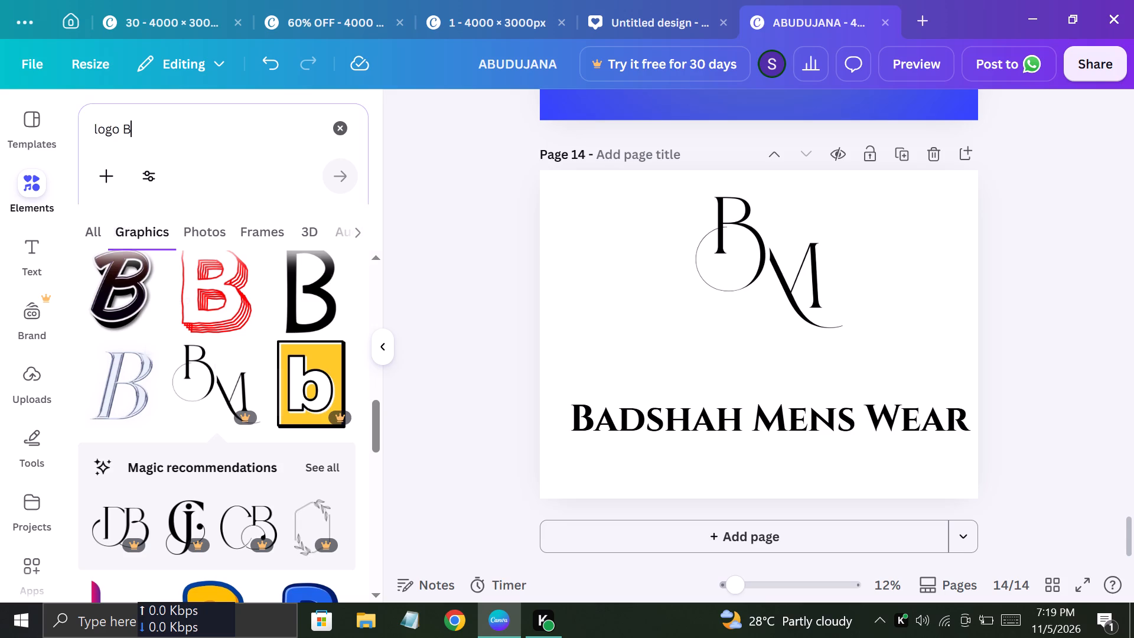
key(BackSpace)
key(BackSpace)
key(BackSpace)
key(BackSpace)
key(BackSpace)
key(BackSpace)
key(BackSpace)
key(BackSpace)
key(BackSpace)
key(BackSpace)
key(BackSpace)
key(BackSpace)
key(BackSpace)
key(BackSpace)
key(BackSpace)
key(BackSpace)
key(BackSpace)
key(BackSpace)
key(BackSpace)
key(BackSpace)
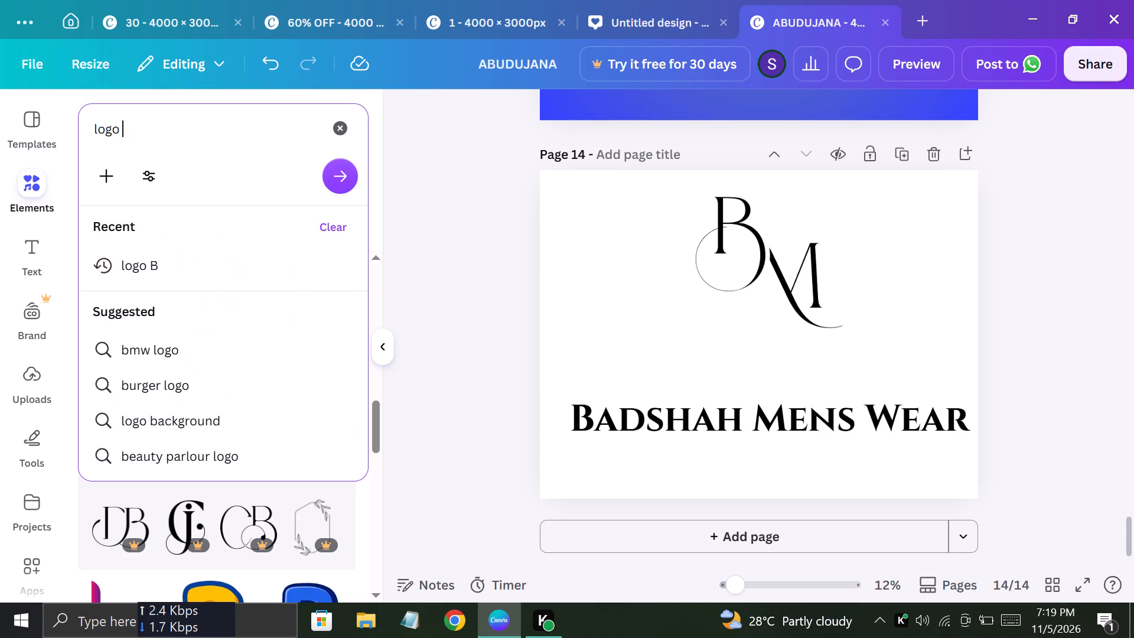
key(BackSpace)
text(name)
key(space)
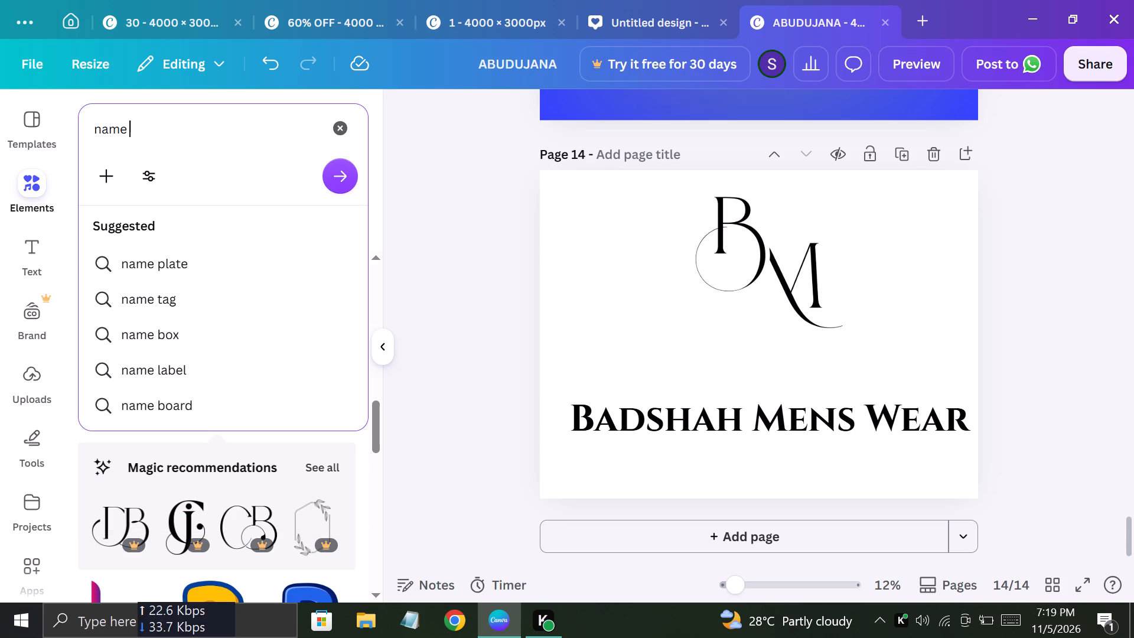
text(line)
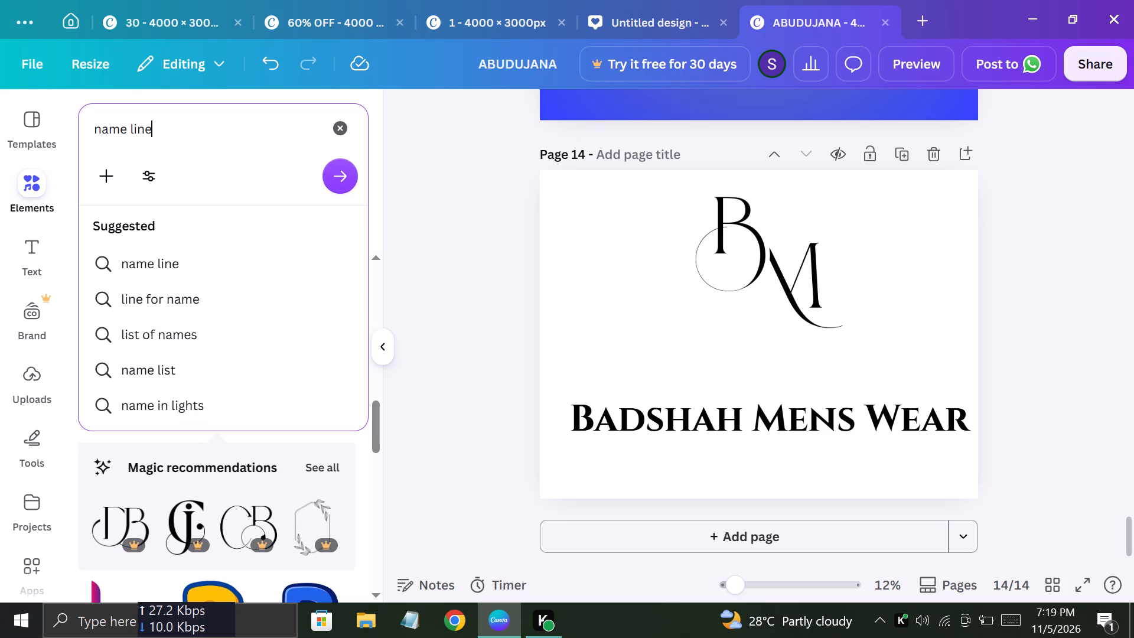
click(343, 172)
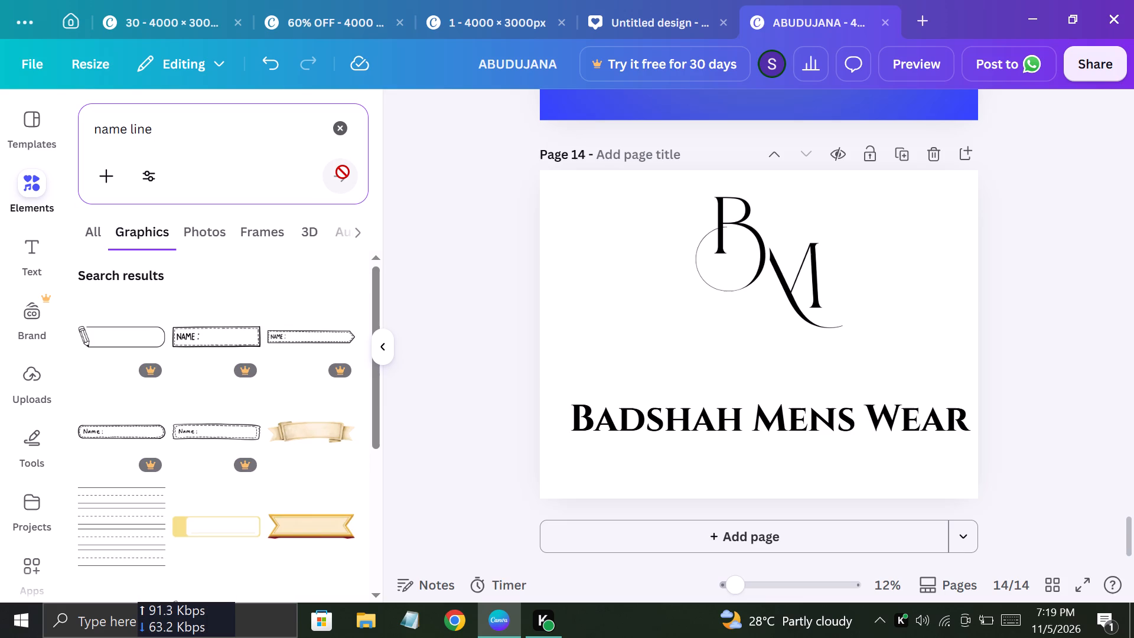
scroll(285, 384, down, 1)
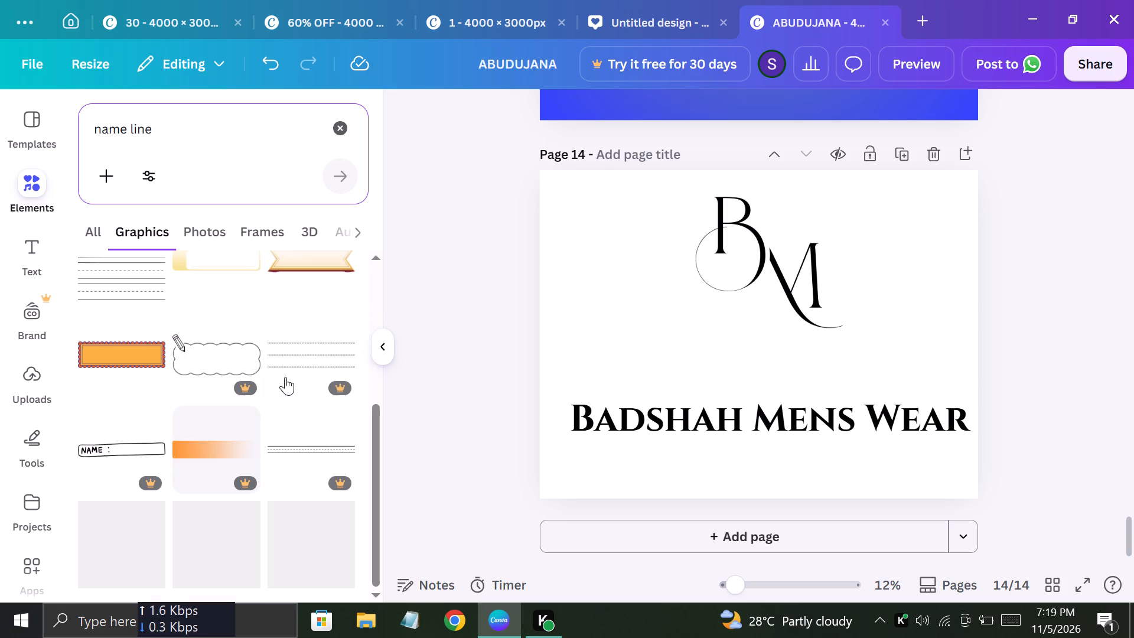
scroll(285, 377, down, 3)
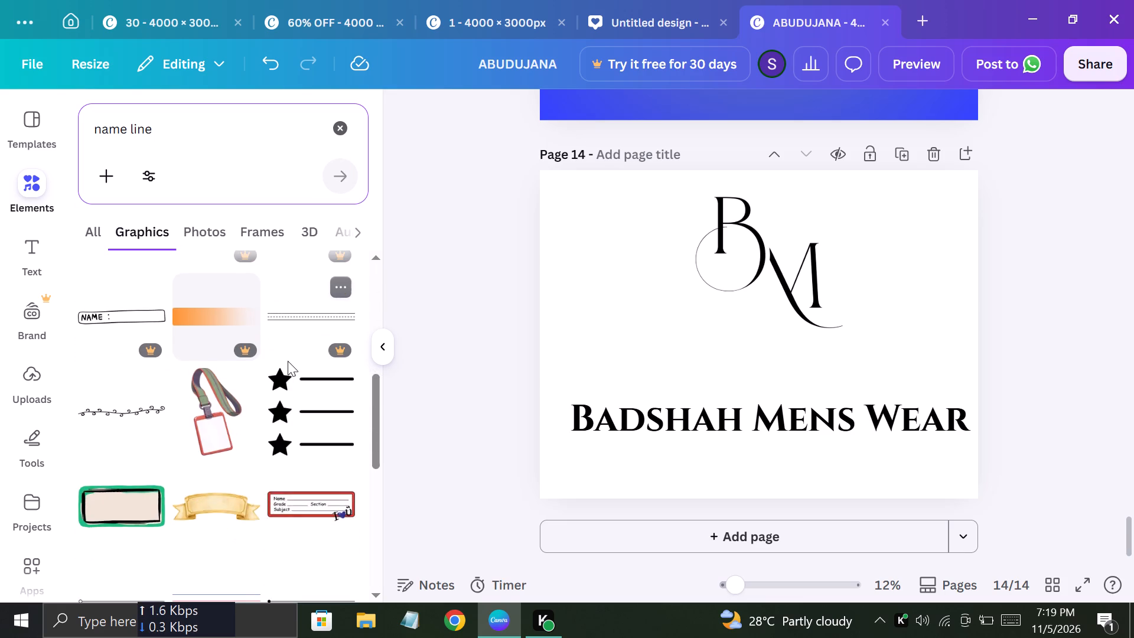
scroll(288, 361, down, 1)
scroll(288, 361, up, 1)
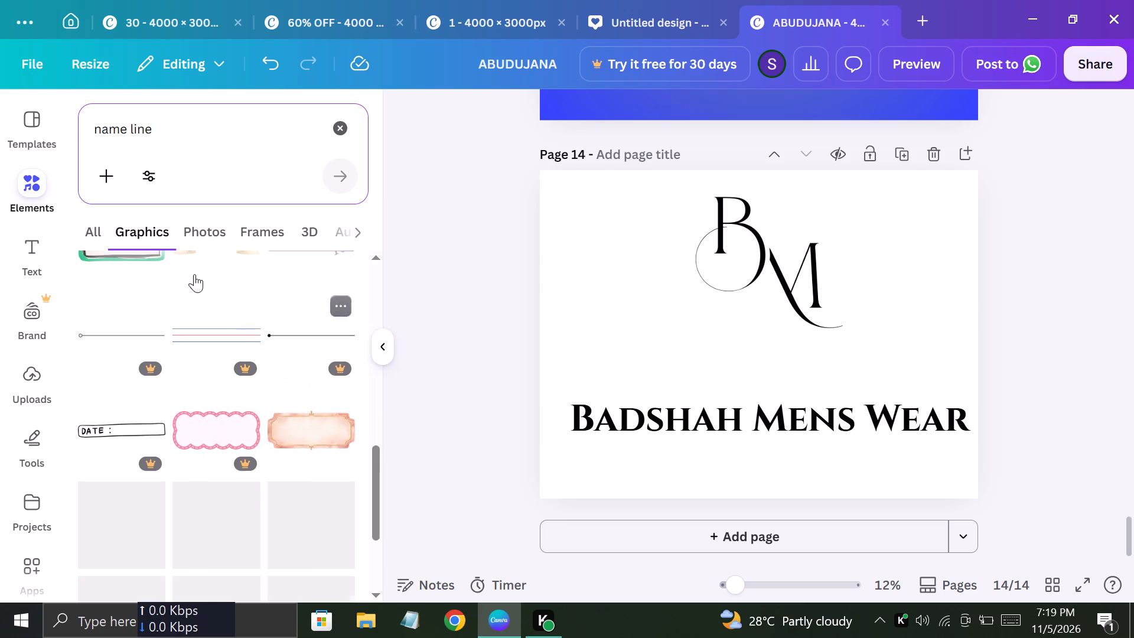
Extend the elements search to "name line desaine", run it and look through the graphics results.
click(164, 102)
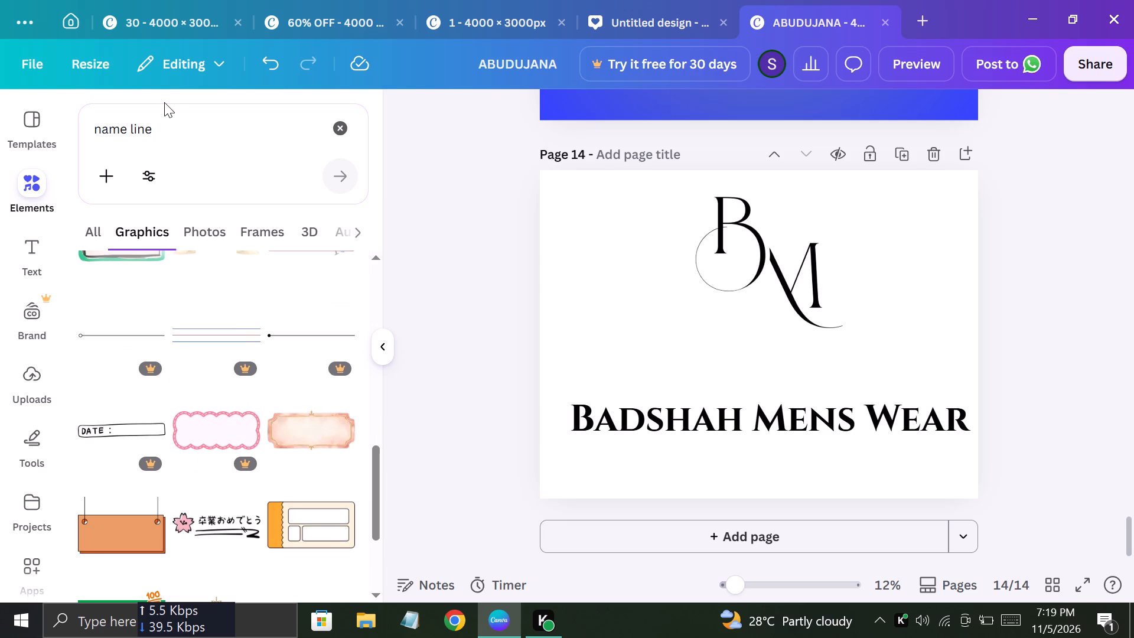
click(164, 138)
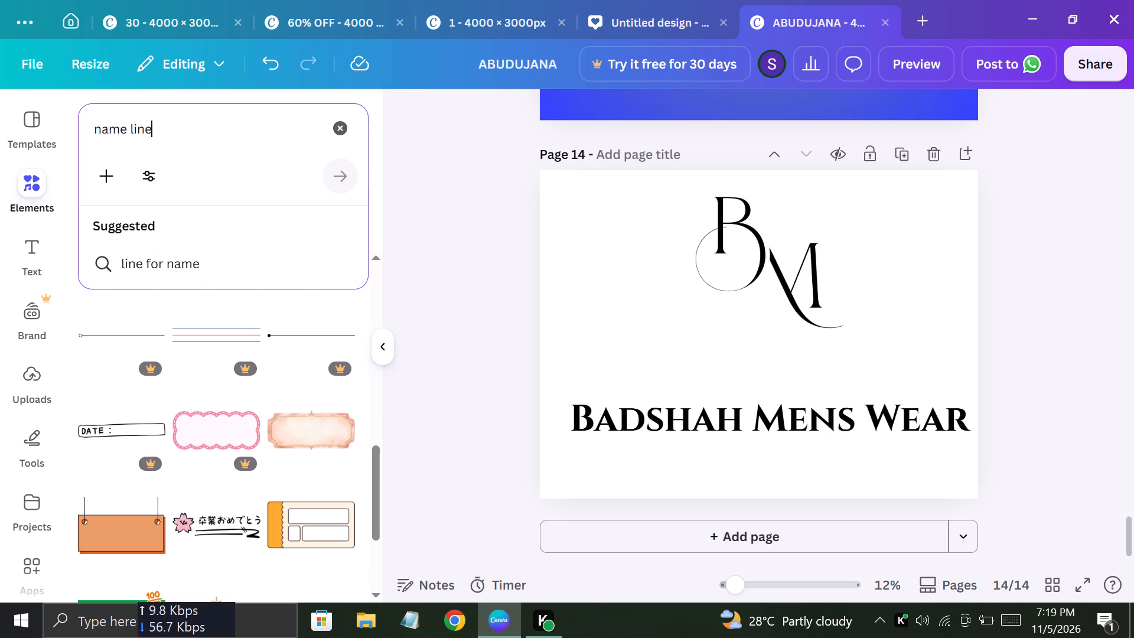
text(de)
text(saine)
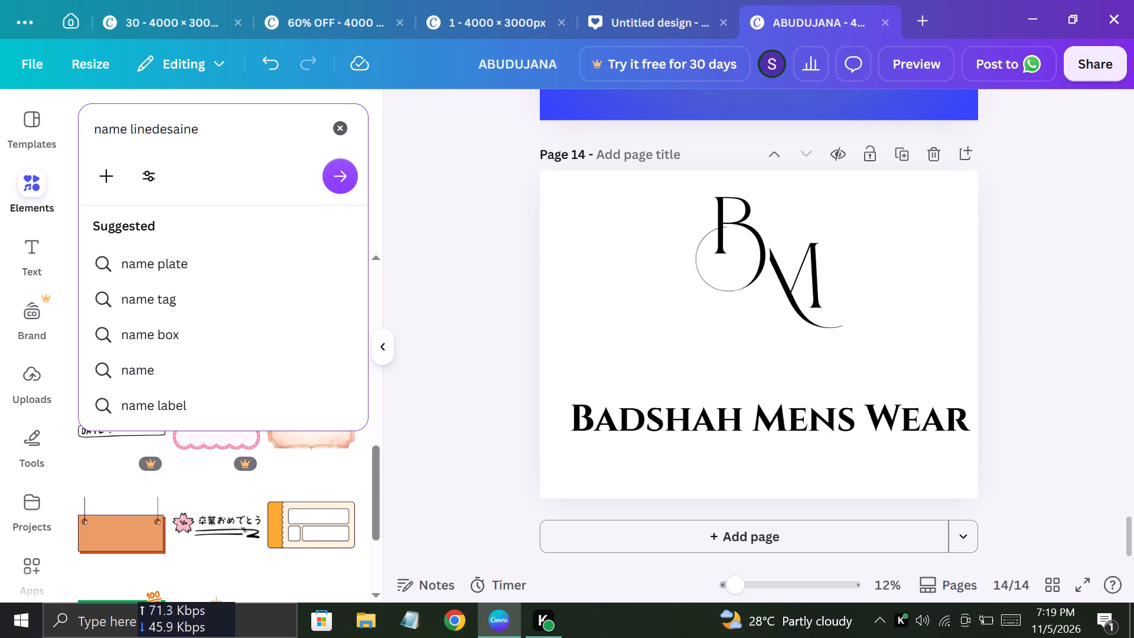
click(152, 128)
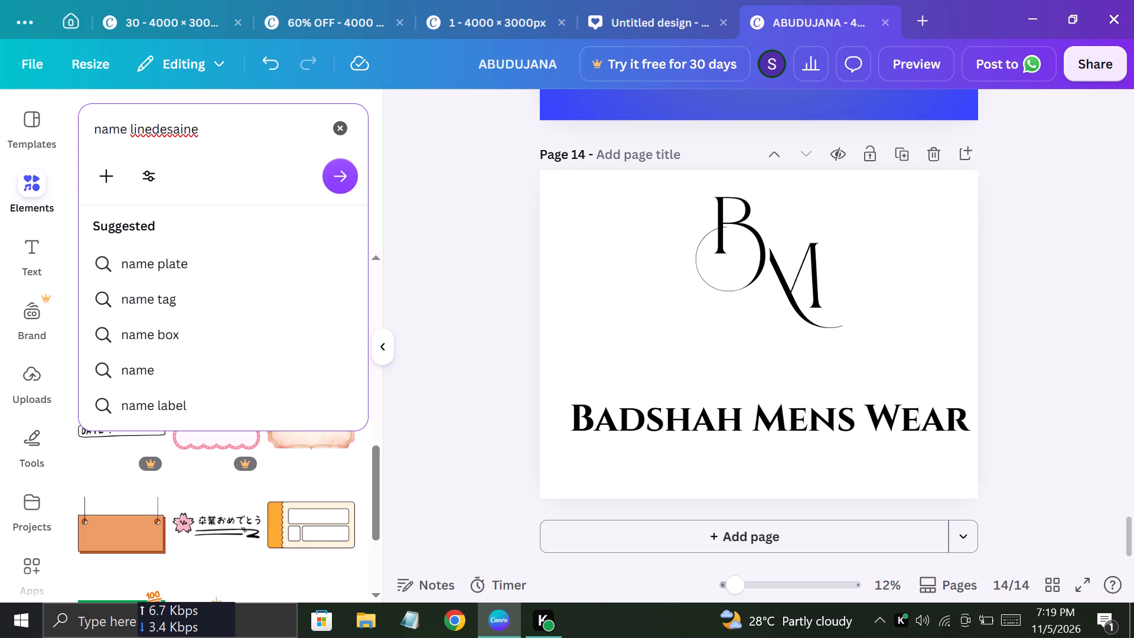
key(space)
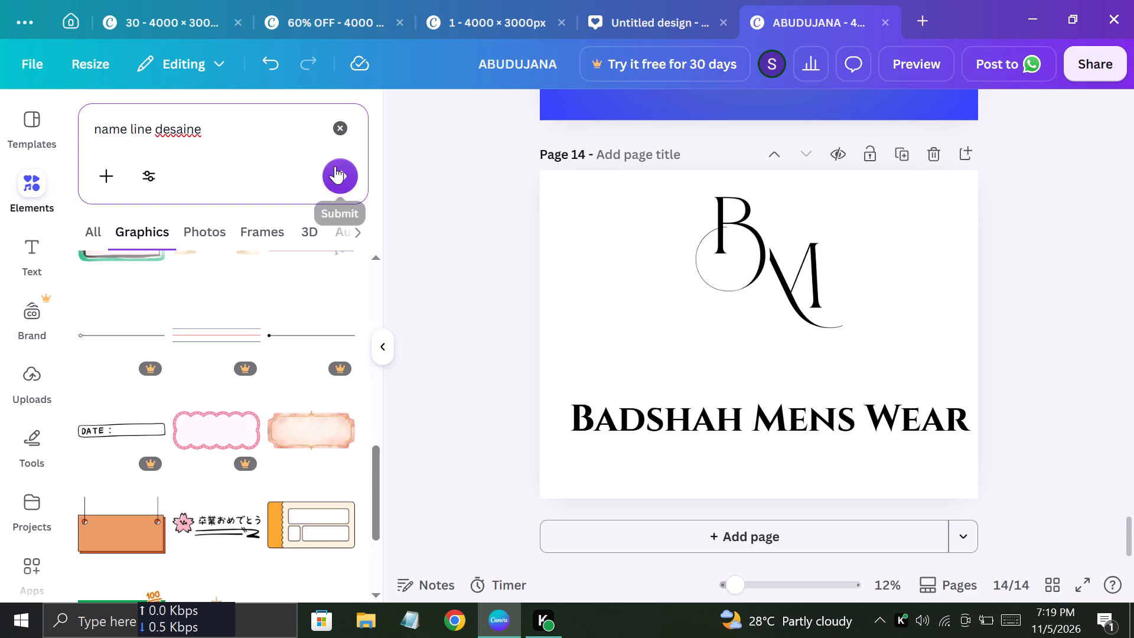
click(335, 166)
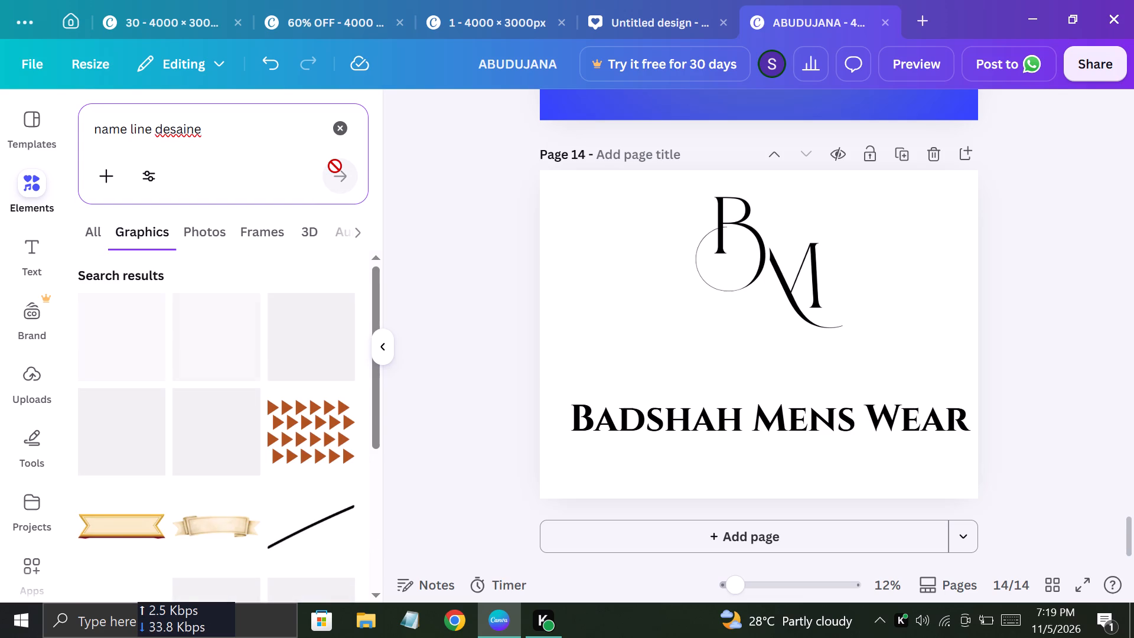
scroll(221, 315, down, 1)
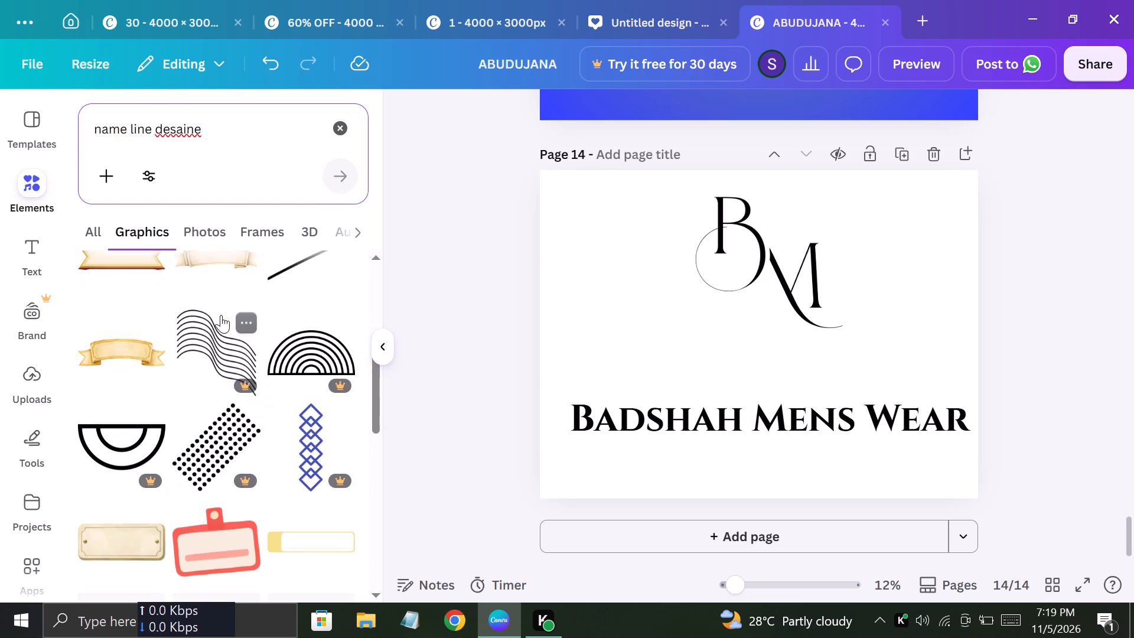
scroll(221, 315, down, 1)
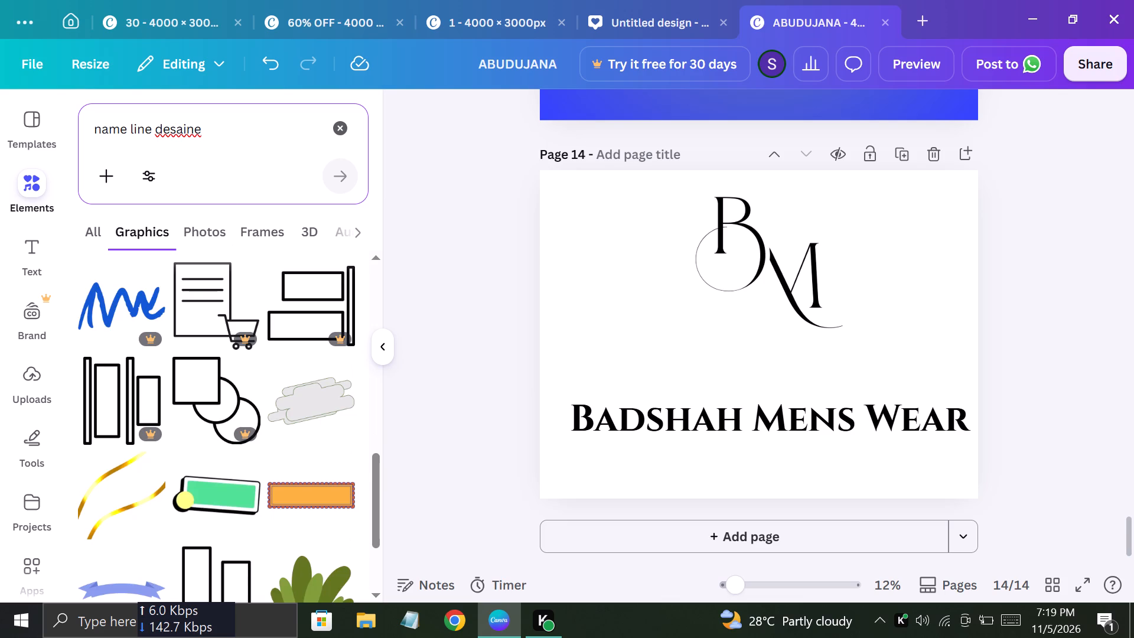
Clear most of the search text and rerun the recent "name line" search.
click(216, 135)
key(BackSpace)
key(BackSpace)
key(BackSpace)
key(BackSpace)
key(BackSpace)
key(BackSpace)
key(BackSpace)
key(BackSpace)
key(BackSpace)
key(BackSpace)
key(BackSpace)
key(BackSpace)
key(BackSpace)
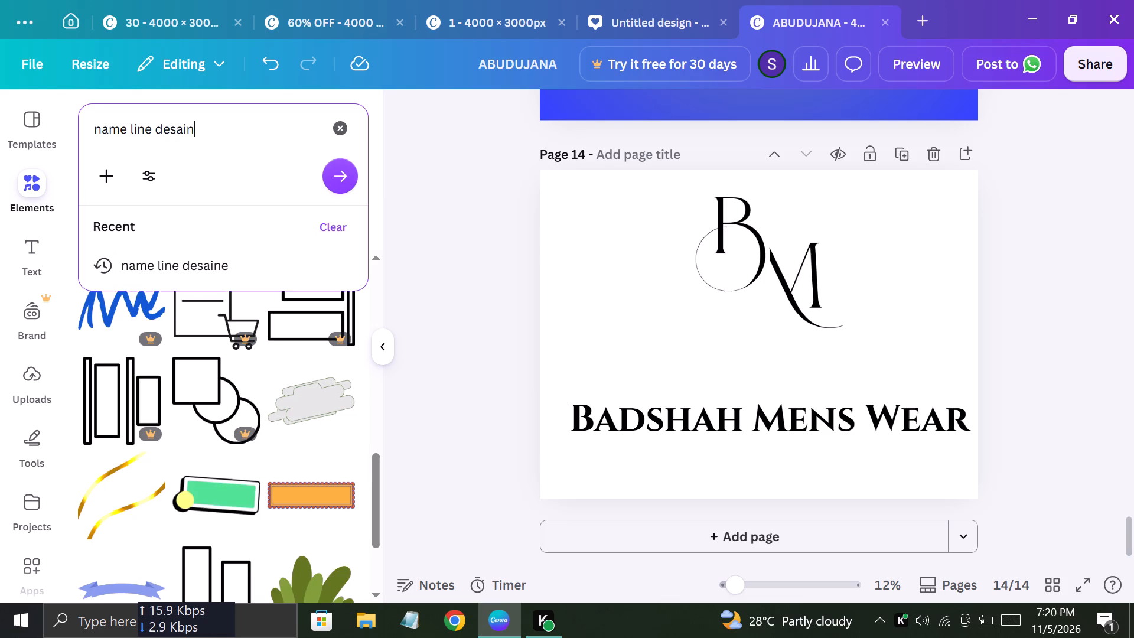
key(BackSpace)
key(BackSpace)
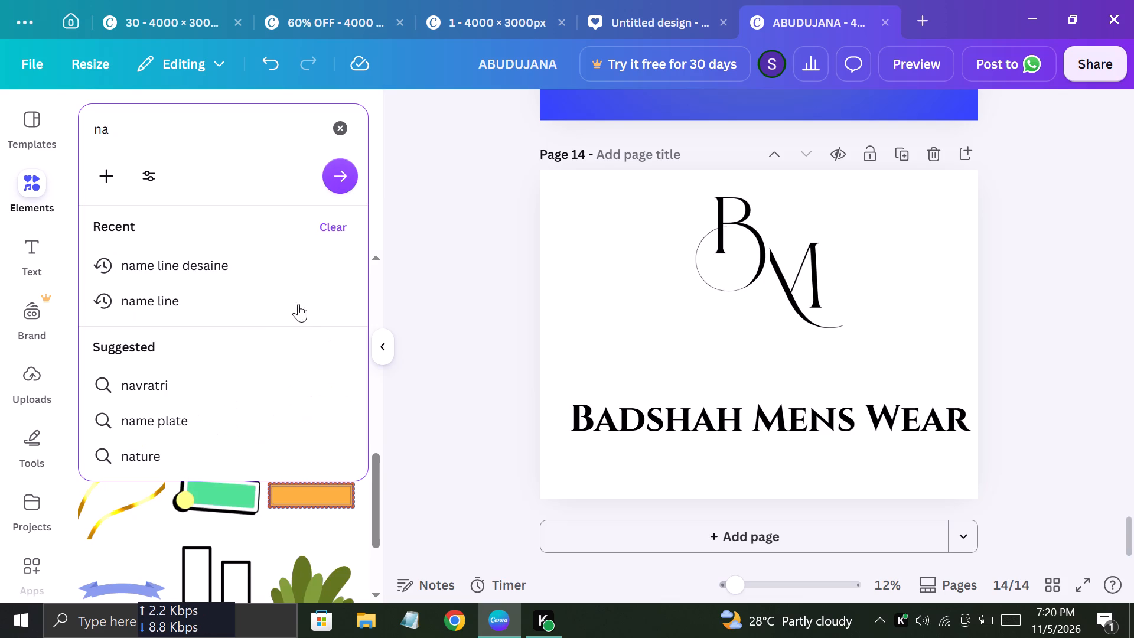
click(284, 304)
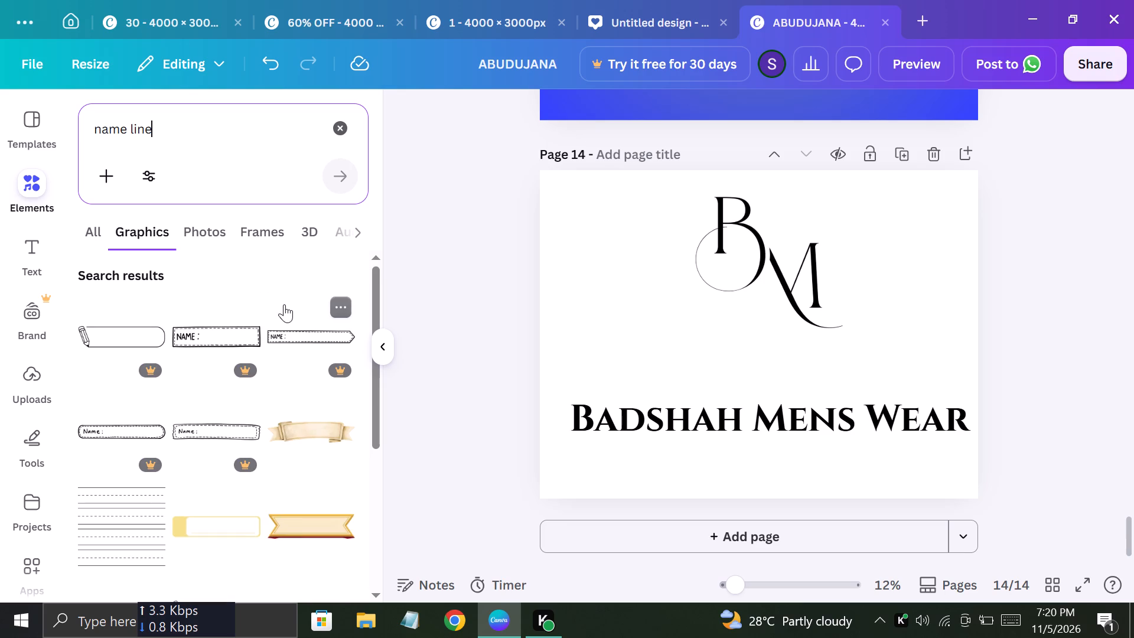
Browse further down the "name line" graphics and add the gold ornament with mirrored floral scroll lines to page 14.
scroll(206, 442, down, 2)
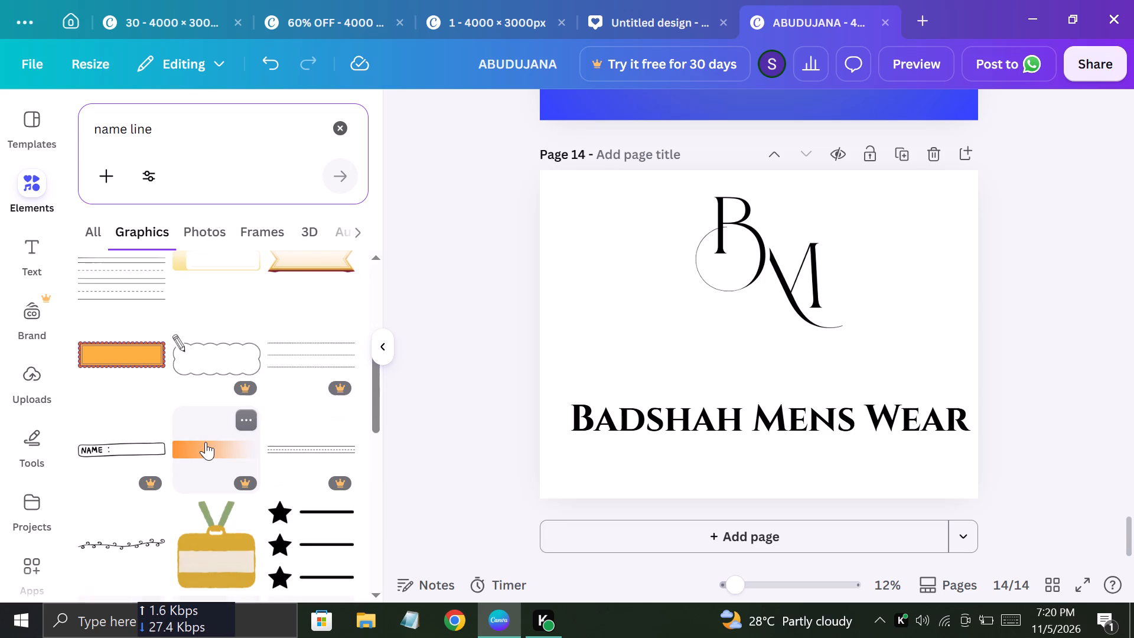
scroll(206, 442, down, 1)
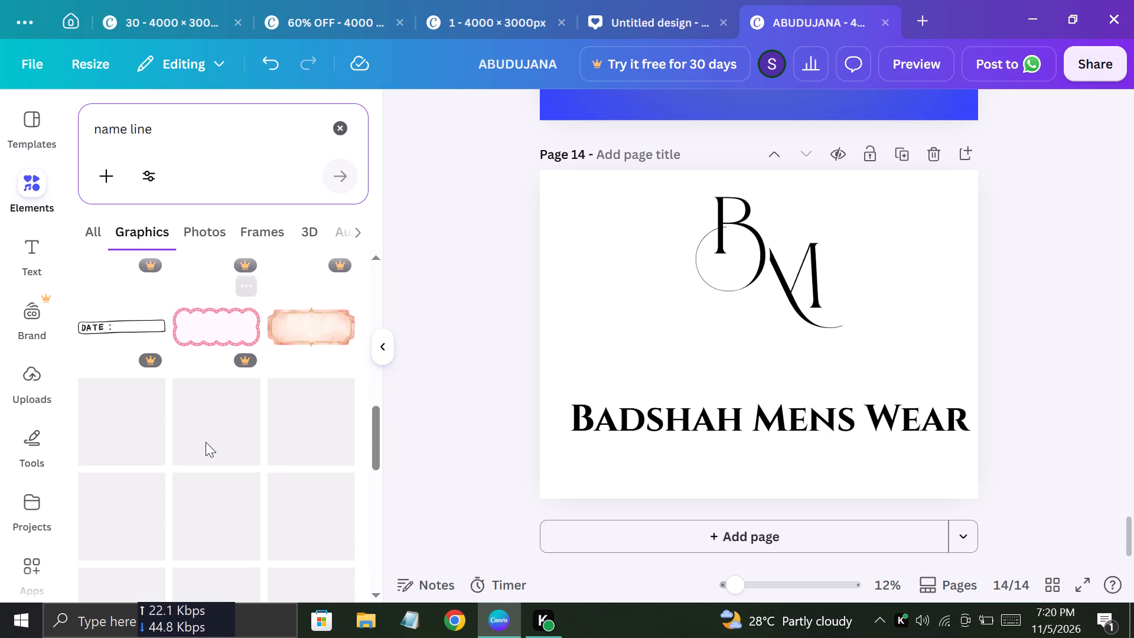
scroll(206, 442, down, 1)
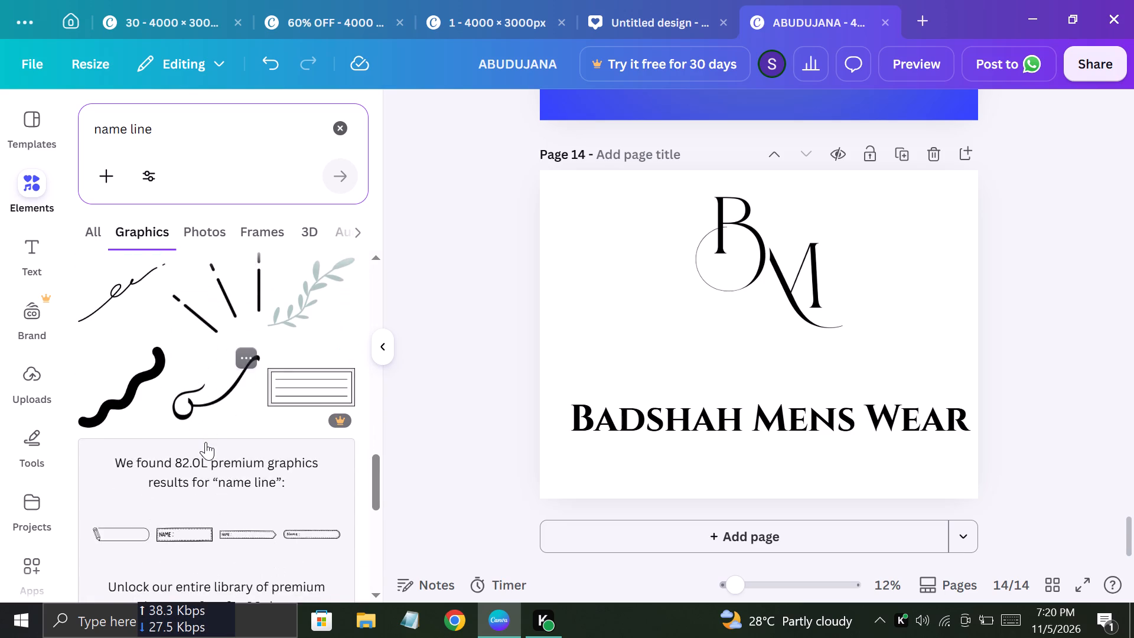
scroll(206, 442, up, 1)
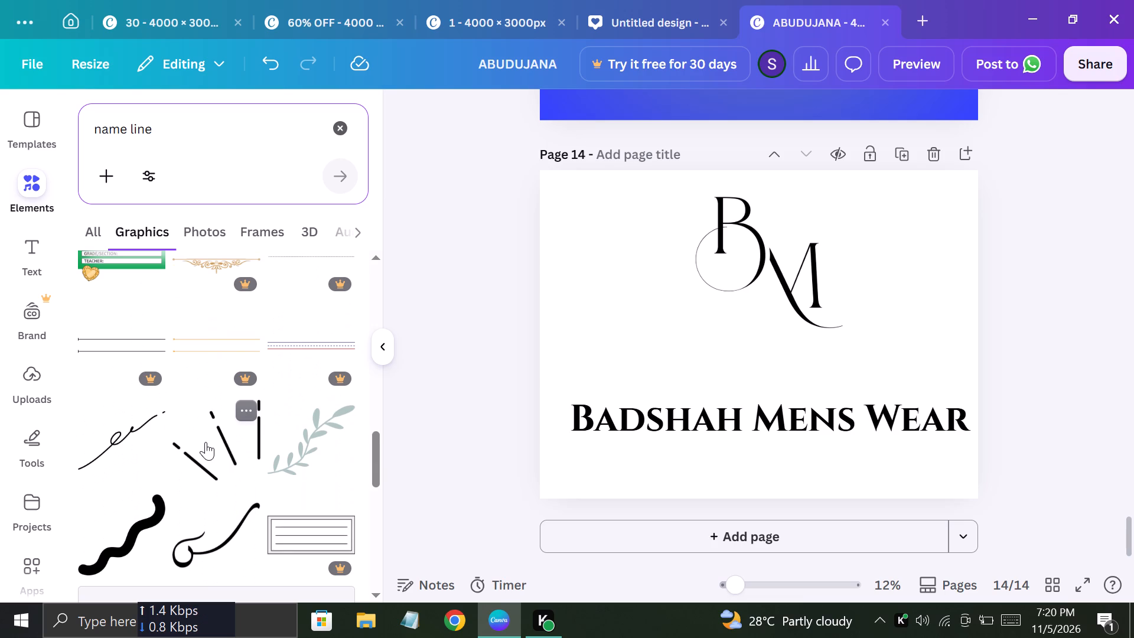
scroll(206, 442, down, 1)
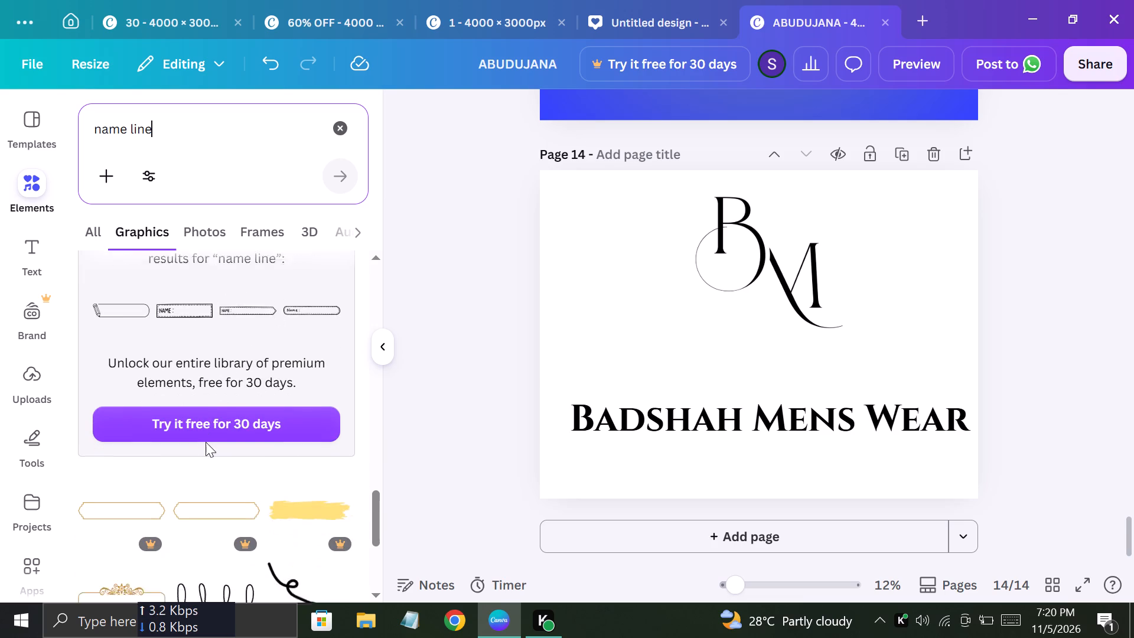
scroll(206, 442, down, 3)
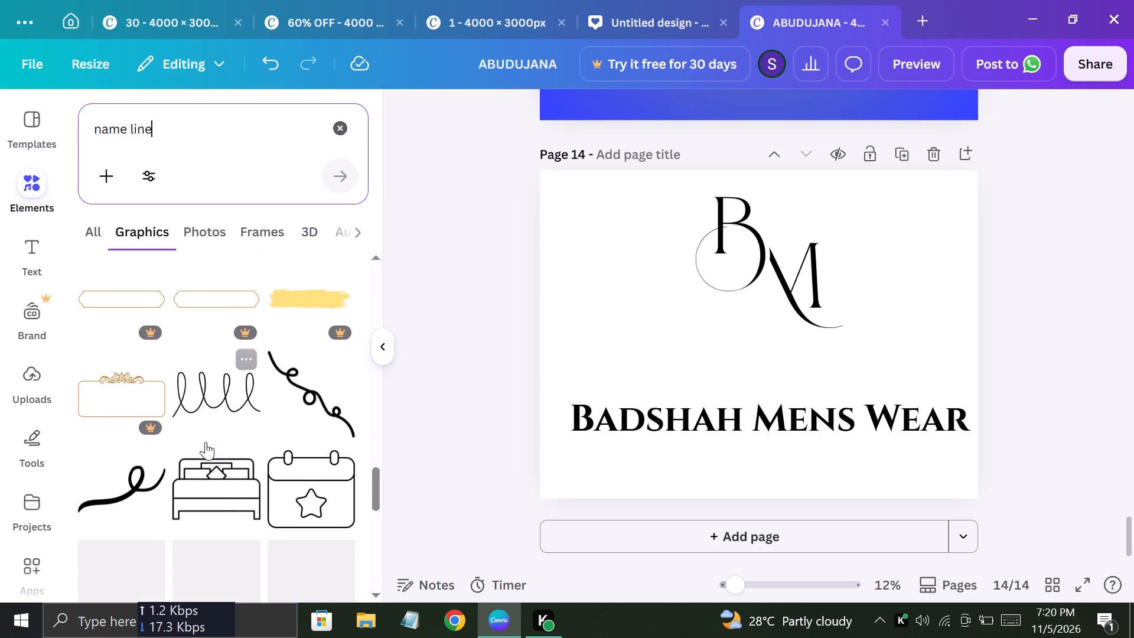
scroll(206, 442, down, 2)
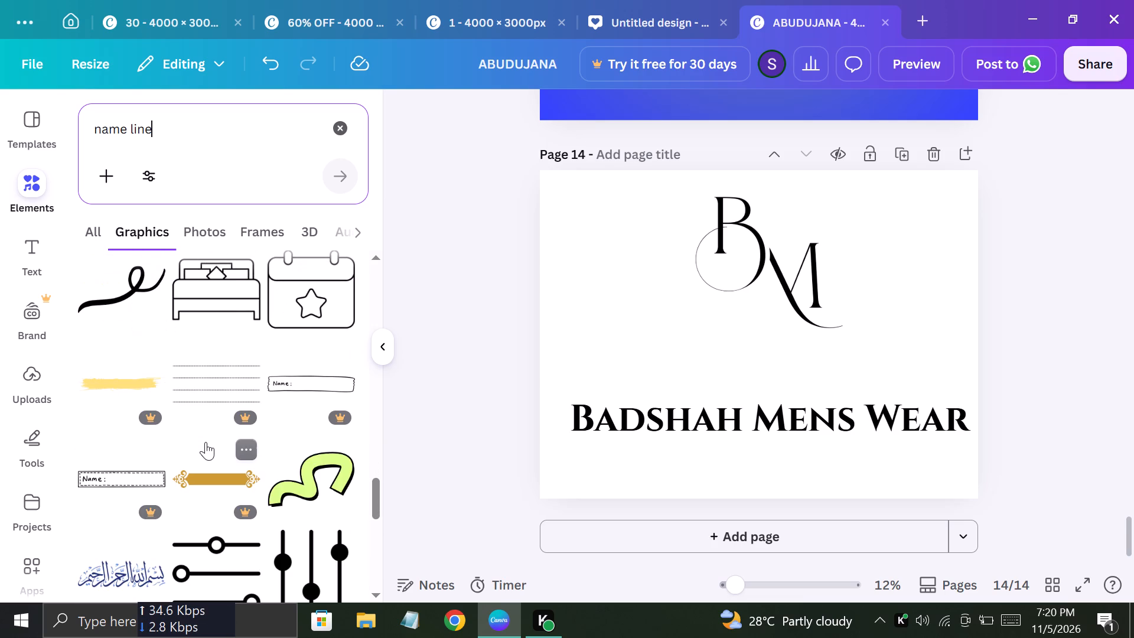
scroll(206, 442, down, 1)
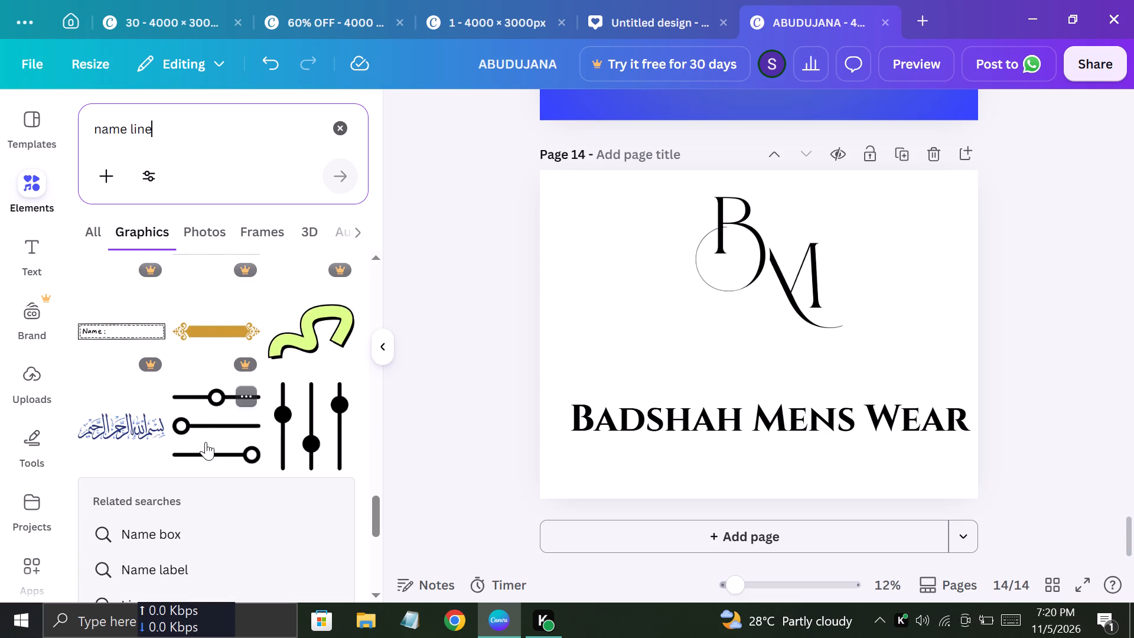
scroll(206, 442, down, 1)
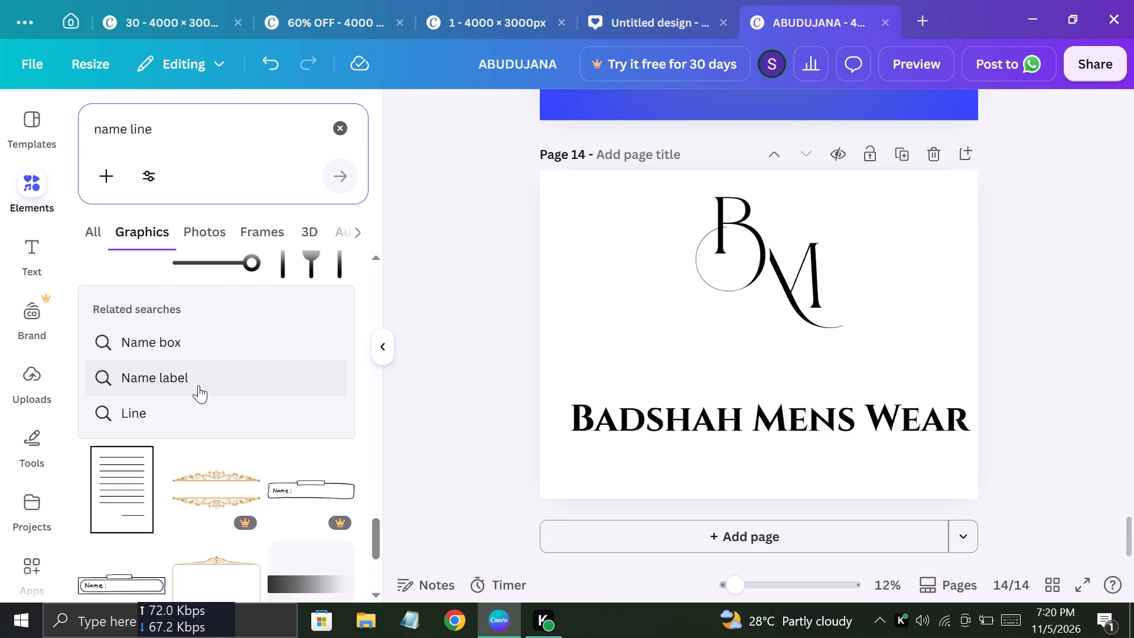
double_click(206, 487)
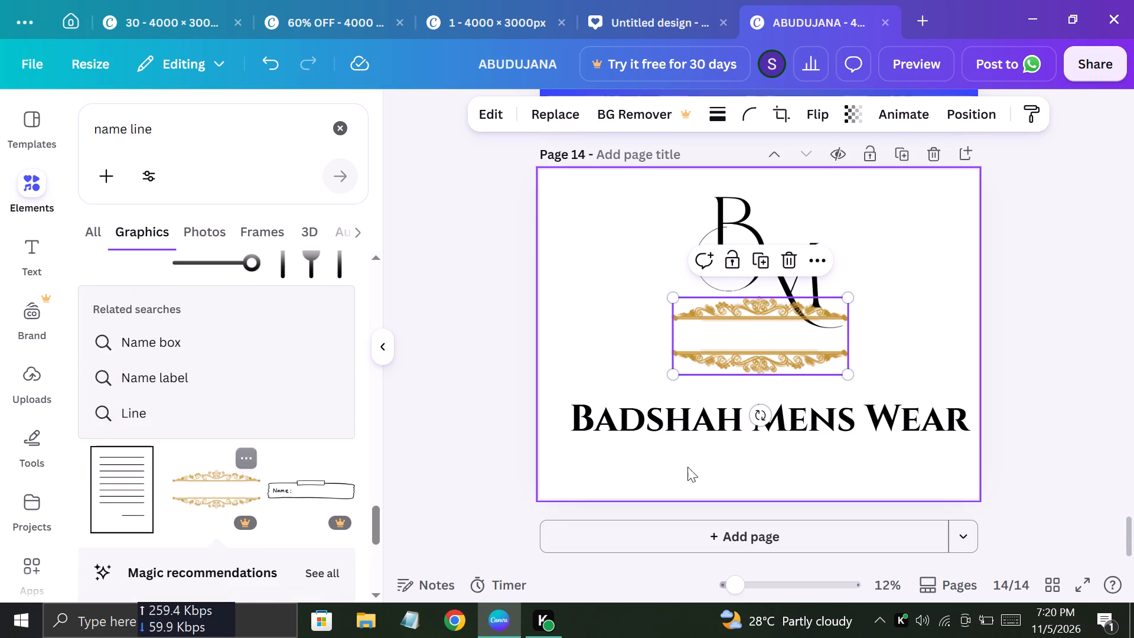
Move the top copy of the gold scroll ornament down over the "Badshah Mens Wear" heading.
drag(744, 372, 749, 382)
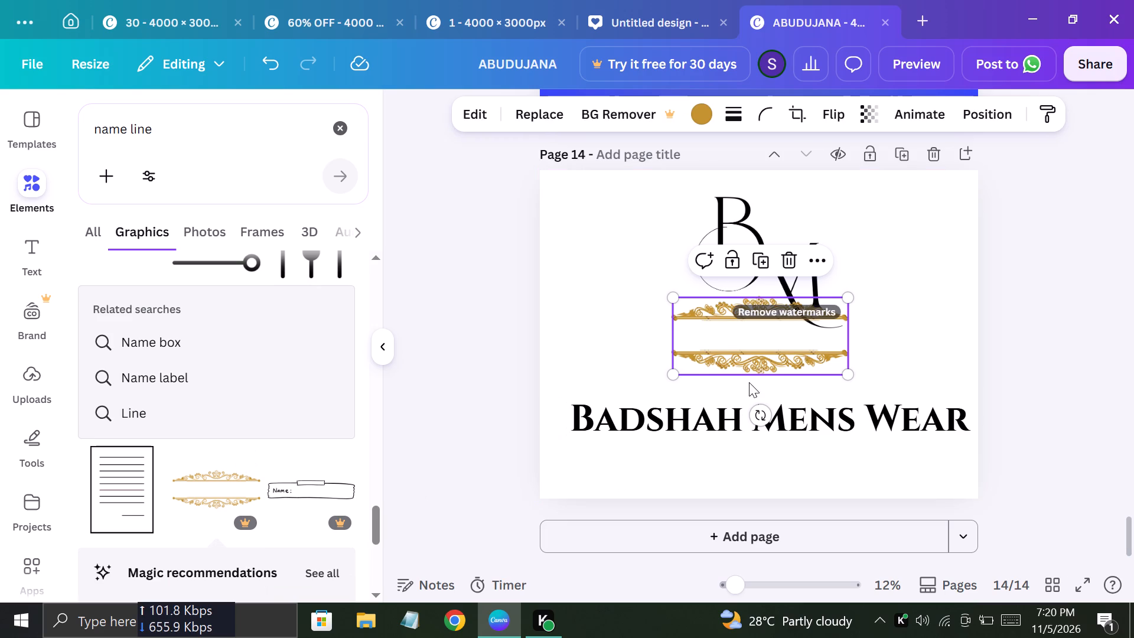
drag(749, 382, 762, 453)
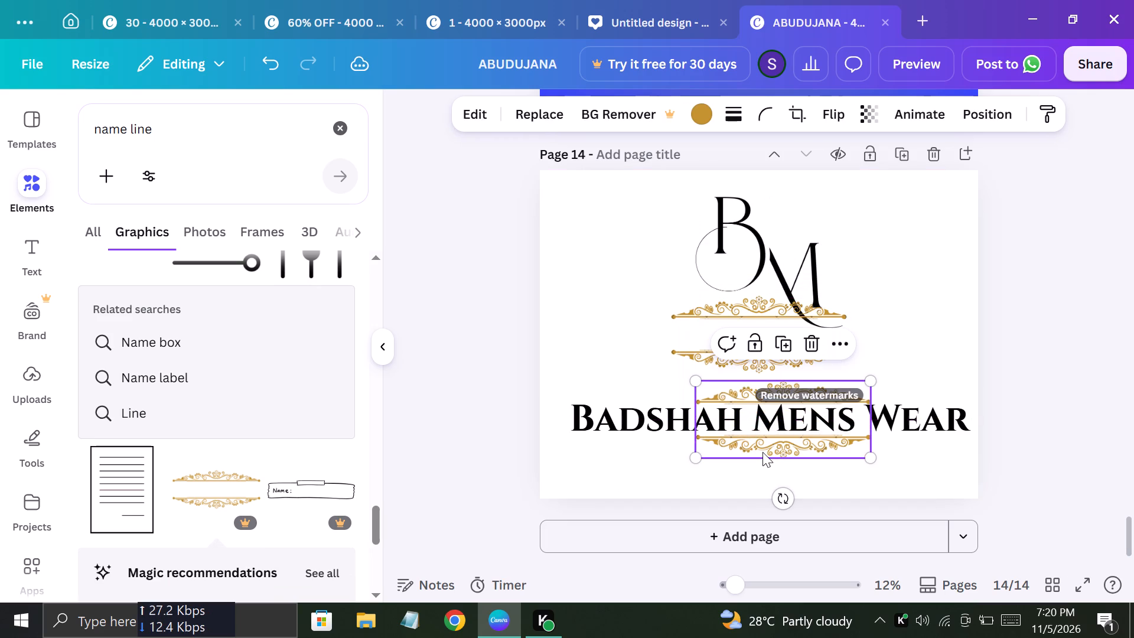
Delete the spare gold scroll ornament lying between the BM monogram and the heading.
click(686, 317)
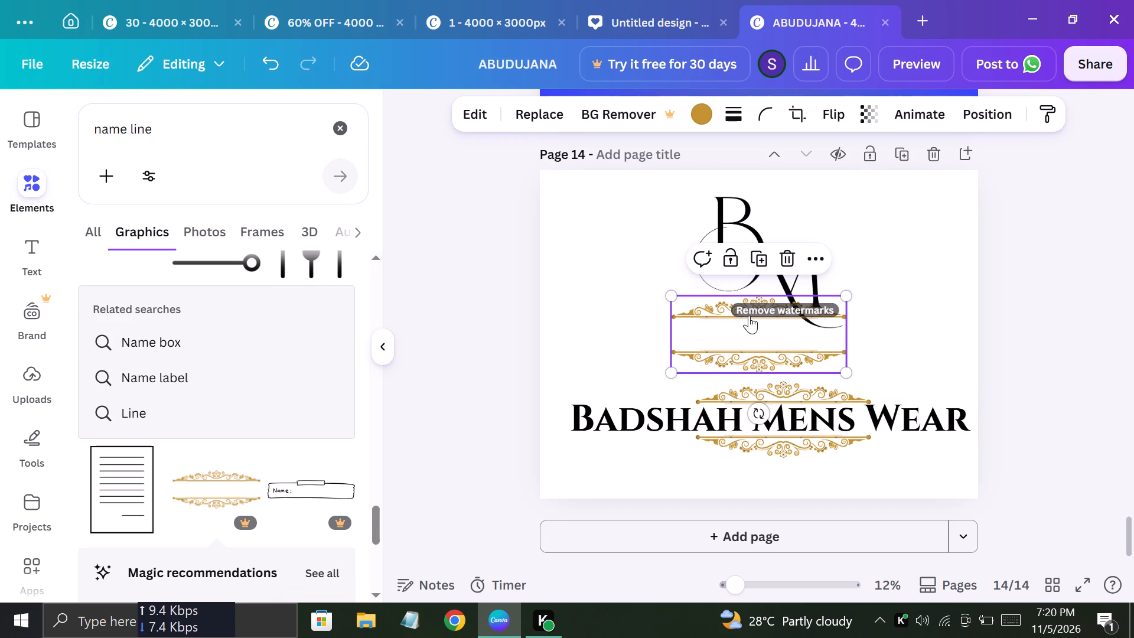
click(787, 256)
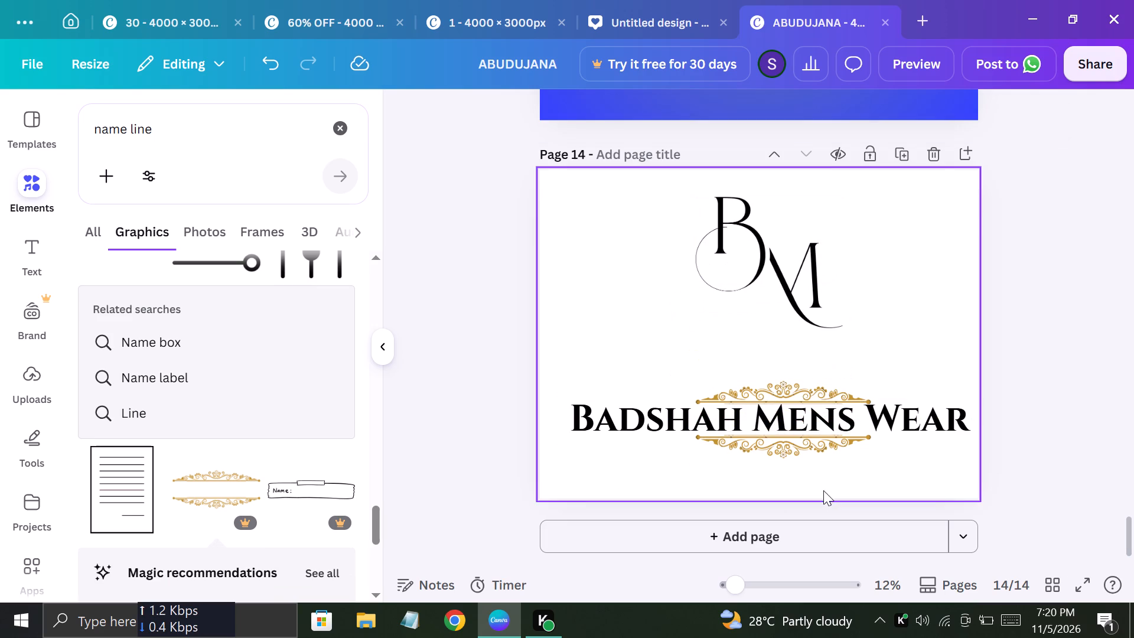
Shift the remaining gold scroll ornament slightly left so it sits centred on the "Badshah Mens Wear" heading.
drag(781, 454, 771, 454)
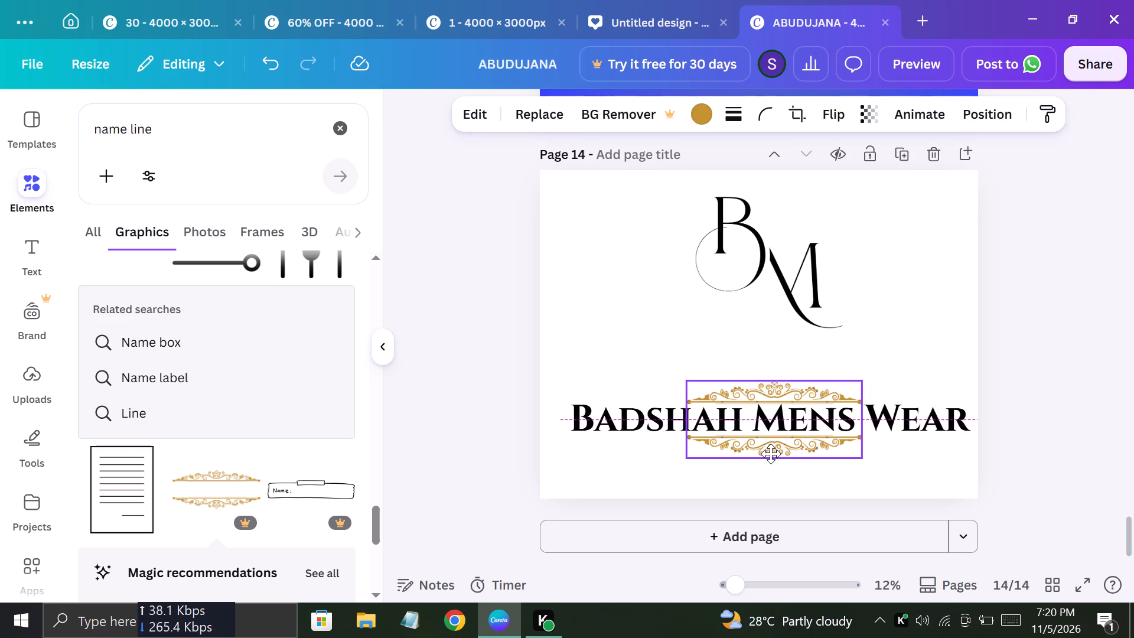
drag(771, 454, 765, 453)
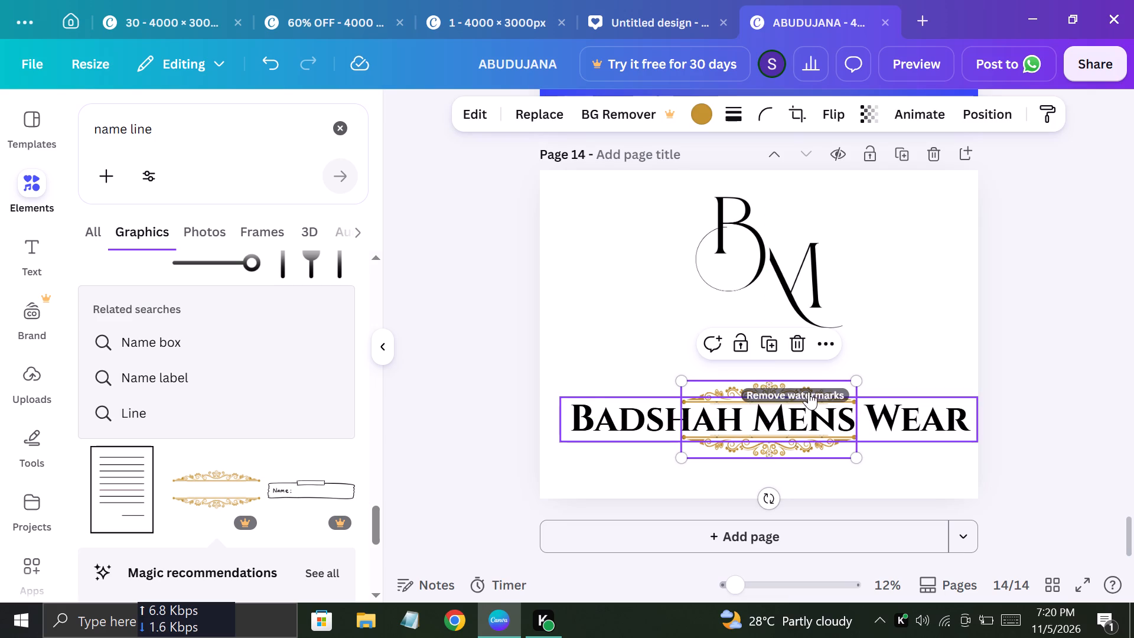
Recolour the gold scroll ornament around the "Badshah Mens Wear" heading to black #000000.
click(688, 115)
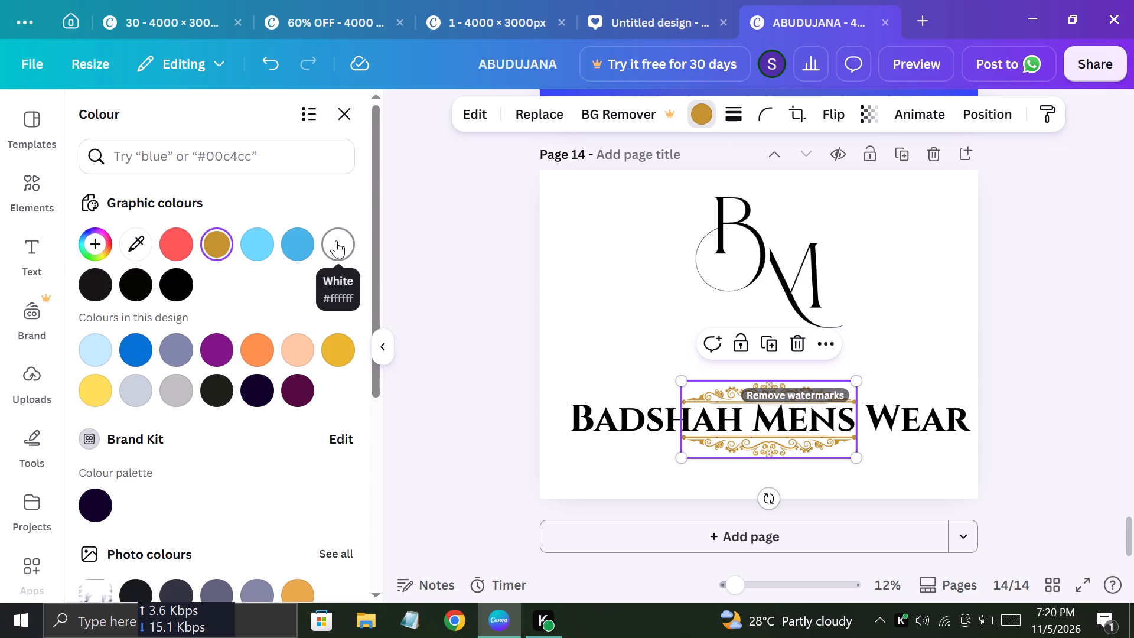
click(161, 279)
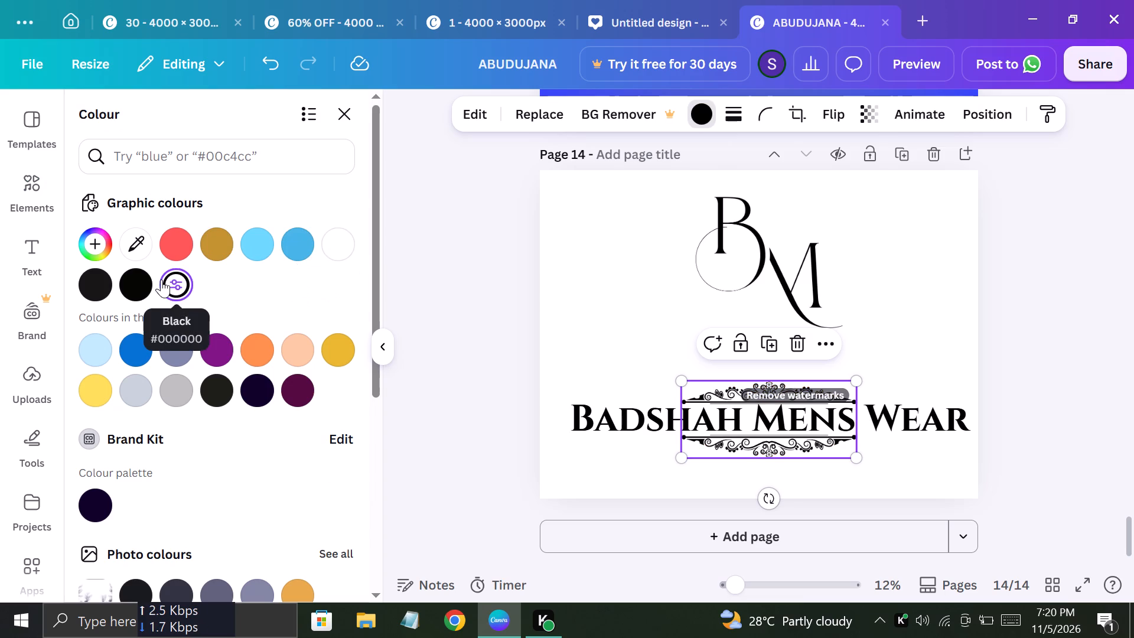
click(409, 281)
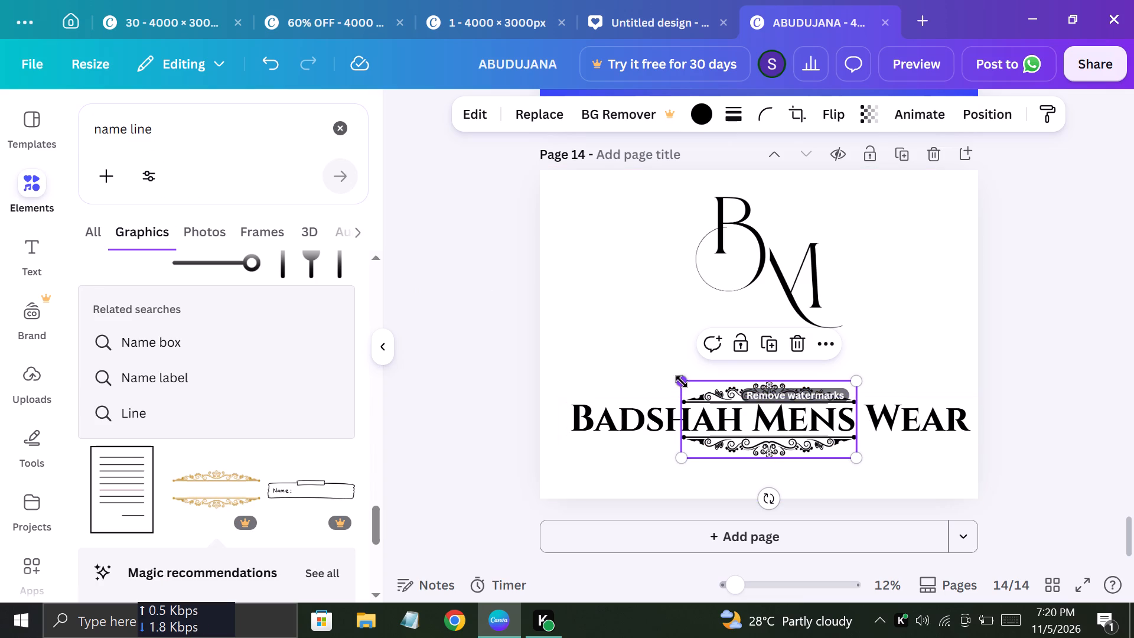
Enlarge the black scroll ornament slightly and centre it on the page over the "Badshah Mens Wear" heading.
drag(682, 382, 653, 379)
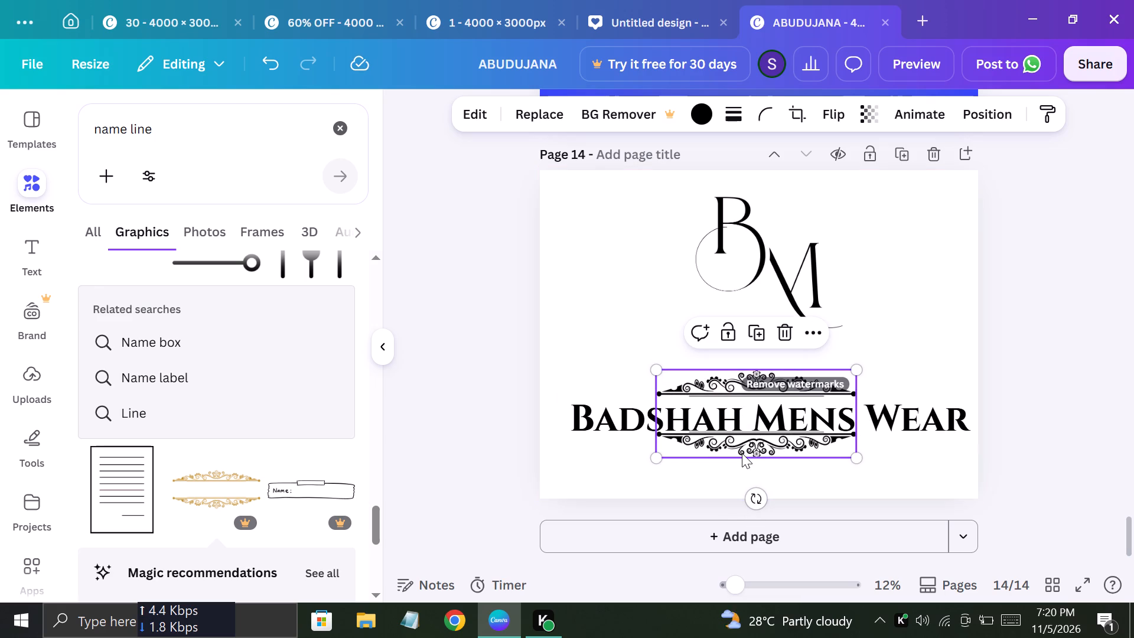
click(742, 453)
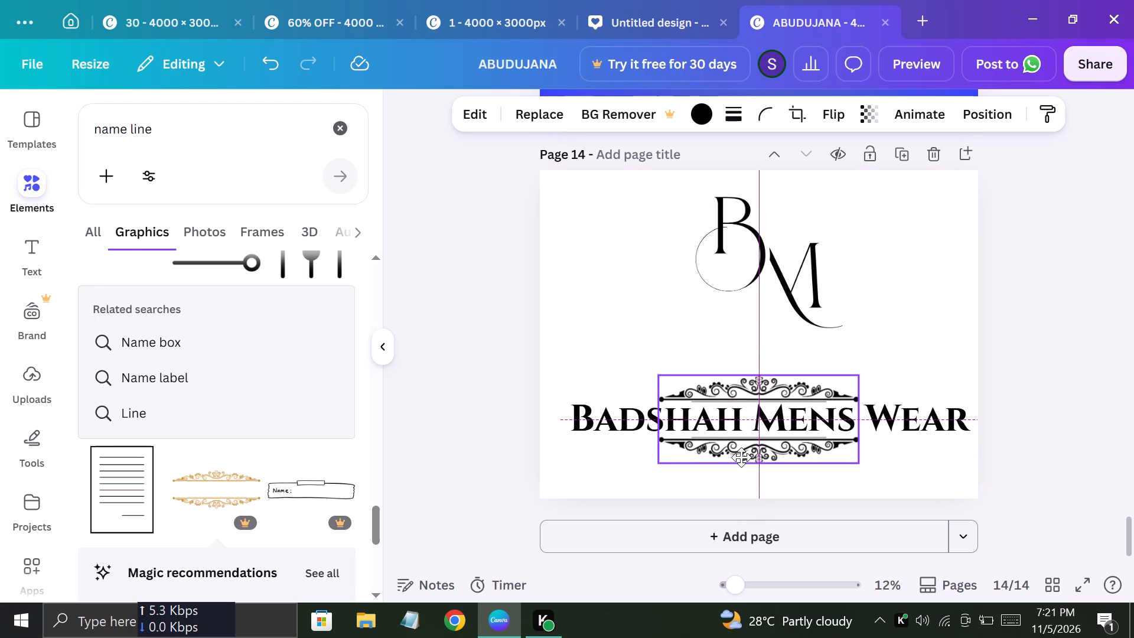
click(1000, 398)
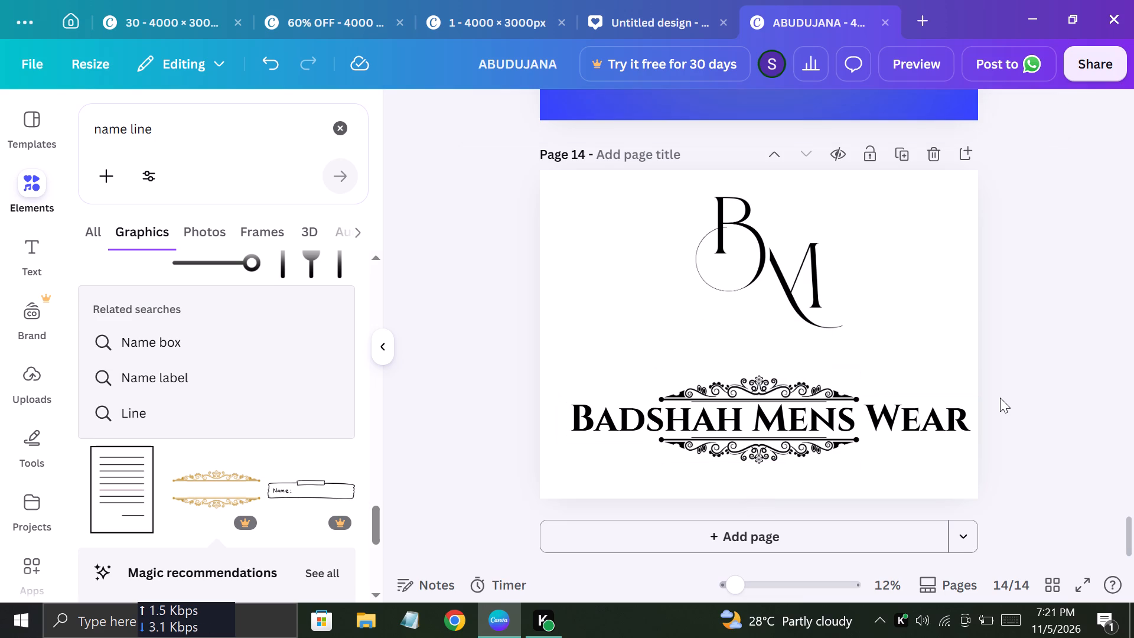
Find graphics with the related search "Line" and place the thin black tapered line directly beneath the BM monogram.
scroll(278, 453, down, 1)
click(194, 287)
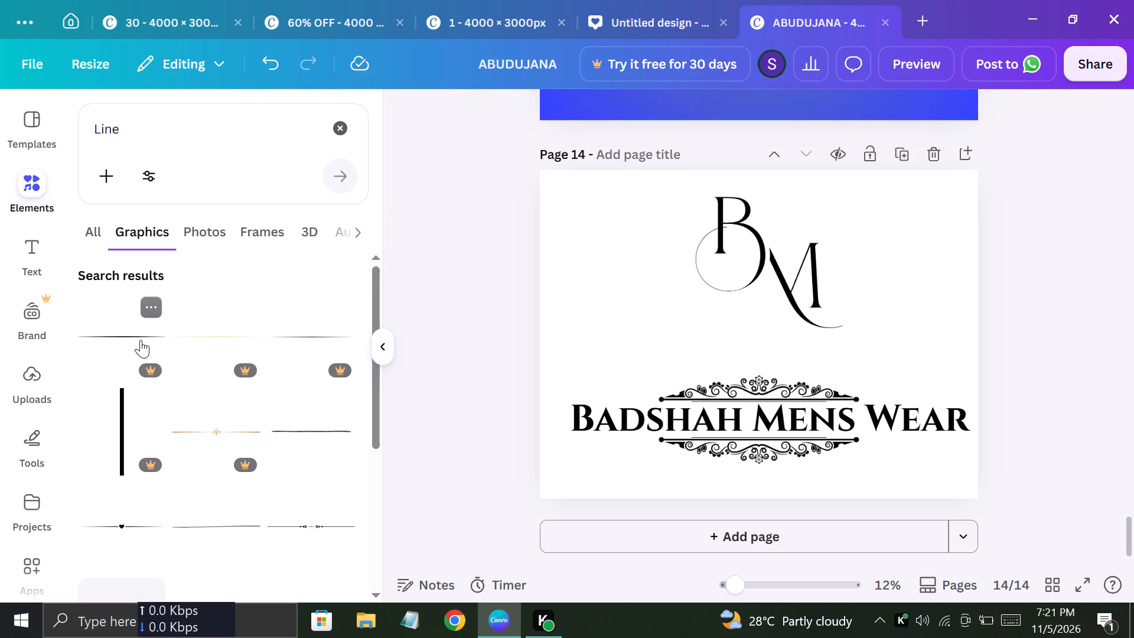
drag(141, 340, 310, 357)
drag(310, 357, 742, 347)
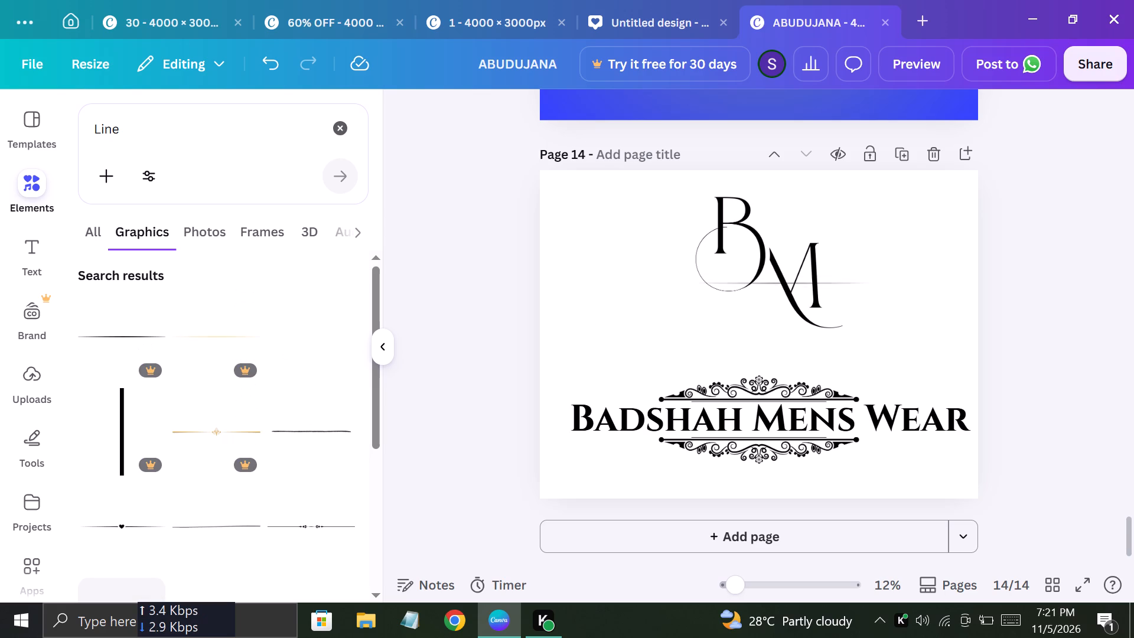
drag(742, 347, 748, 398)
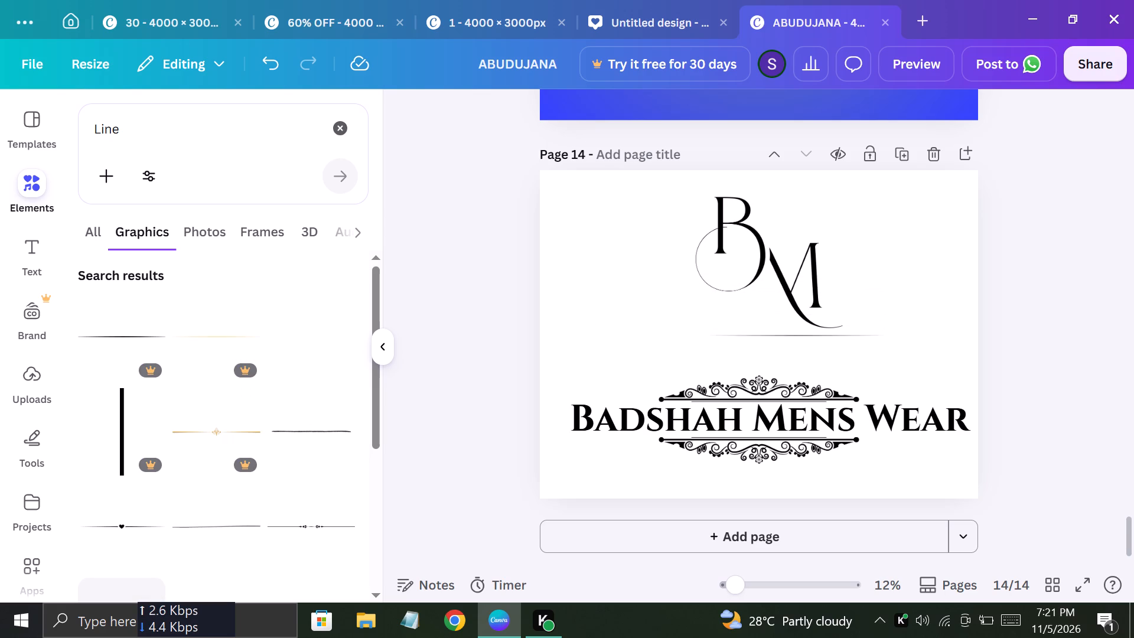
drag(748, 398, 717, 392)
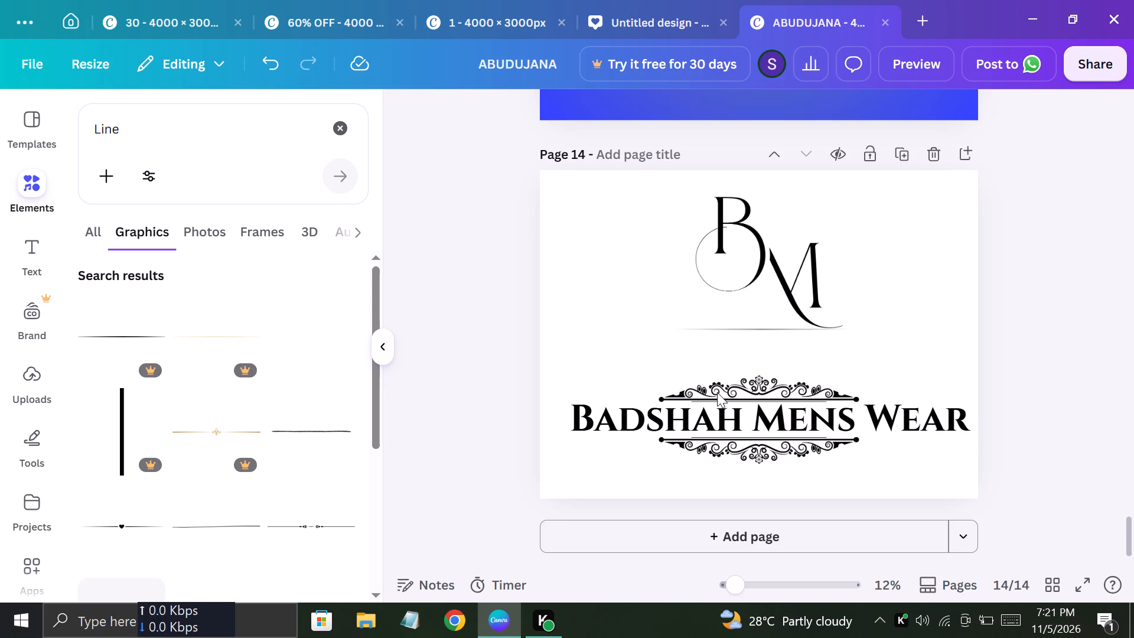
click(515, 318)
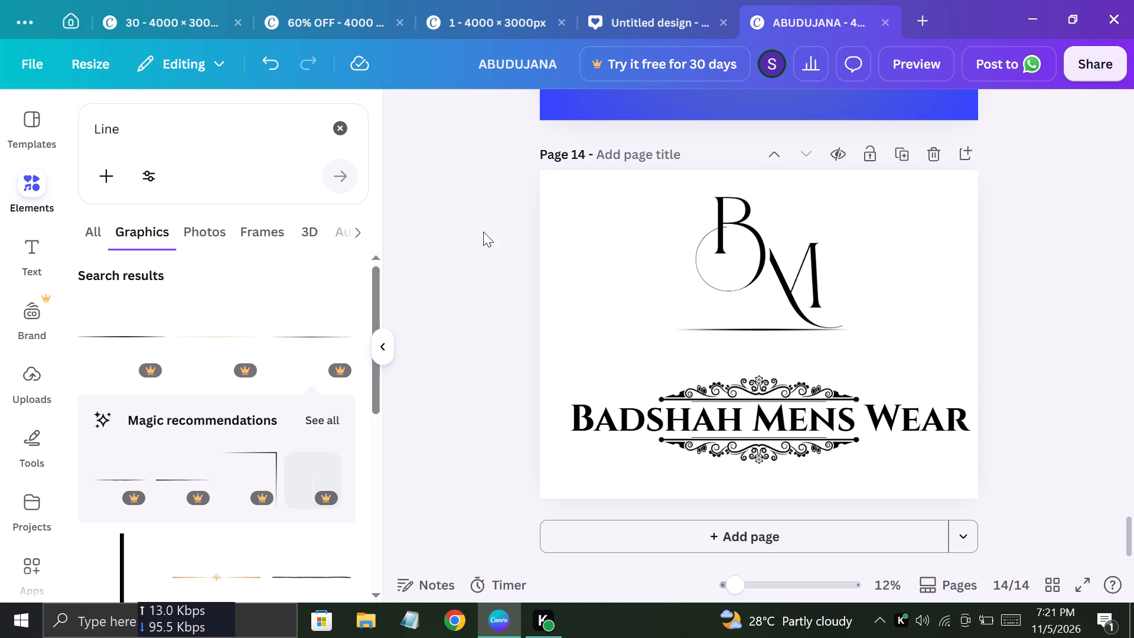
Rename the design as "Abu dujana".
click(512, 71)
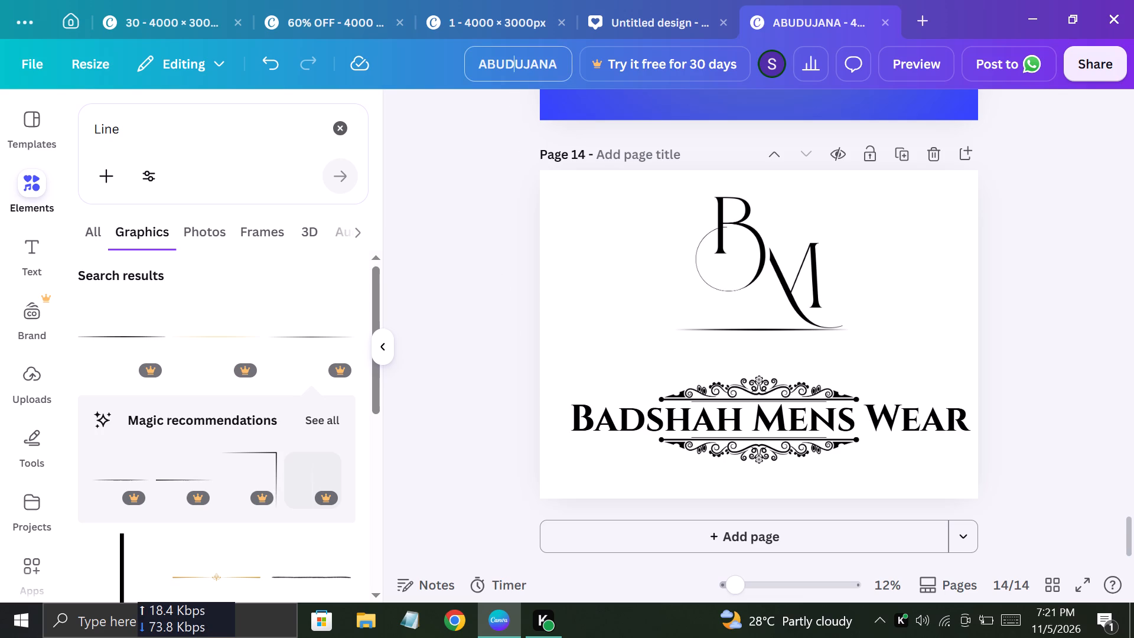
click(556, 63)
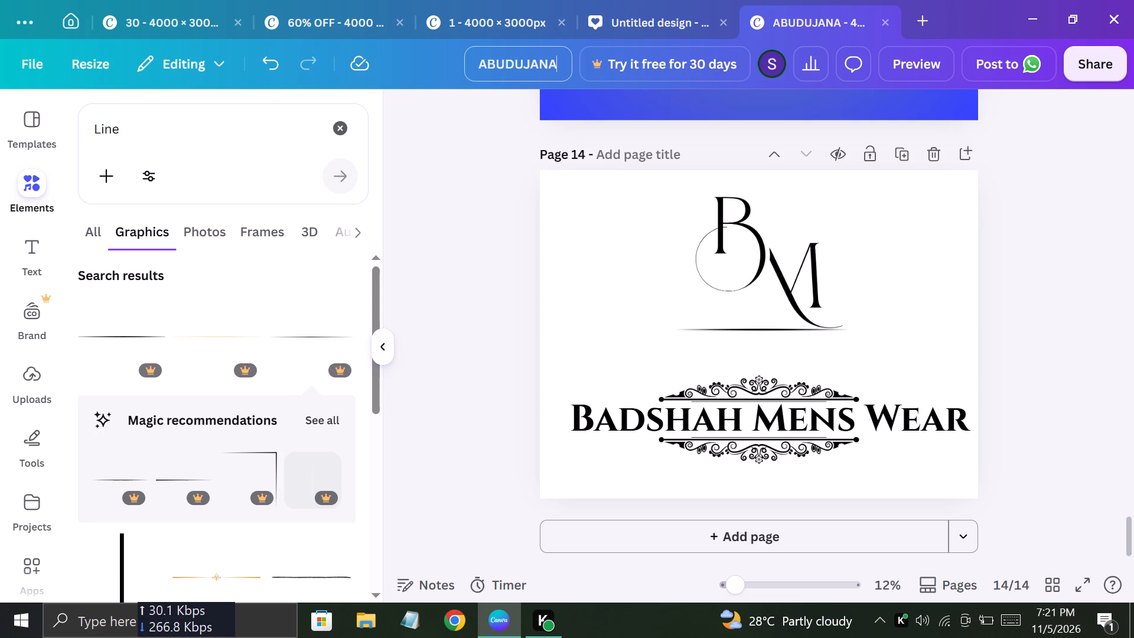
key(BackSpace)
key(BackSpace)
key(BackSpace)
key(BackSpace)
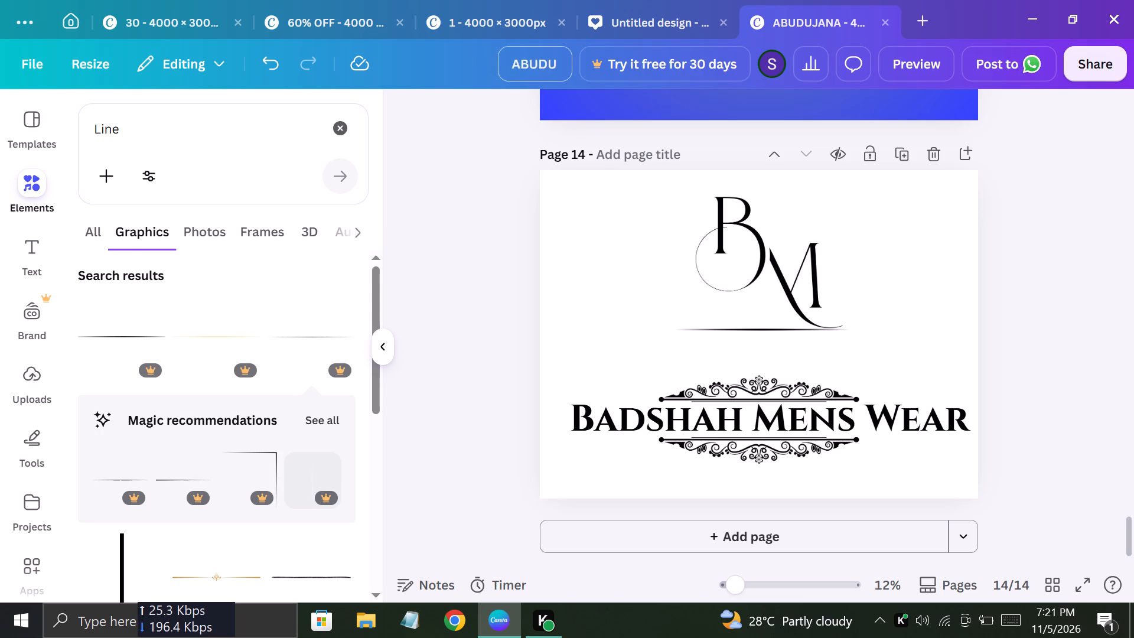
key(BackSpace)
key(BackSpace)
key(BackSpace)
key(BackSpace)
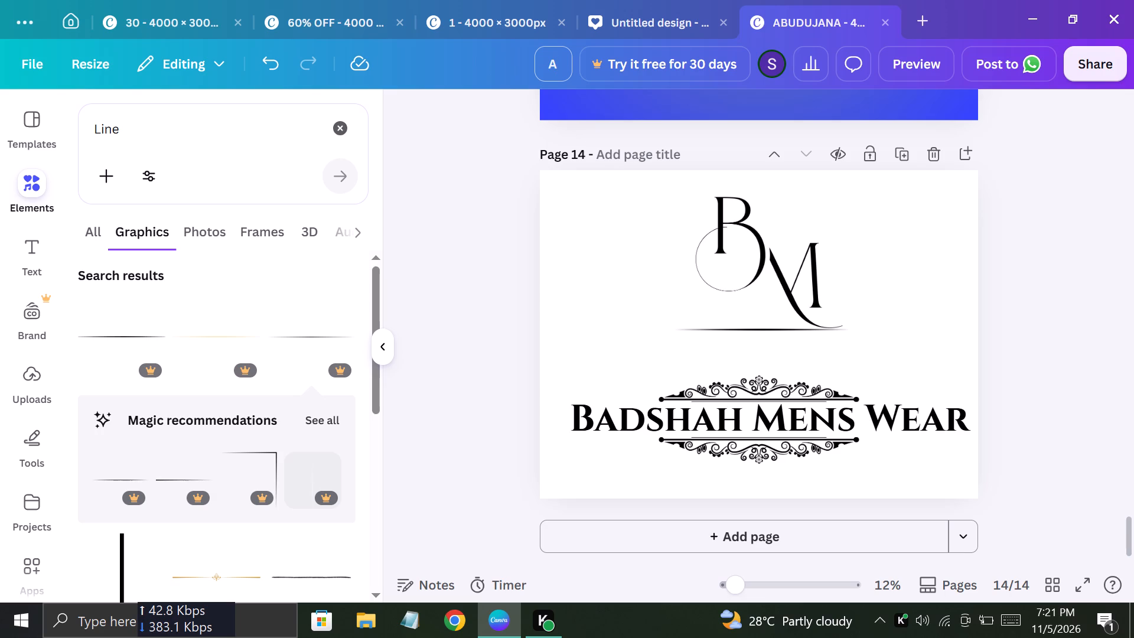
key(b)
key(u)
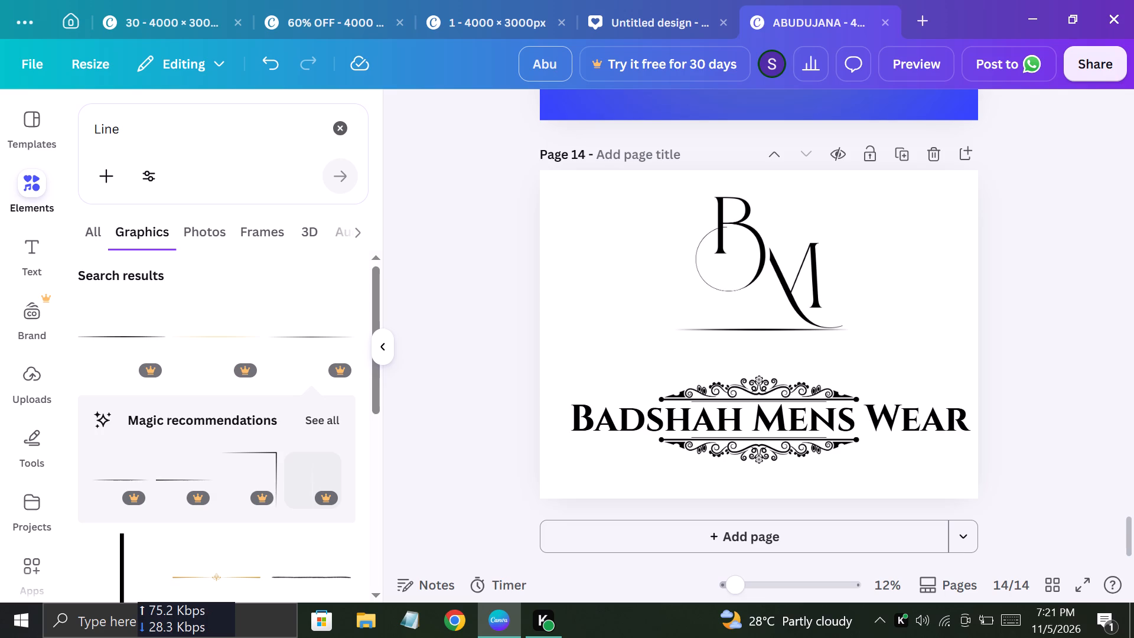
key(space)
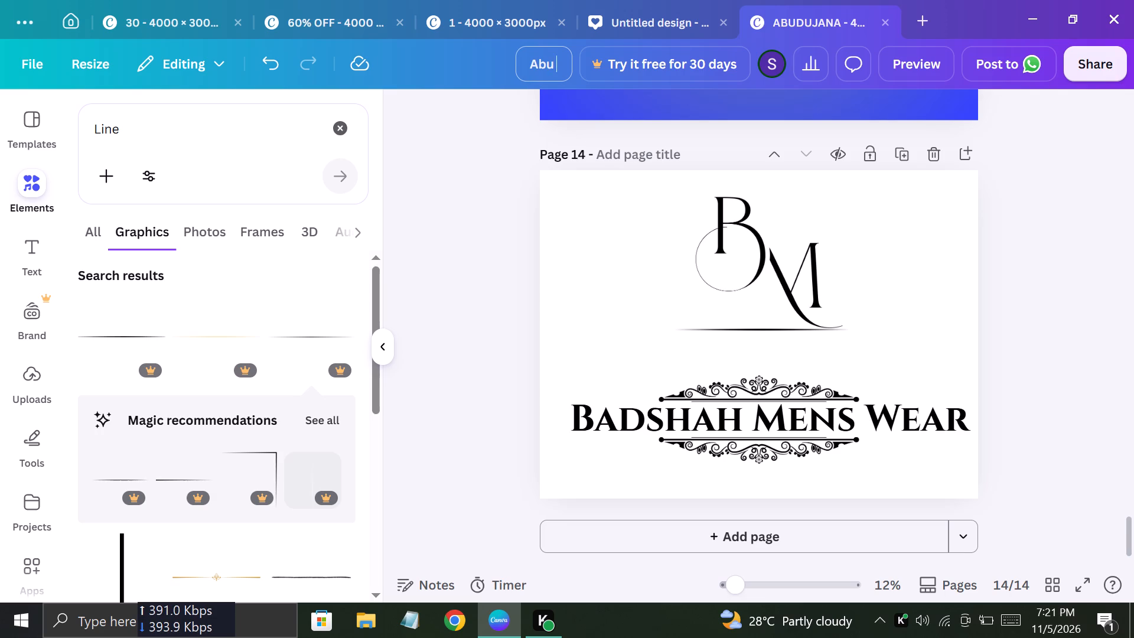
key(d)
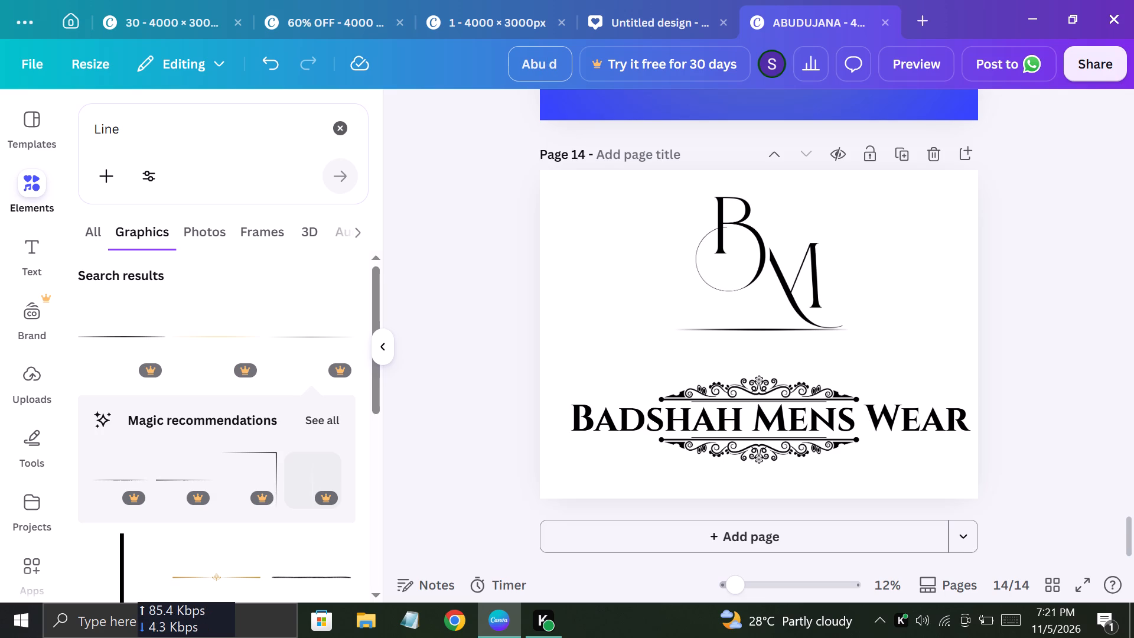
click(556, 63)
key(u)
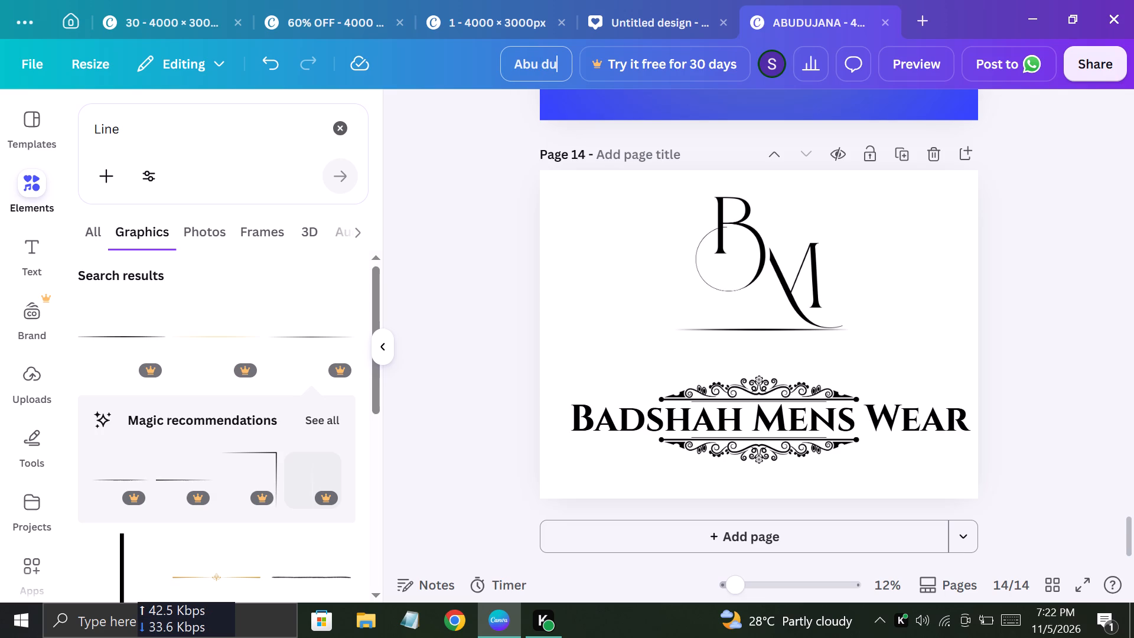
text(ja)
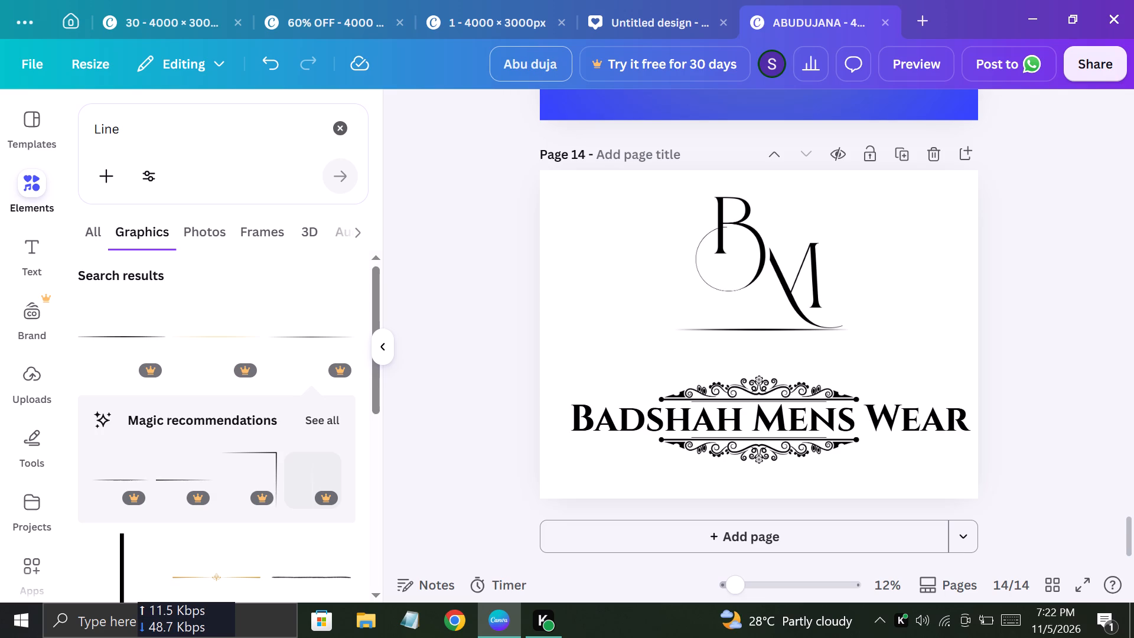
text(na)
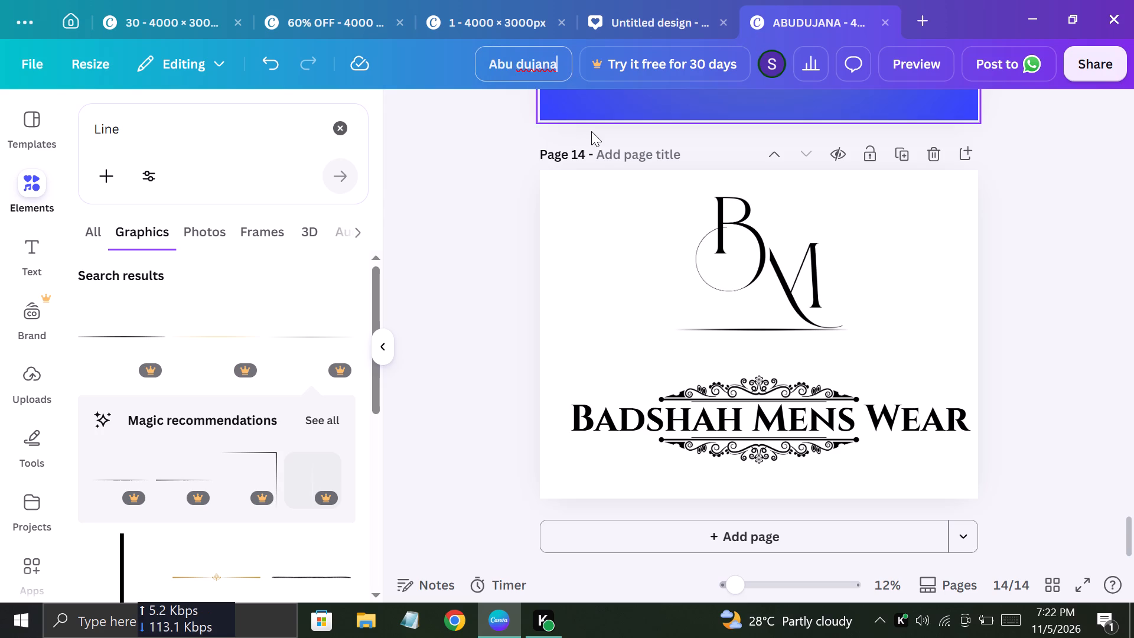
click(428, 167)
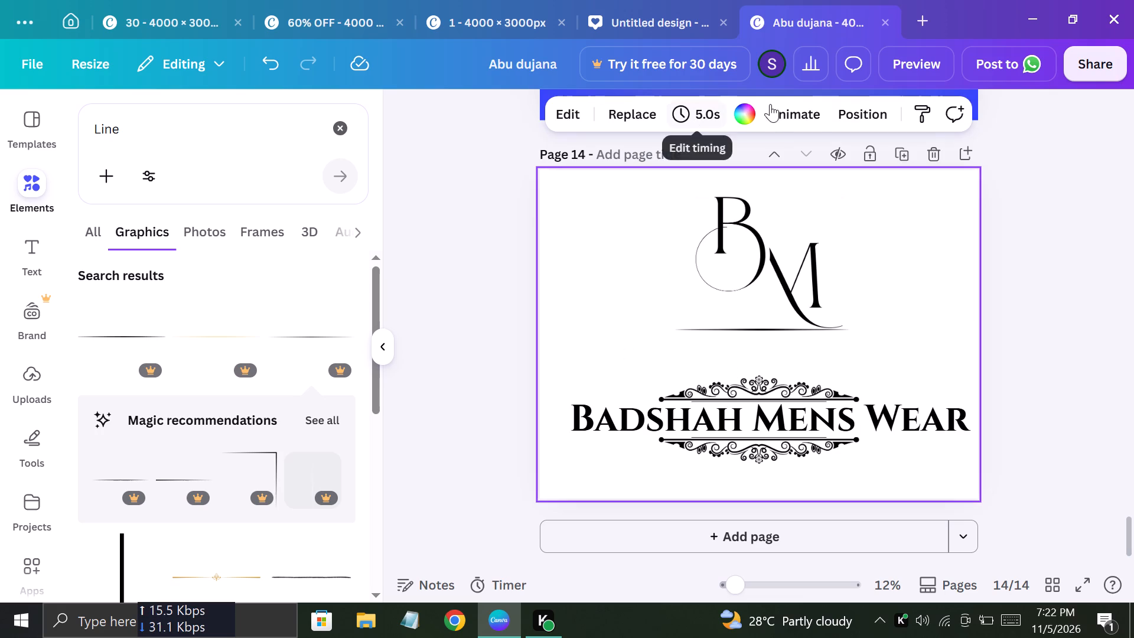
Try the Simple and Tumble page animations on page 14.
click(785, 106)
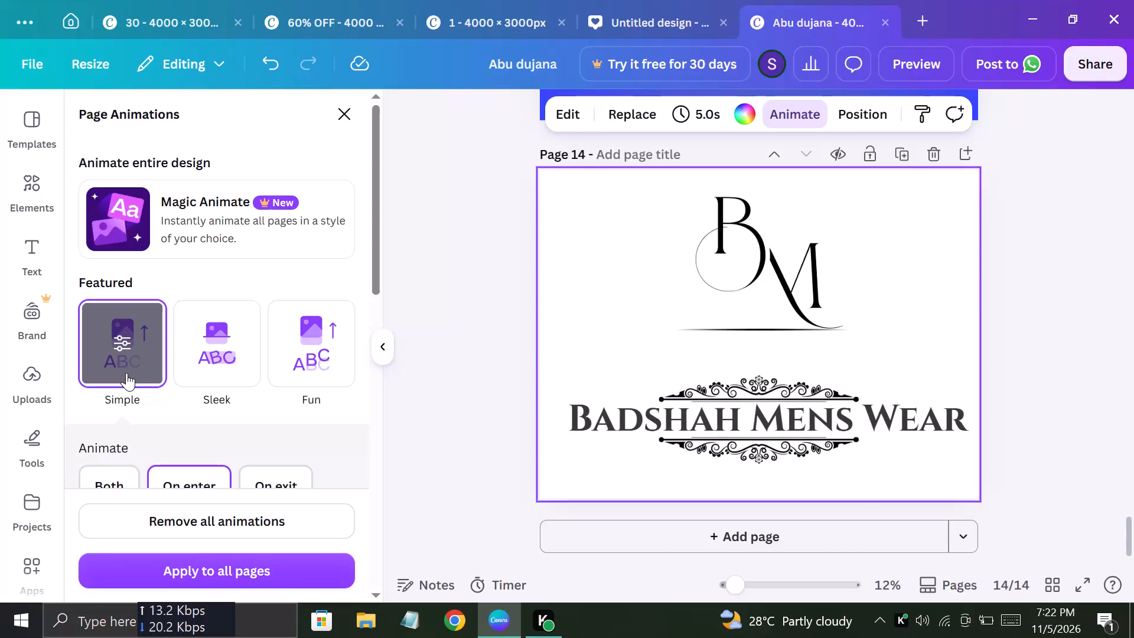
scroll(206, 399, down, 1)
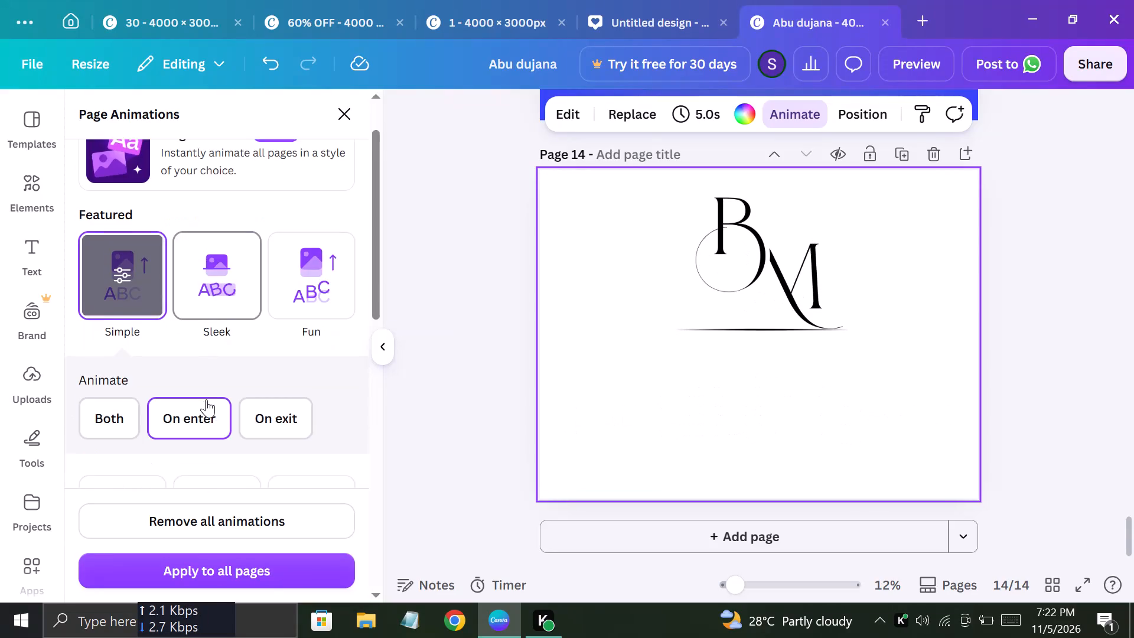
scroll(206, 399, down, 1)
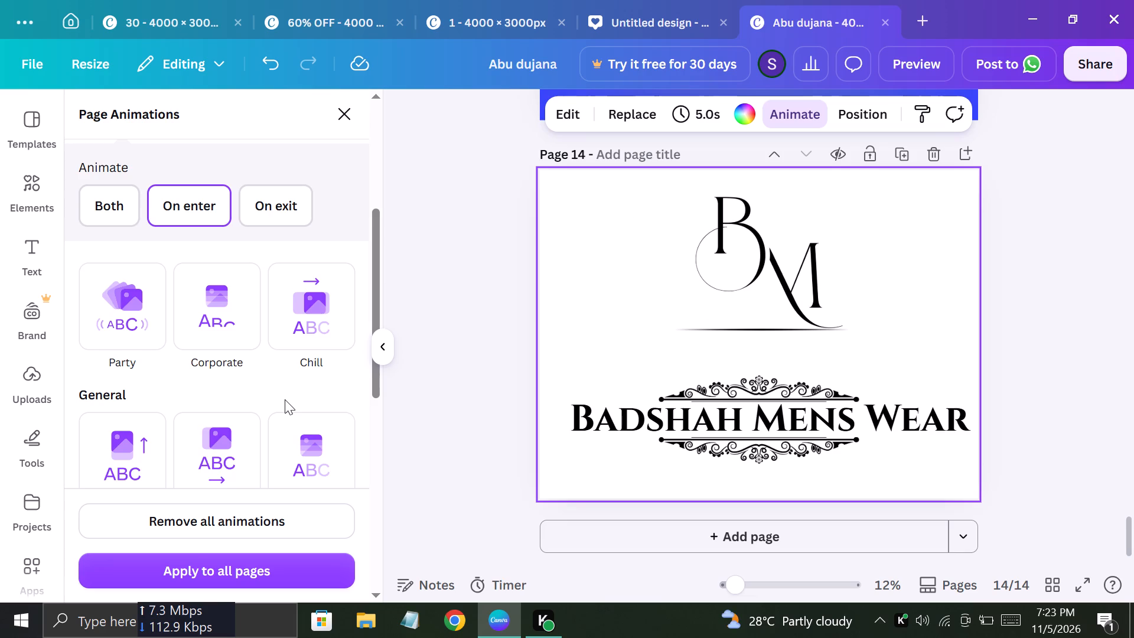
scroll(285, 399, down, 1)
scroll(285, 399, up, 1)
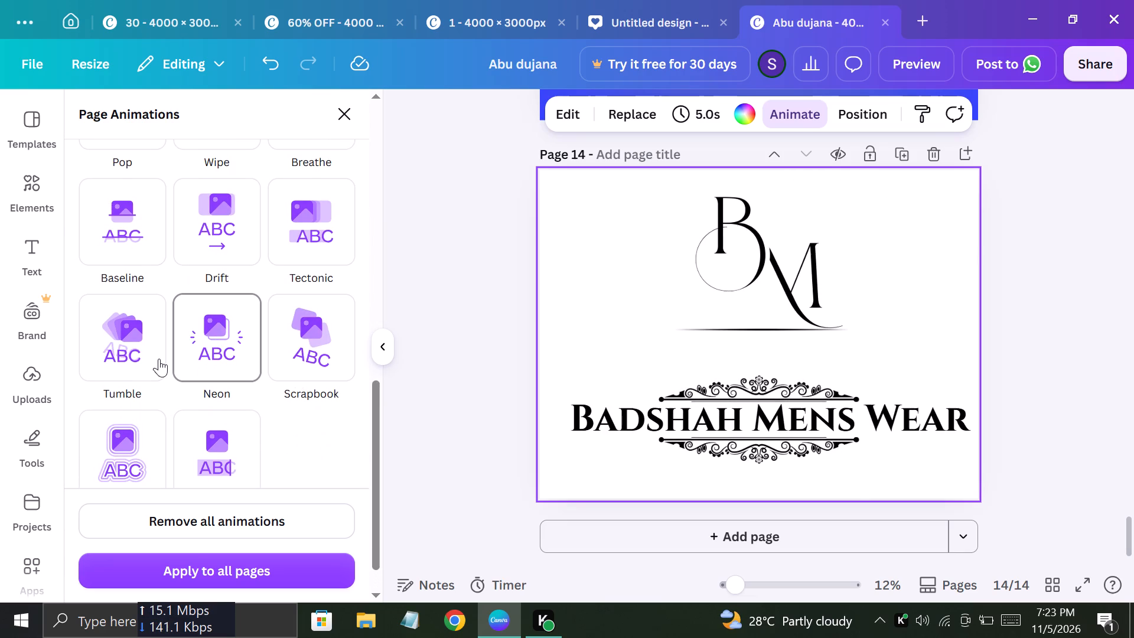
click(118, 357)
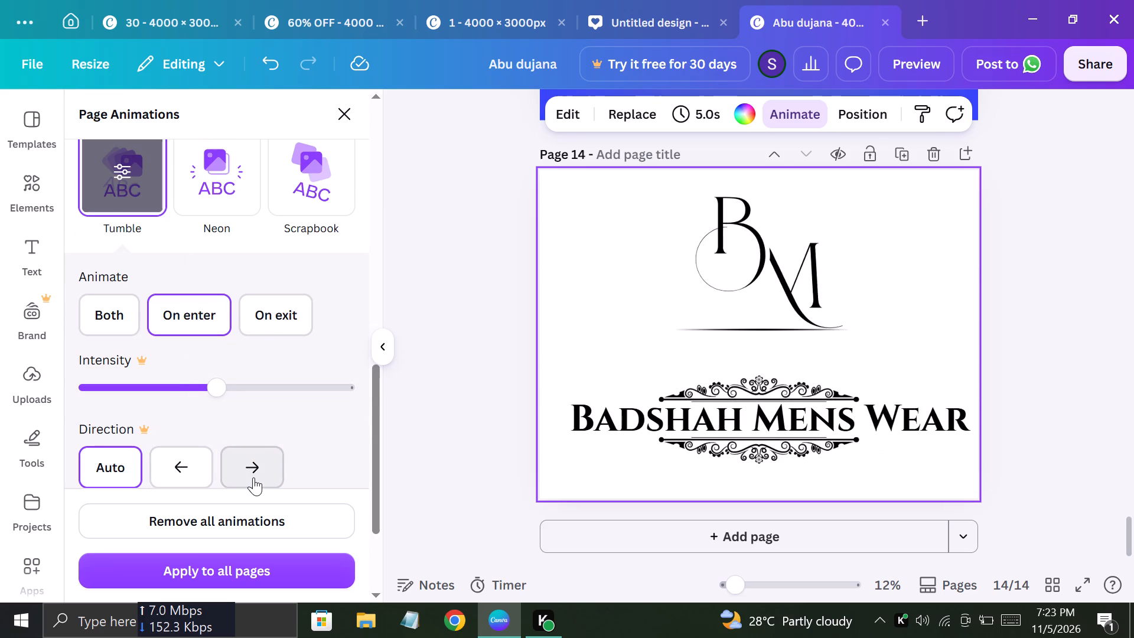
Try the Tectonic and Drift animations on page 14, settling on the Baseline page animation.
scroll(233, 373, up, 1)
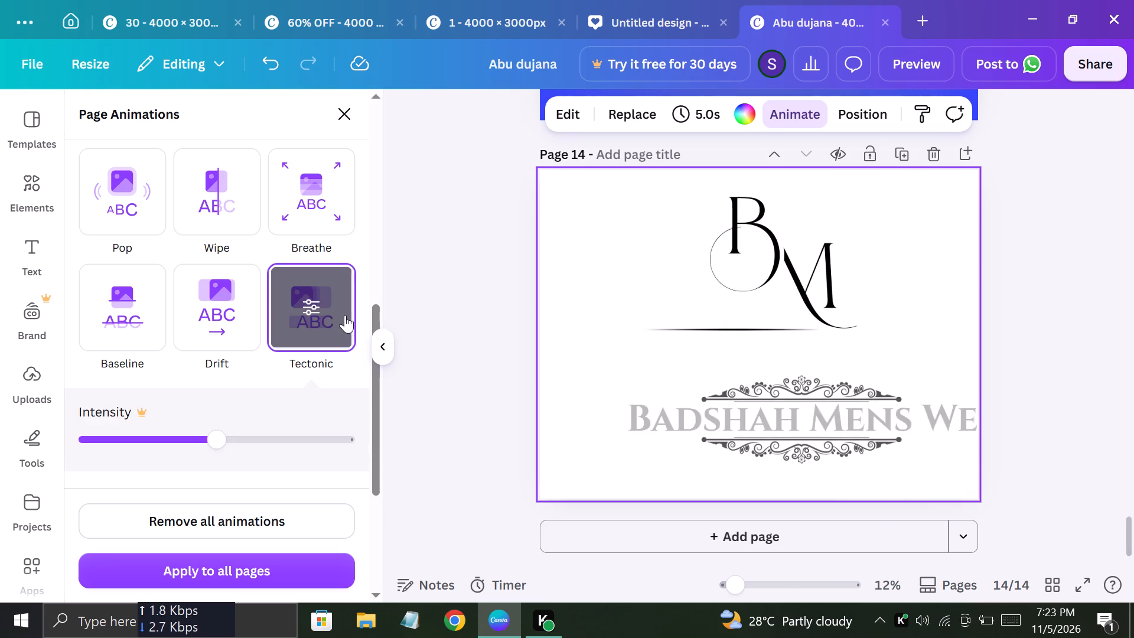
click(211, 307)
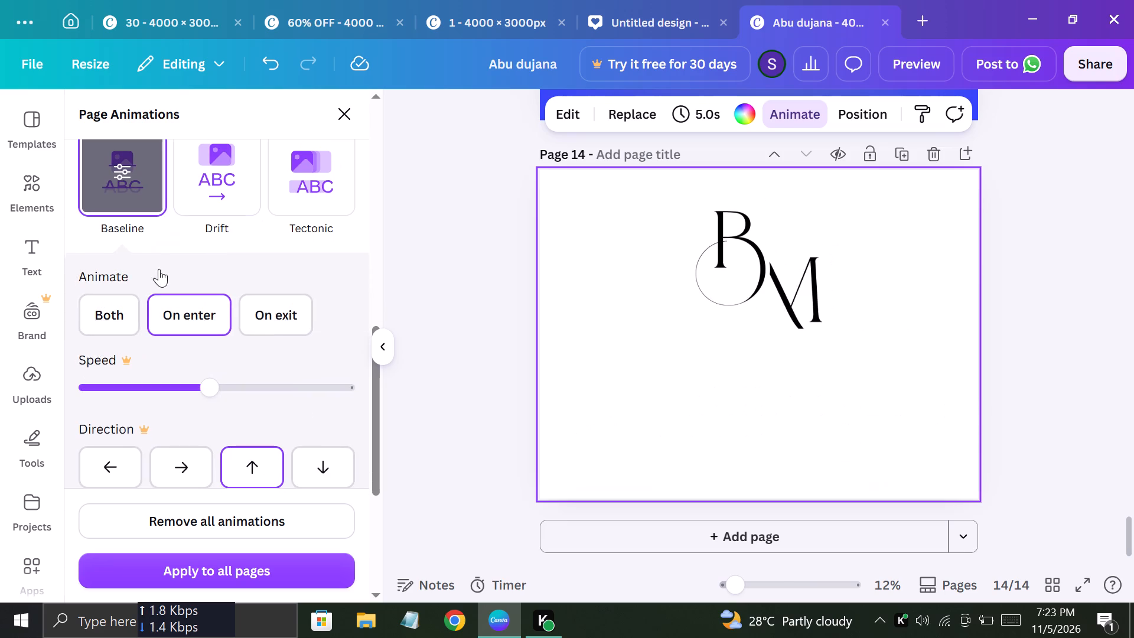
scroll(158, 289, down, 3)
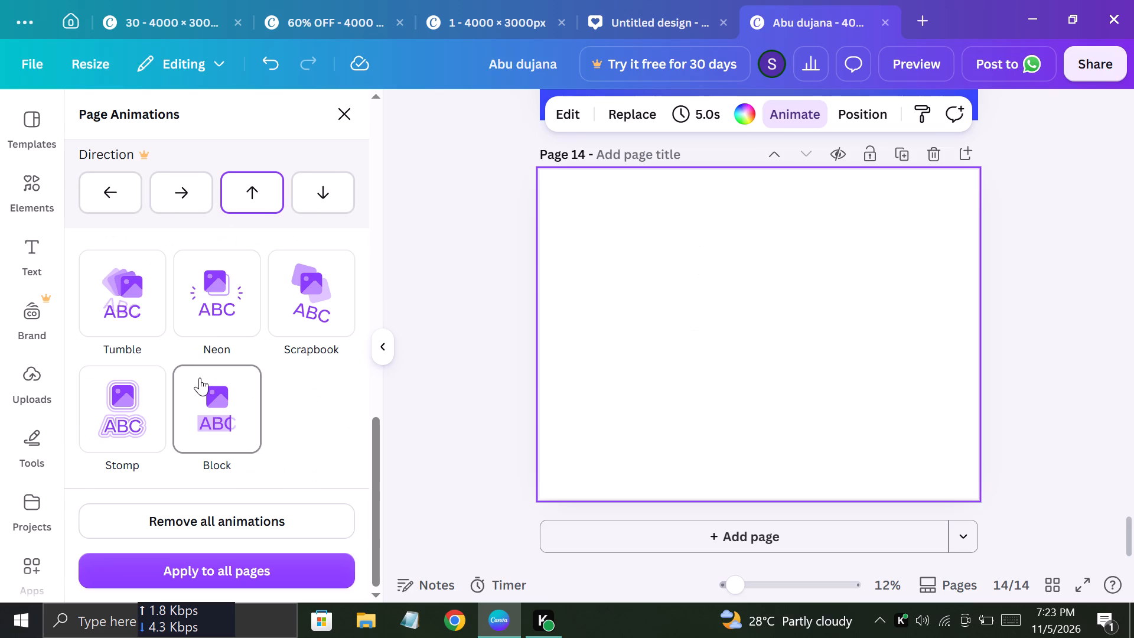
scroll(200, 377, up, 1)
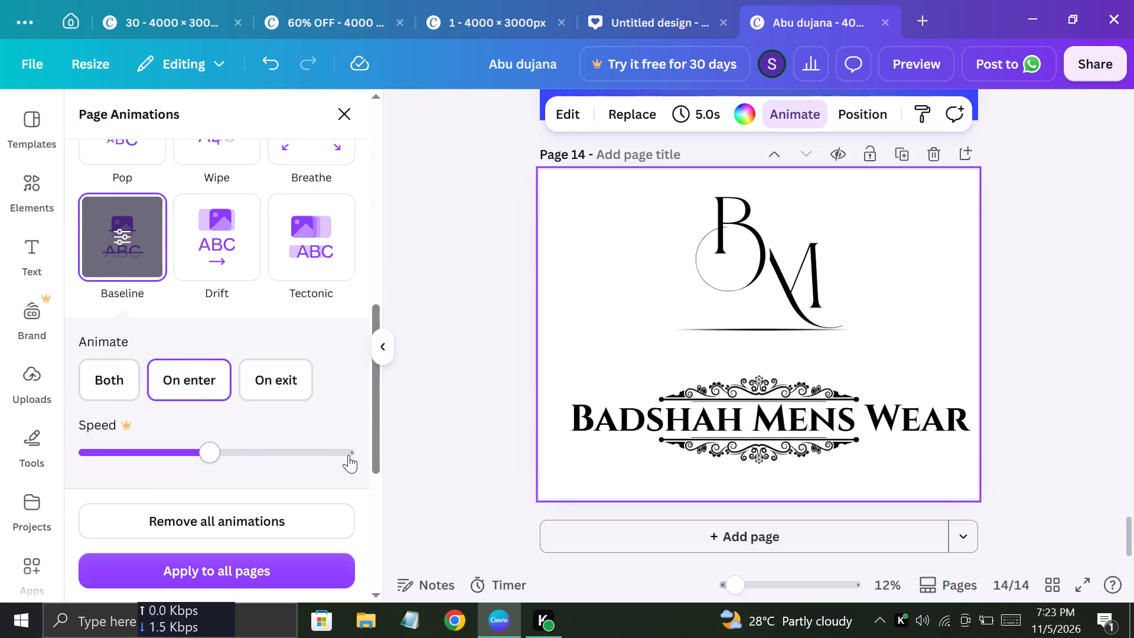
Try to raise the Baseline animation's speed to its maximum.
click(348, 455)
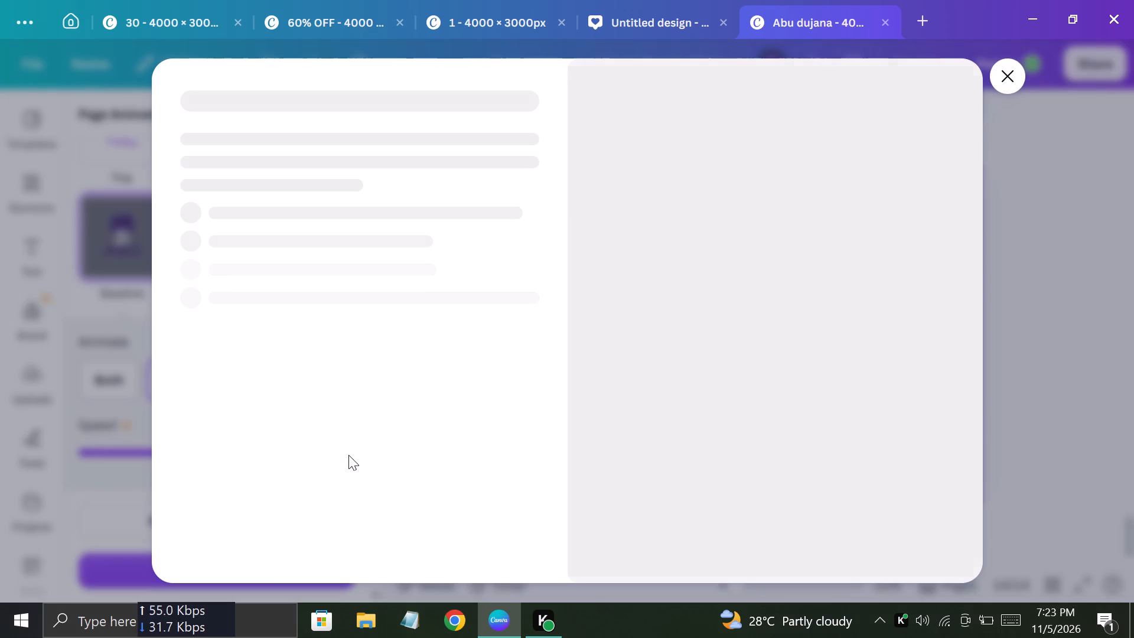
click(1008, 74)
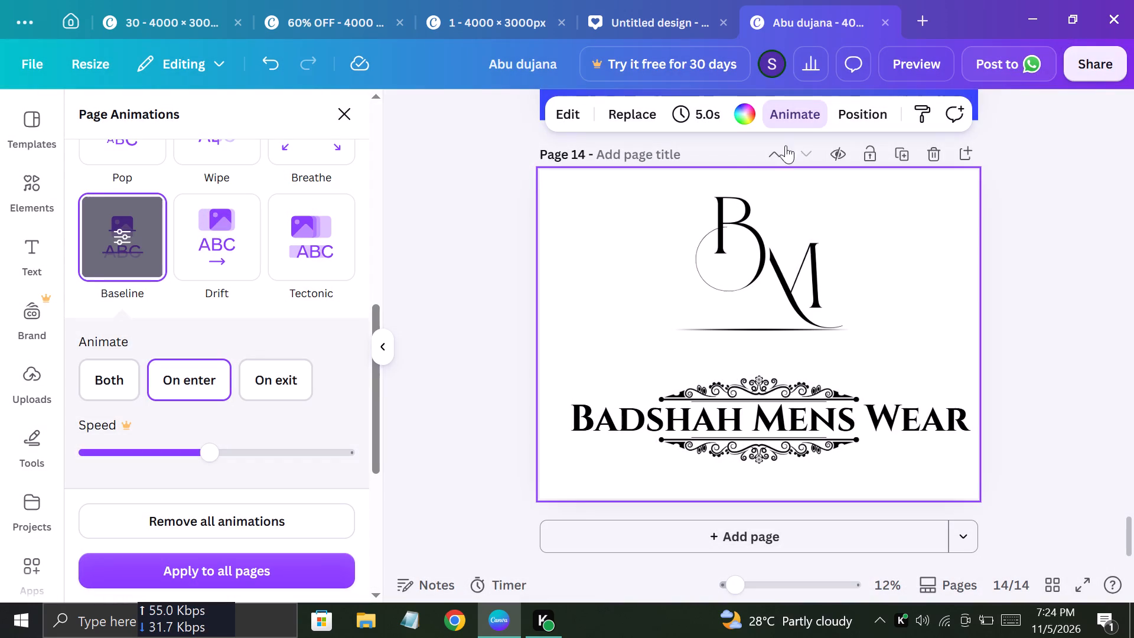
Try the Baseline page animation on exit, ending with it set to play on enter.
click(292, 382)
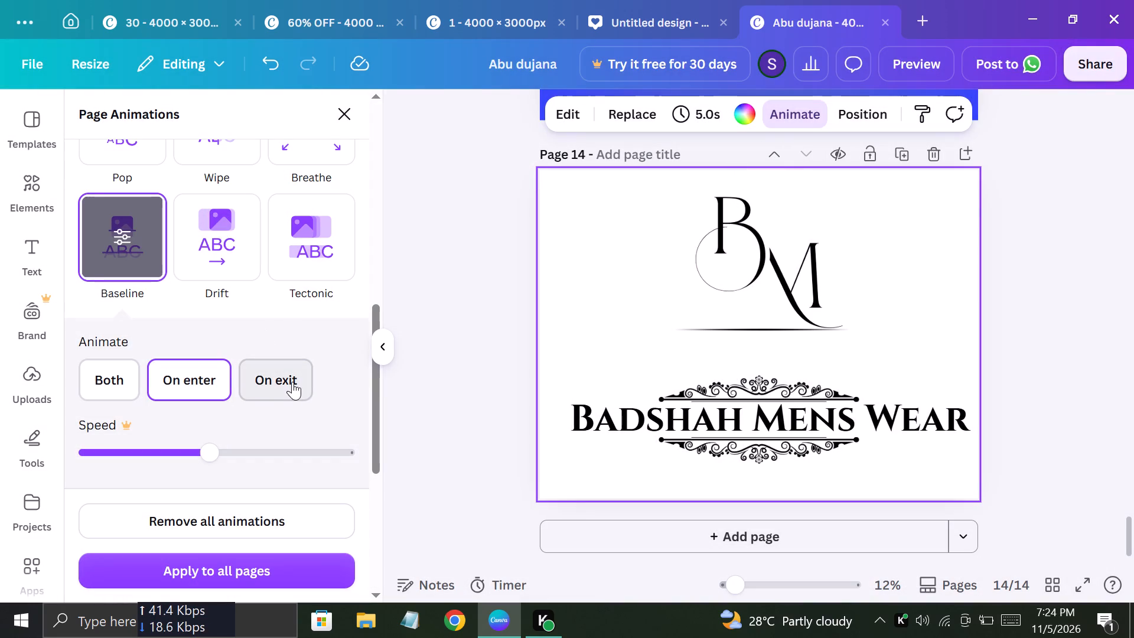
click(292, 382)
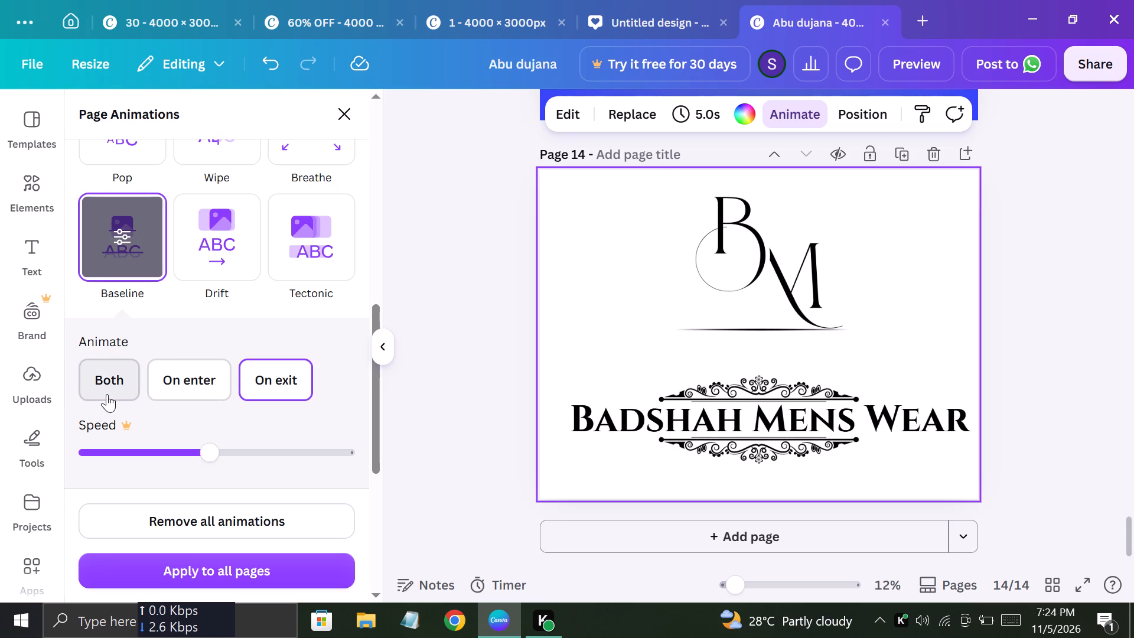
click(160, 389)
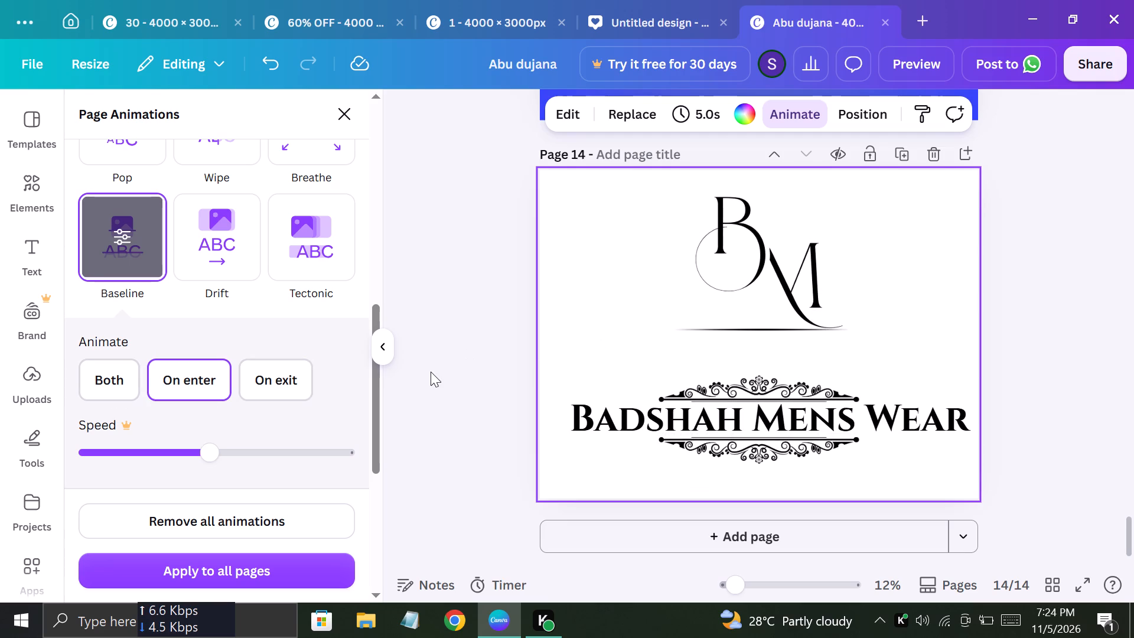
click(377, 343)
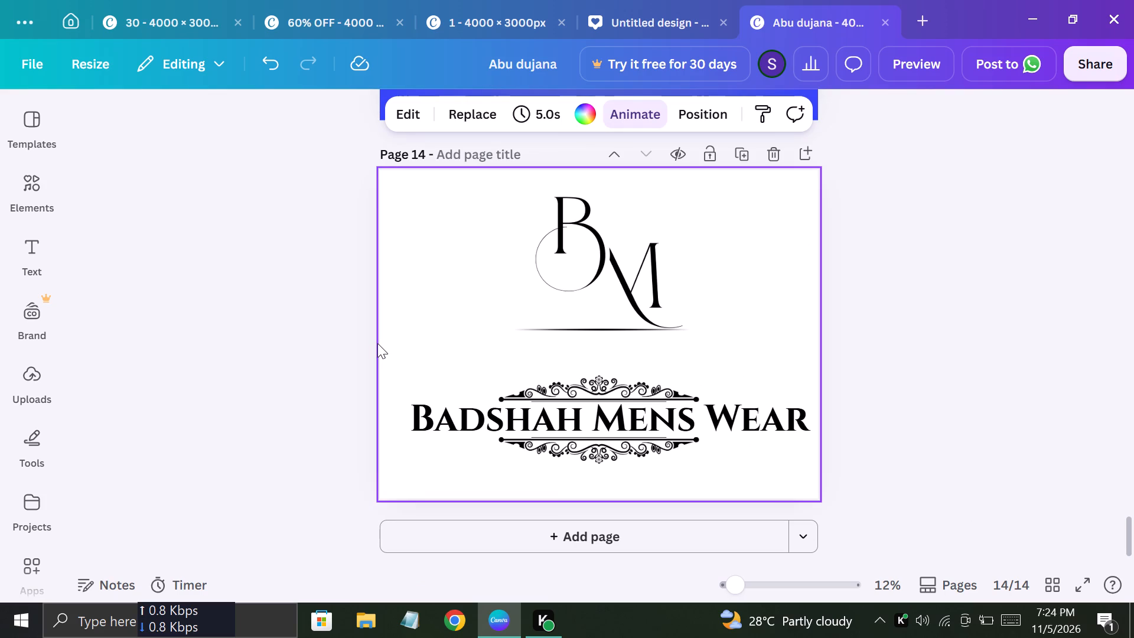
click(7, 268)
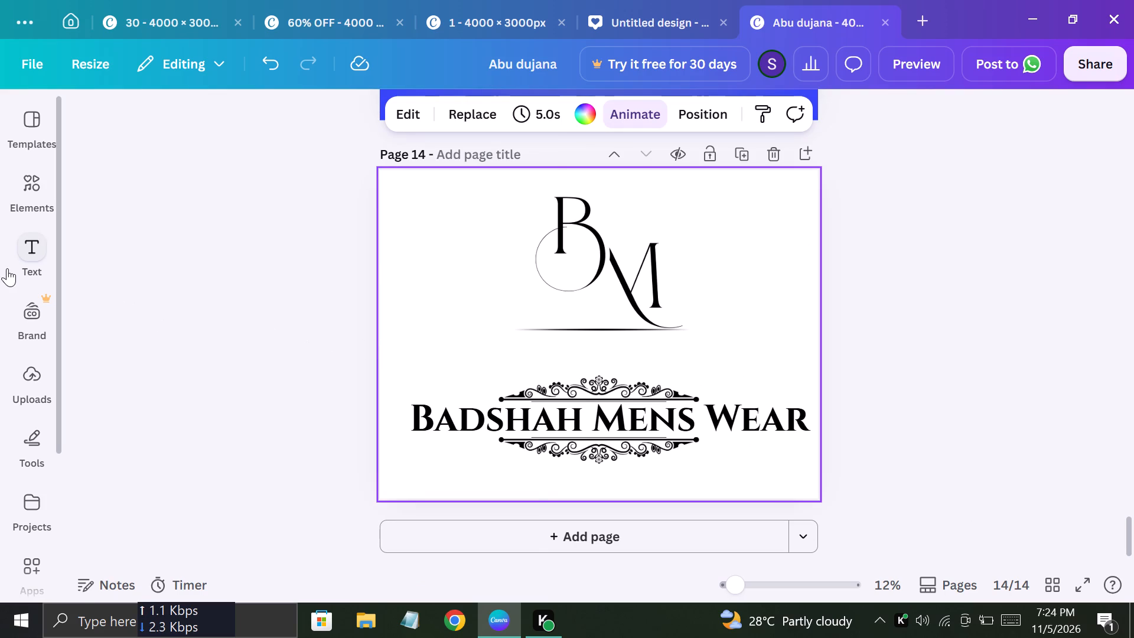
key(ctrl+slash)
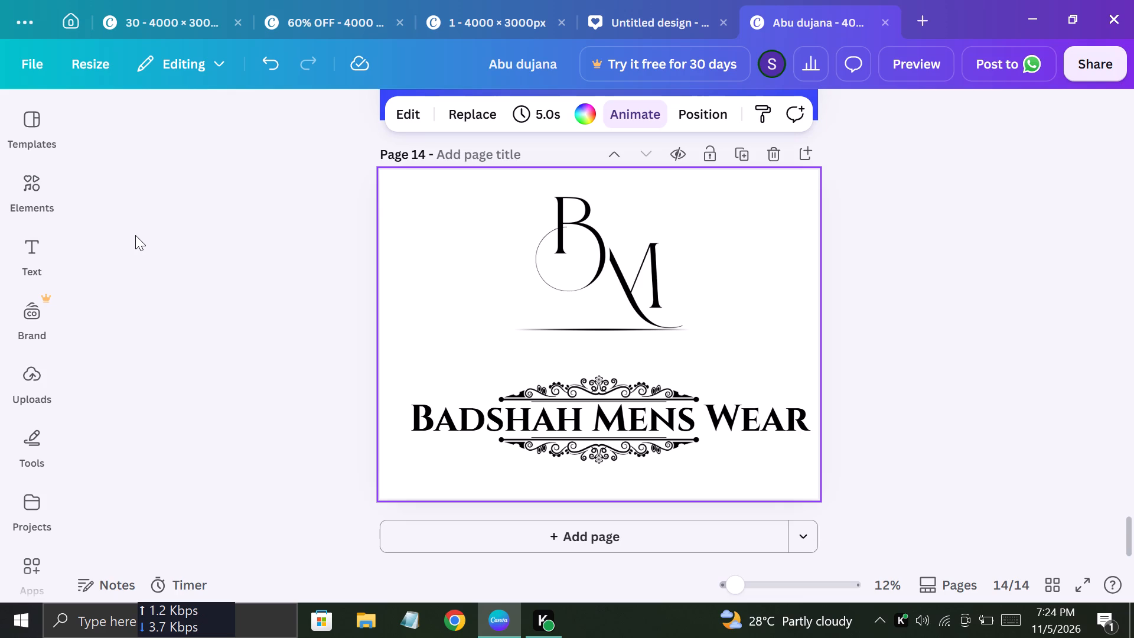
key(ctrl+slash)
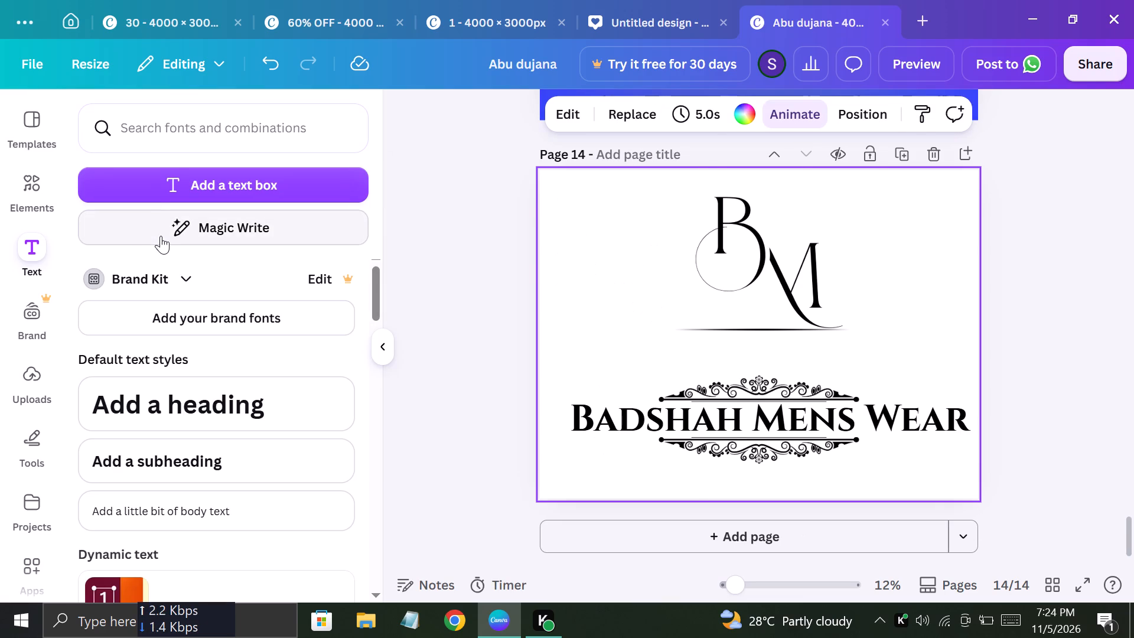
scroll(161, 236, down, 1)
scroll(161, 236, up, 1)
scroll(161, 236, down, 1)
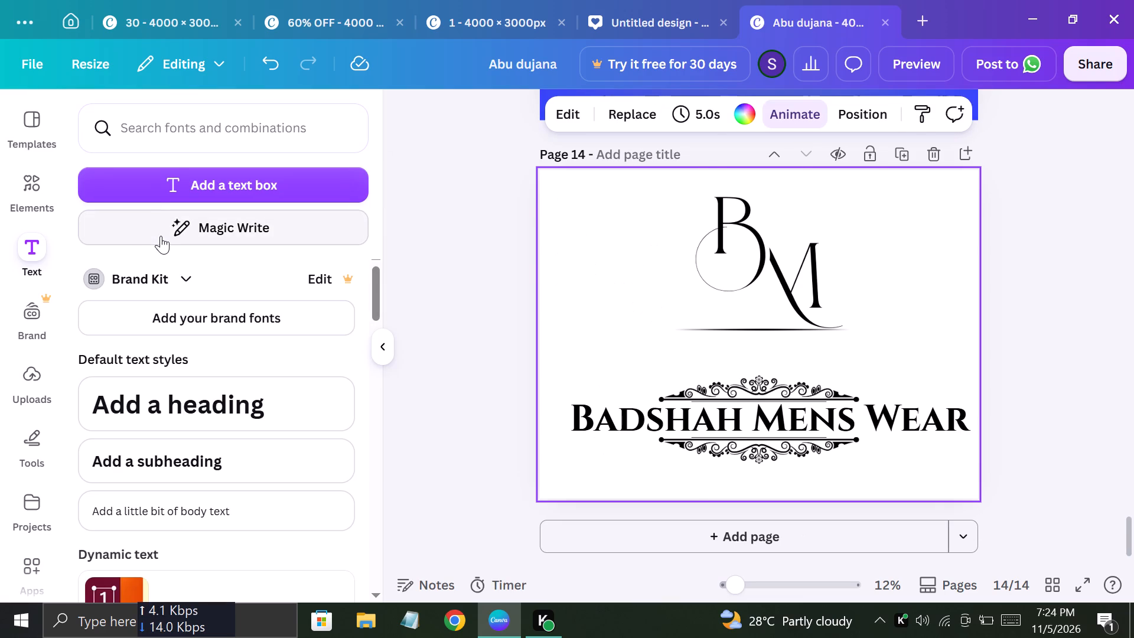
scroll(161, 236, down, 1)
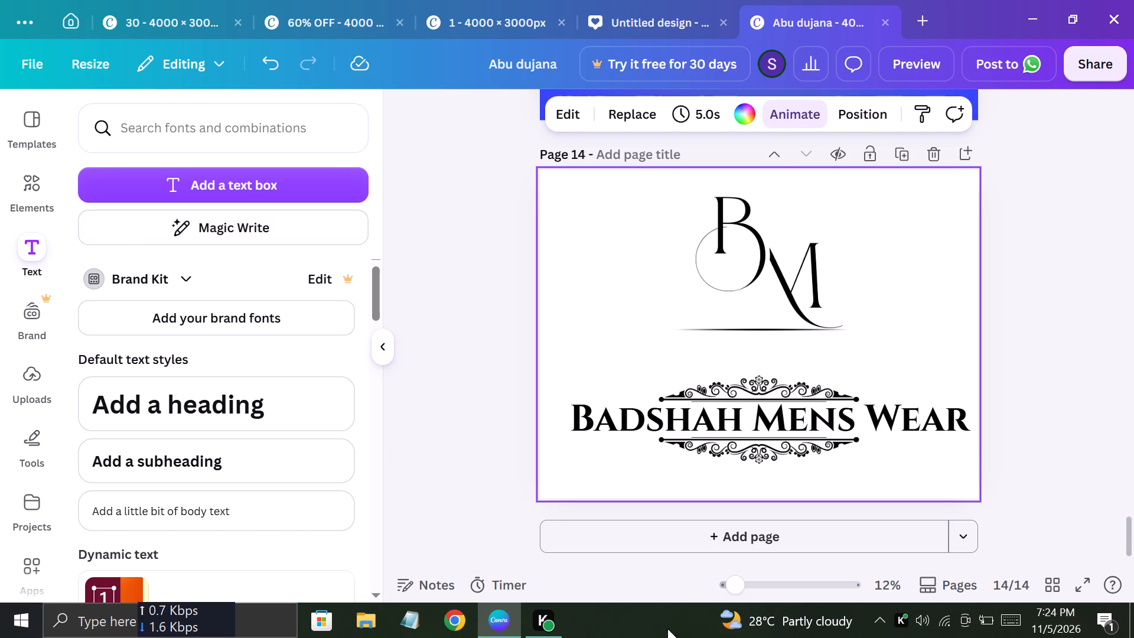
Add a blank page 15 after the Badshah Mens Wear page.
click(747, 533)
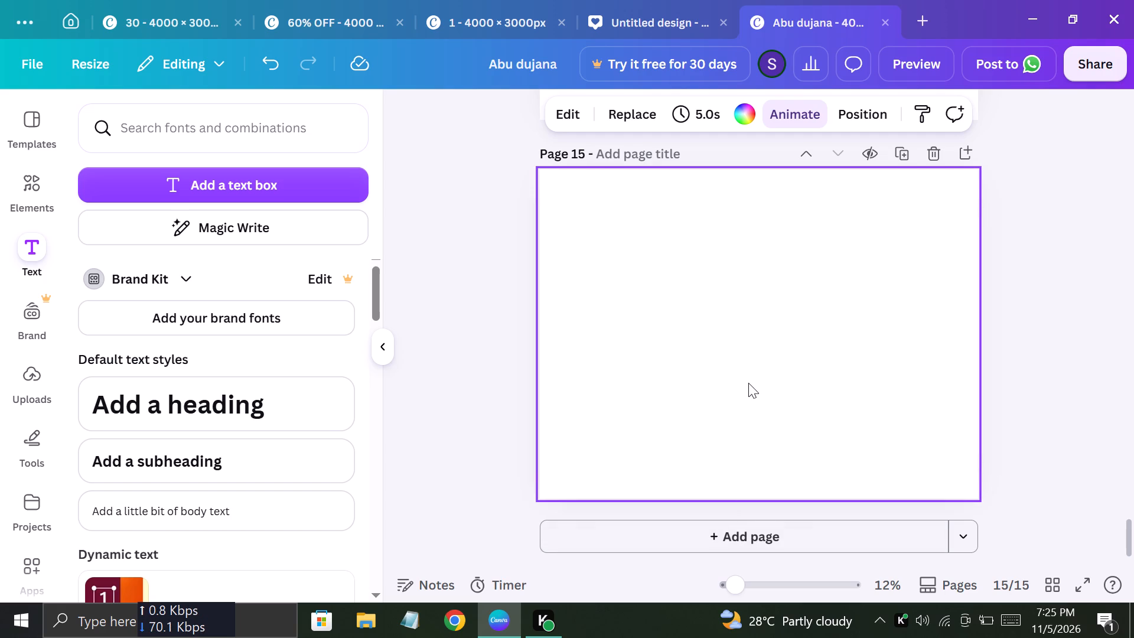
Try dark grey, dark greybrown, dark greyolive and grey backgrounds on page 14, settling on light azure #c8d1d9.
scroll(748, 383, up, 4)
scroll(748, 383, down, 2)
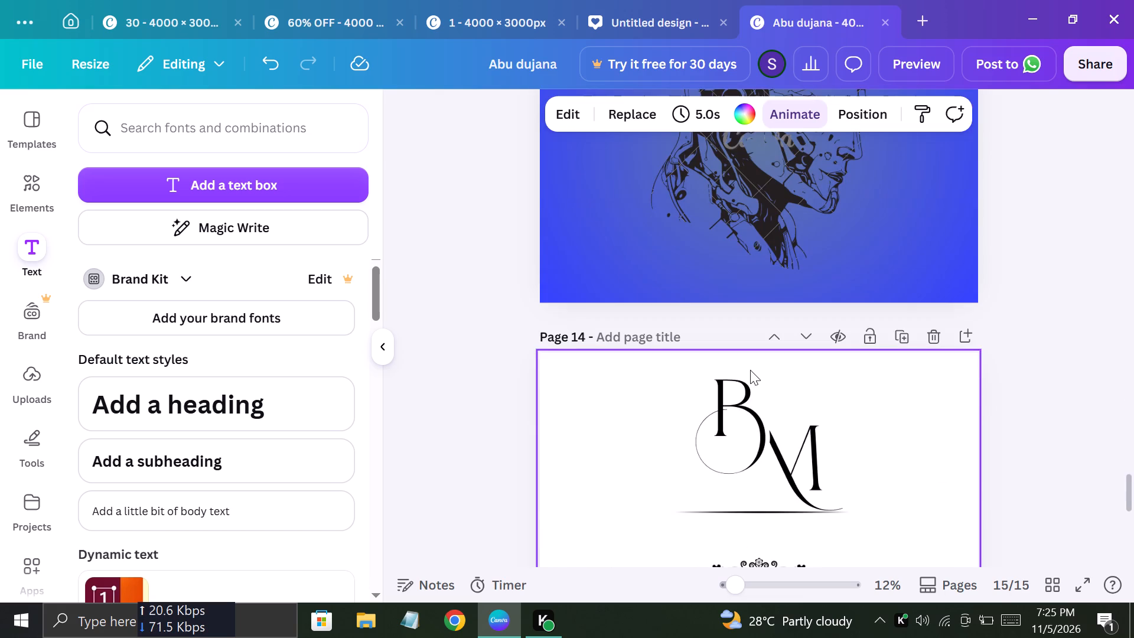
scroll(750, 370, down, 1)
click(604, 315)
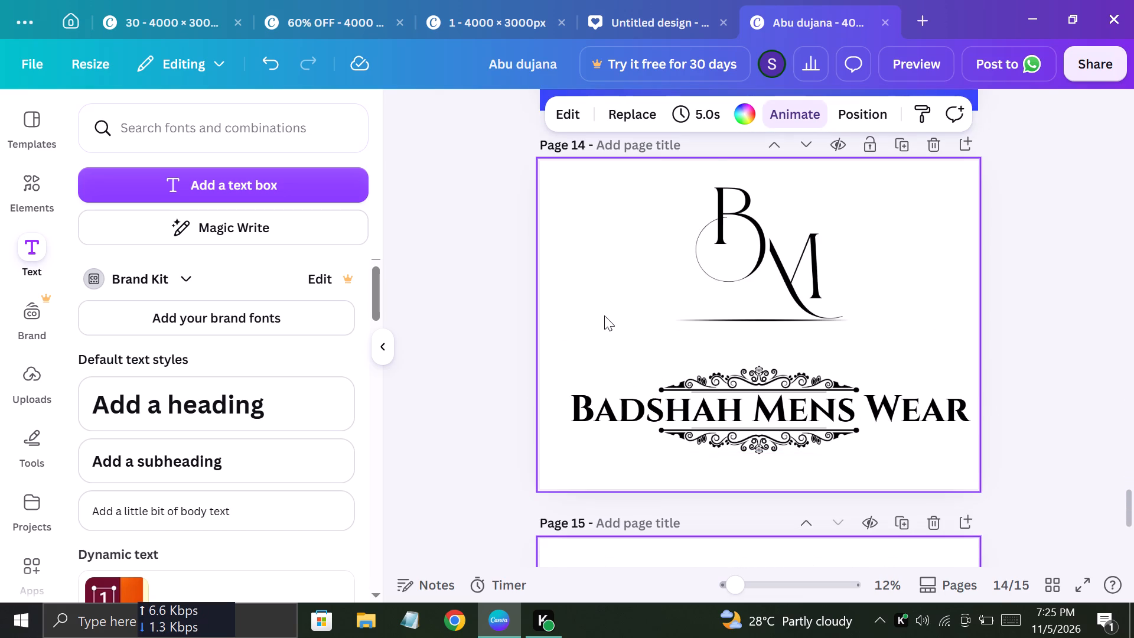
click(745, 119)
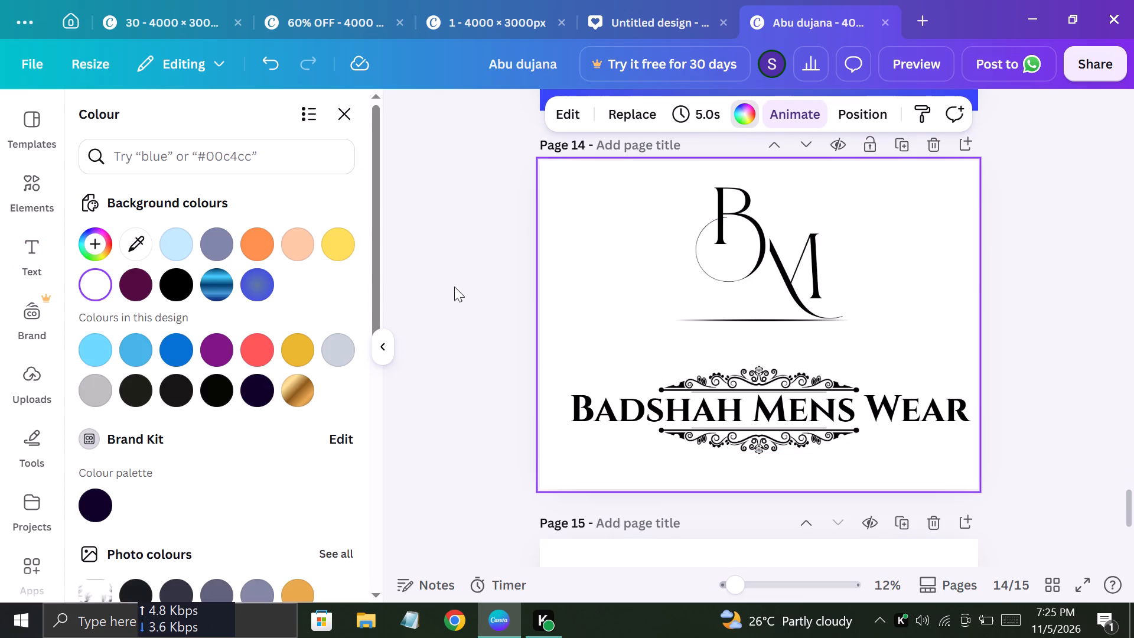
click(185, 396)
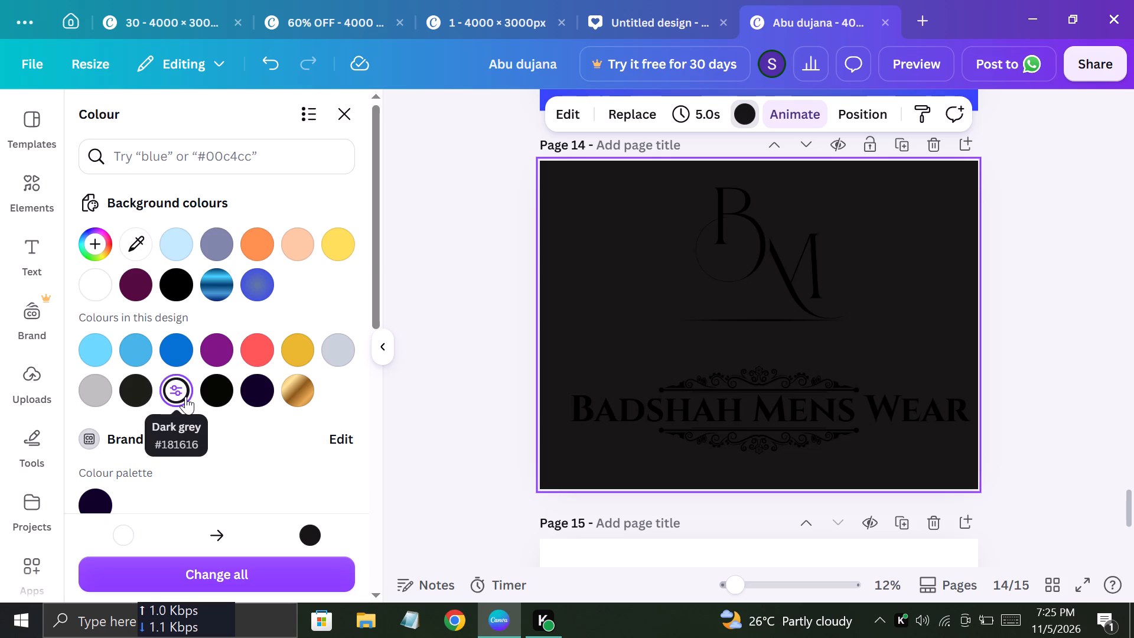
click(222, 395)
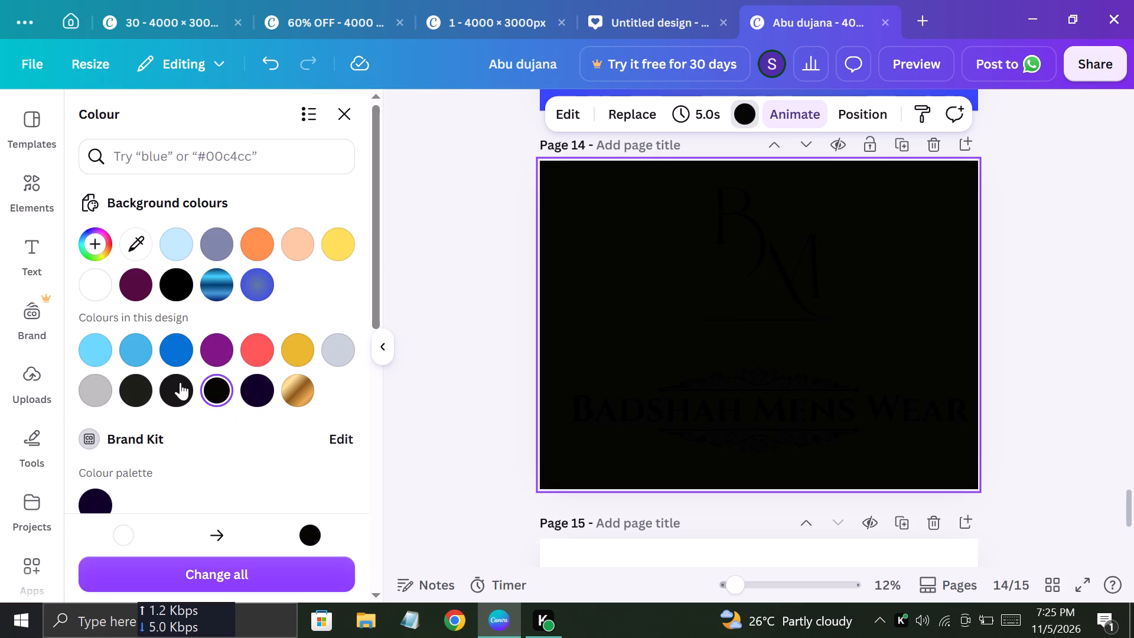
click(162, 385)
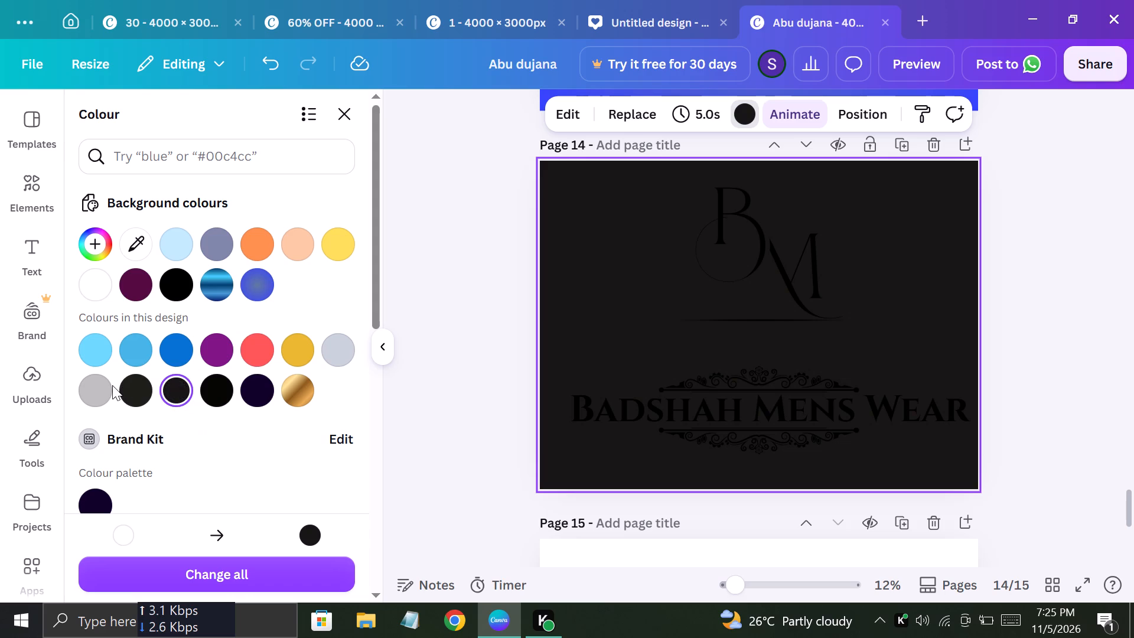
click(124, 385)
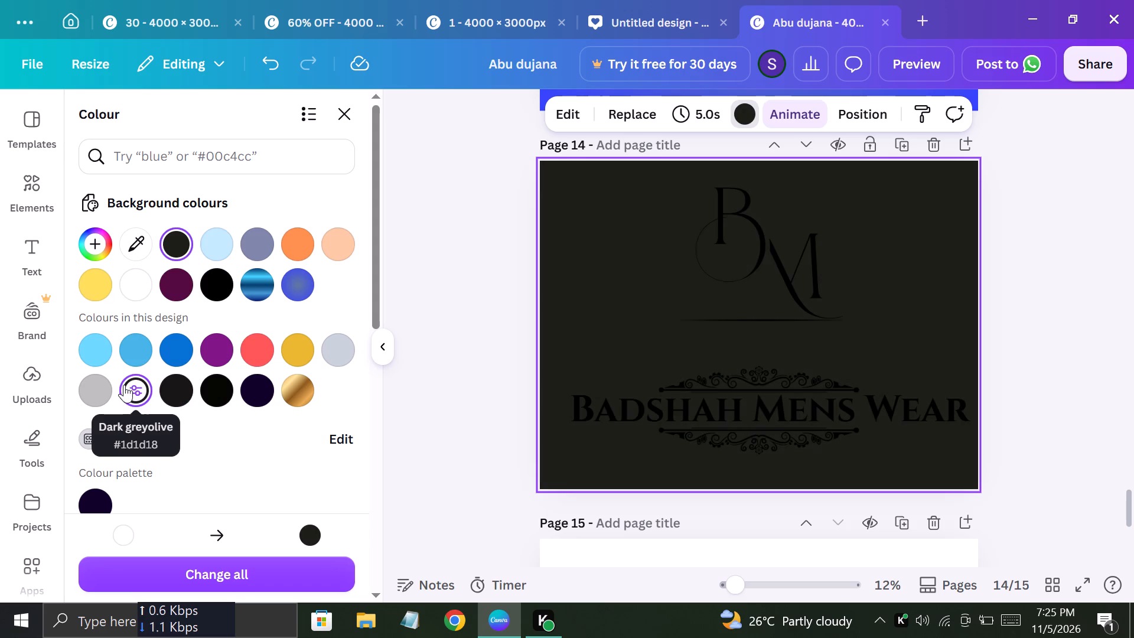
click(89, 380)
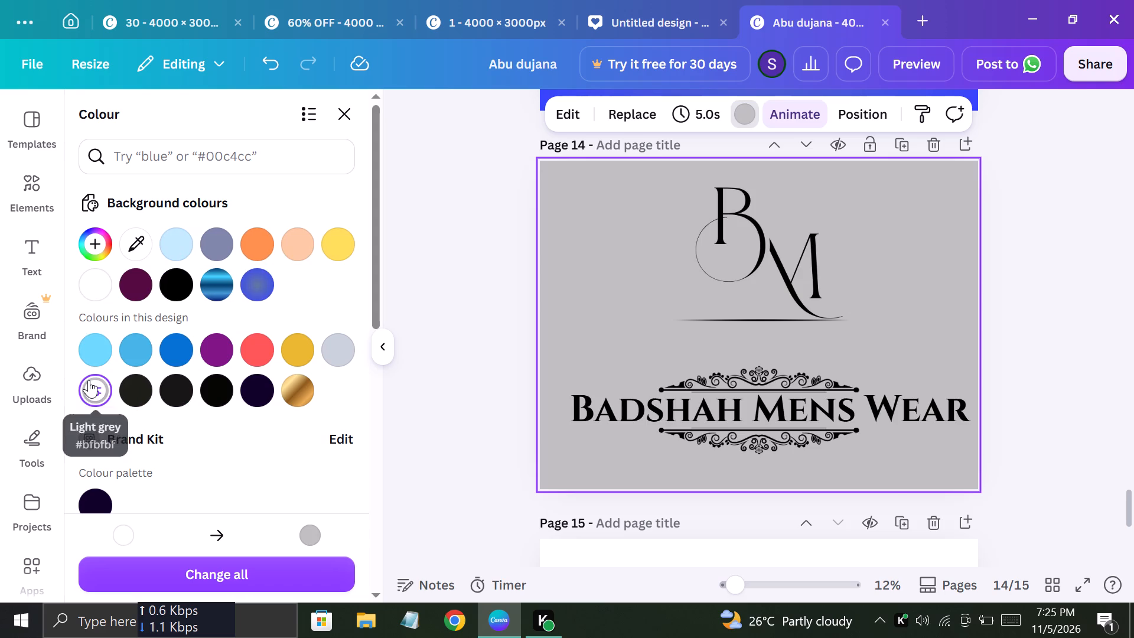
click(342, 348)
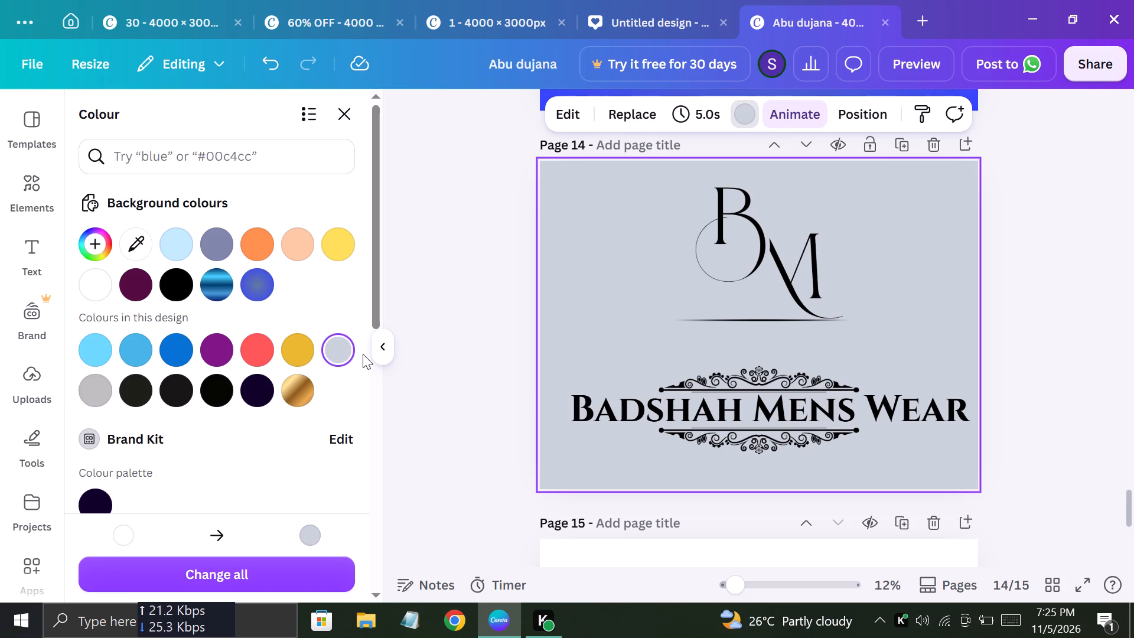
click(363, 354)
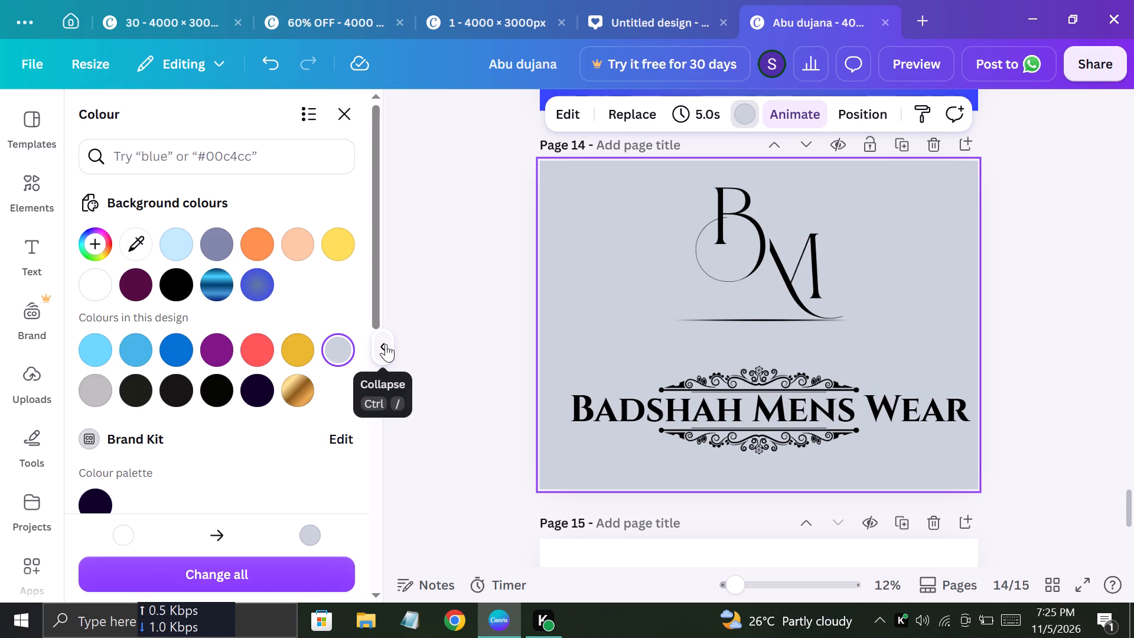
key(ctrl+slash)
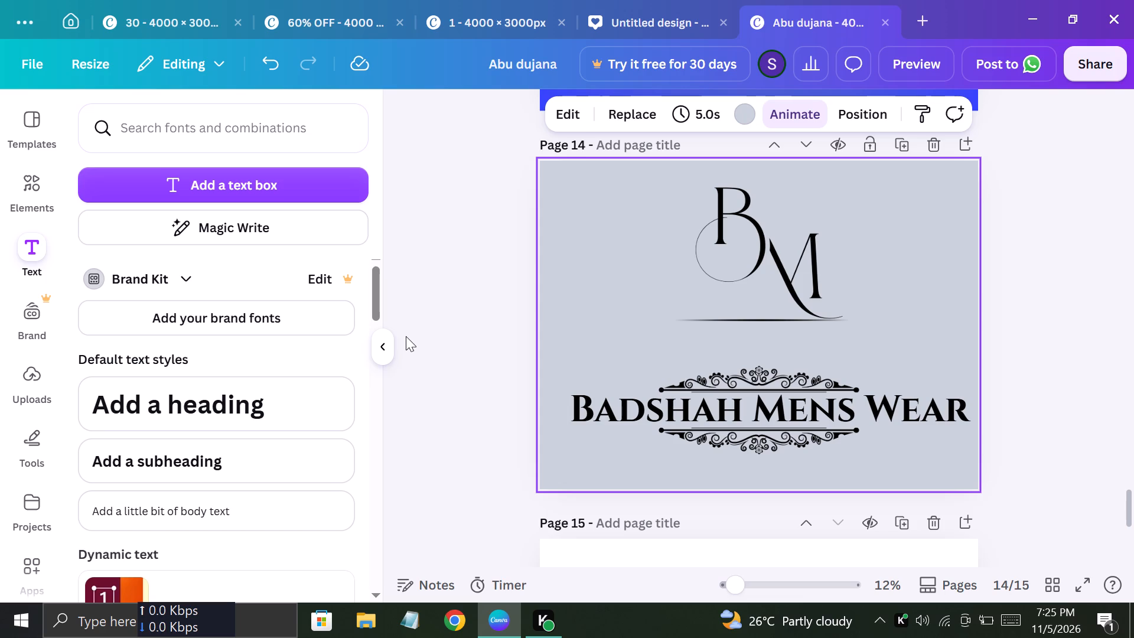
key(F10)
Go to the blank page 15 and show the strip of page thumbnails.
click(792, 550)
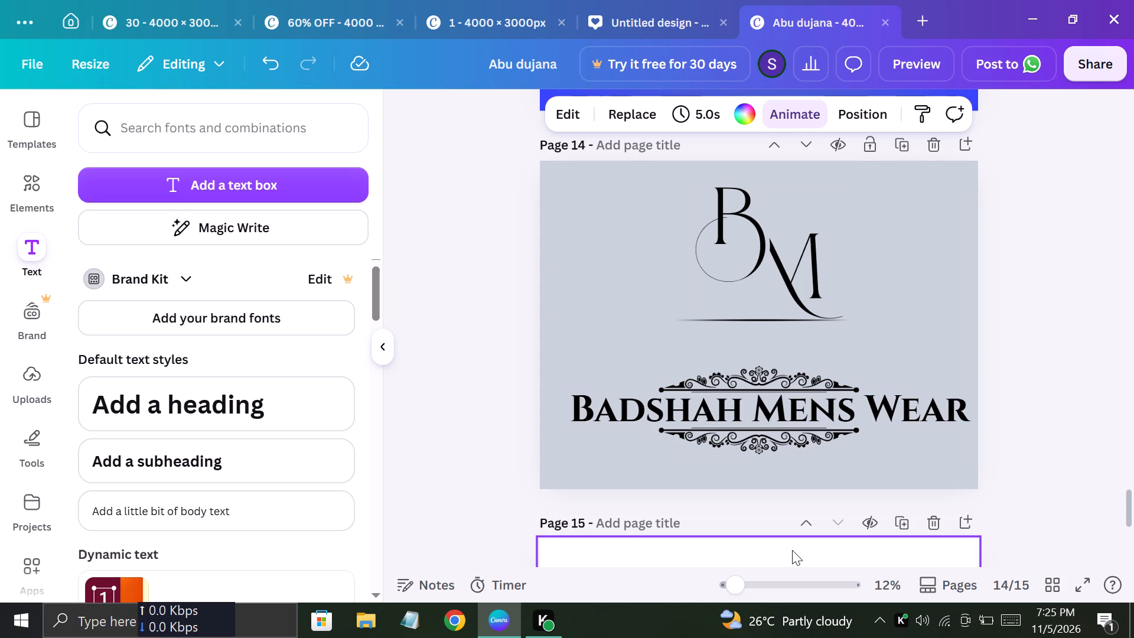
scroll(792, 550, down, 3)
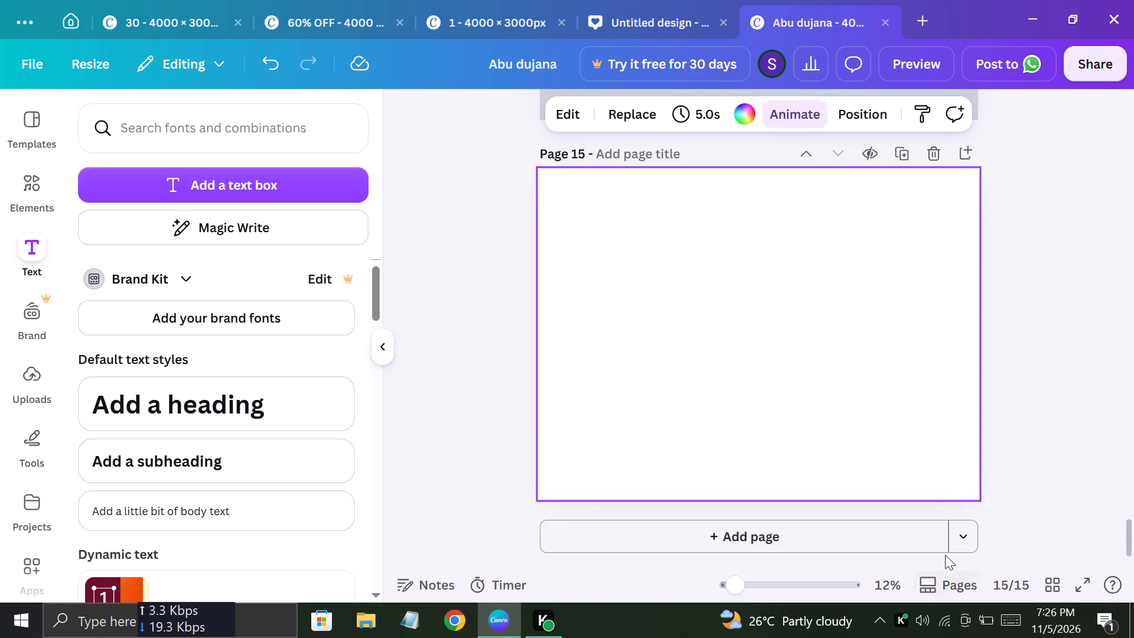
click(937, 585)
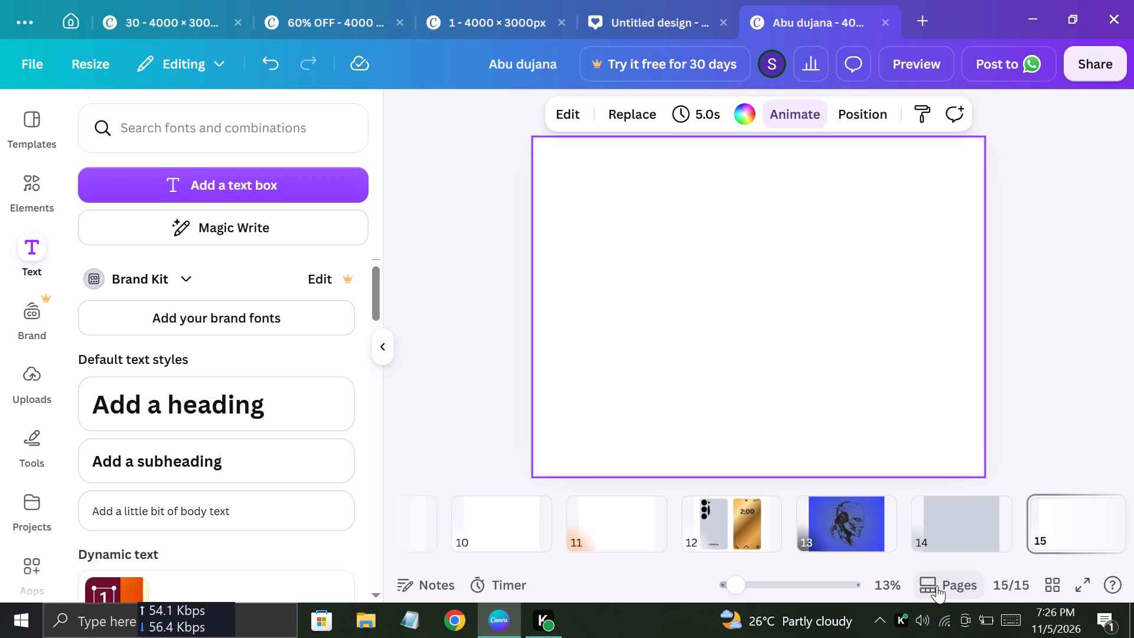
Play the design full screen and skip to near its end, declining the app rating request.
click(1081, 587)
click(1081, 587)
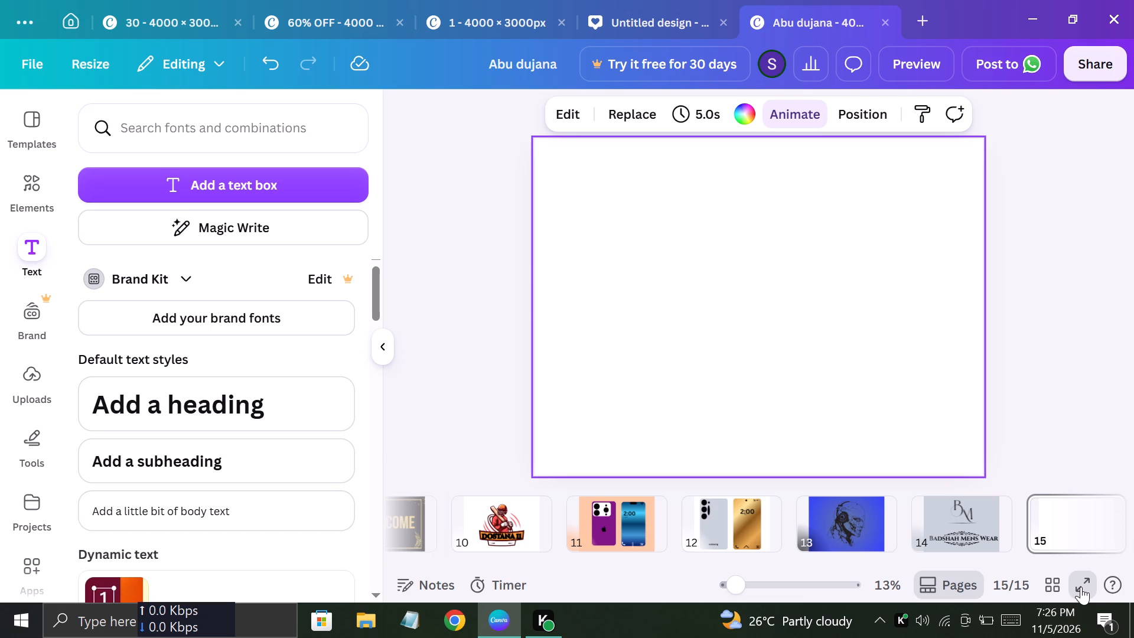
click(1081, 587)
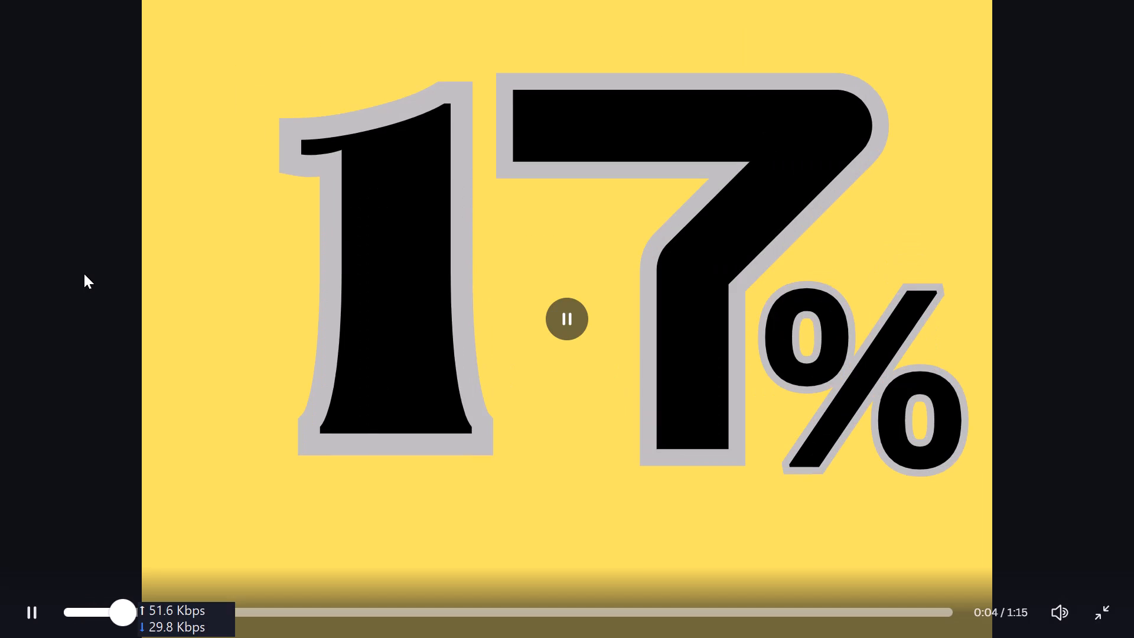
click(887, 620)
click(885, 607)
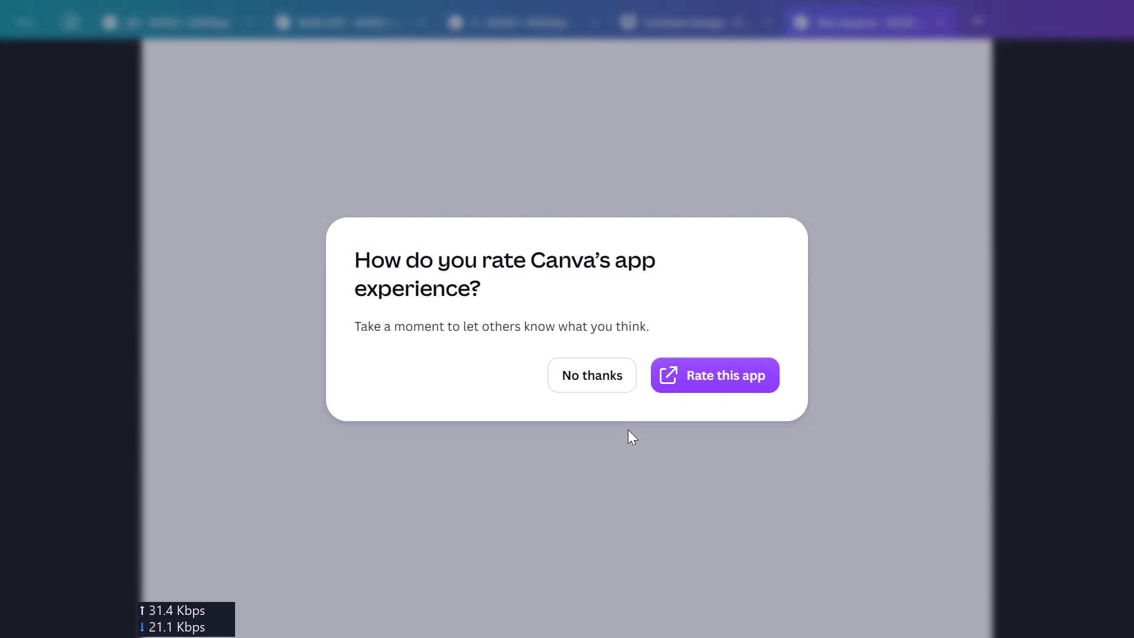
click(589, 370)
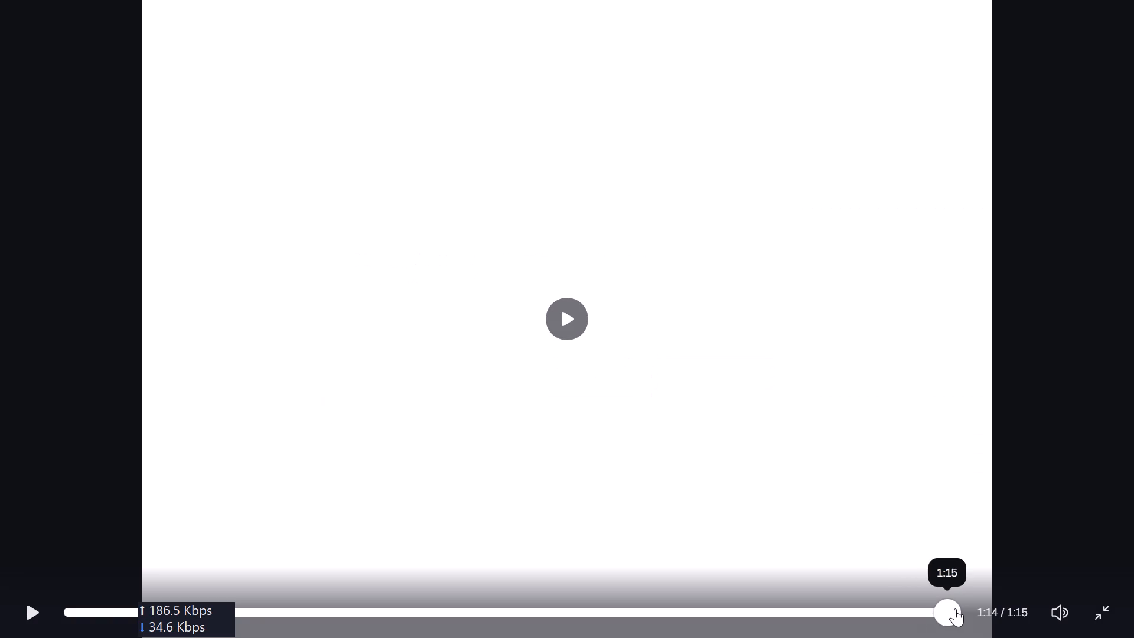
Review the pages by scrubbing the full-screen playback from about 47 s, replay from the start, and exit full screen.
drag(951, 608, 625, 631)
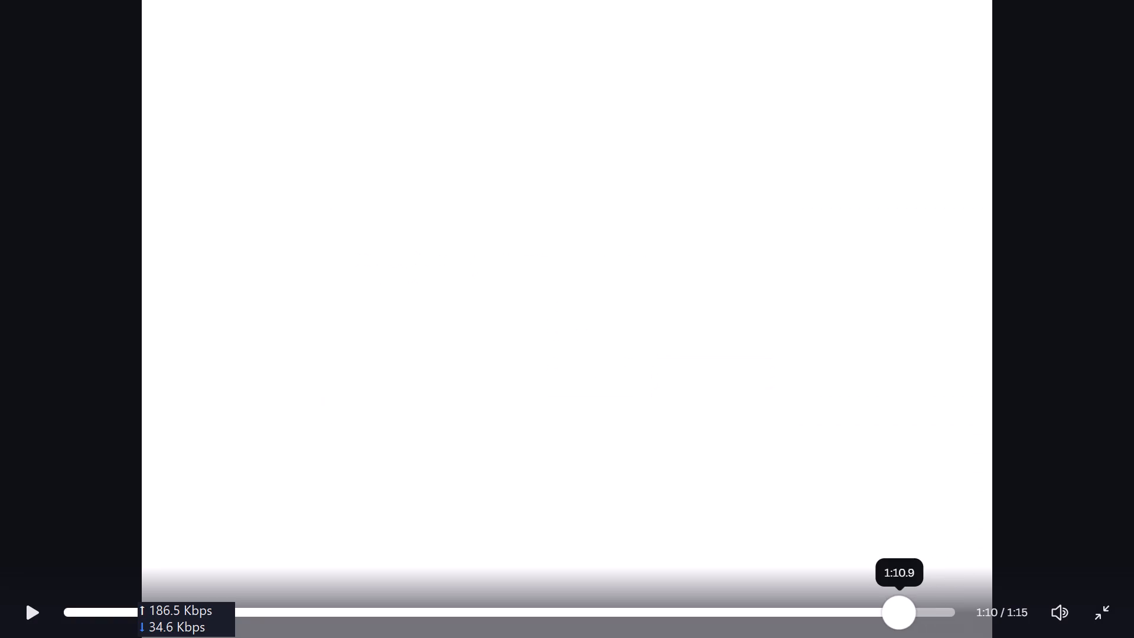
click(955, 571)
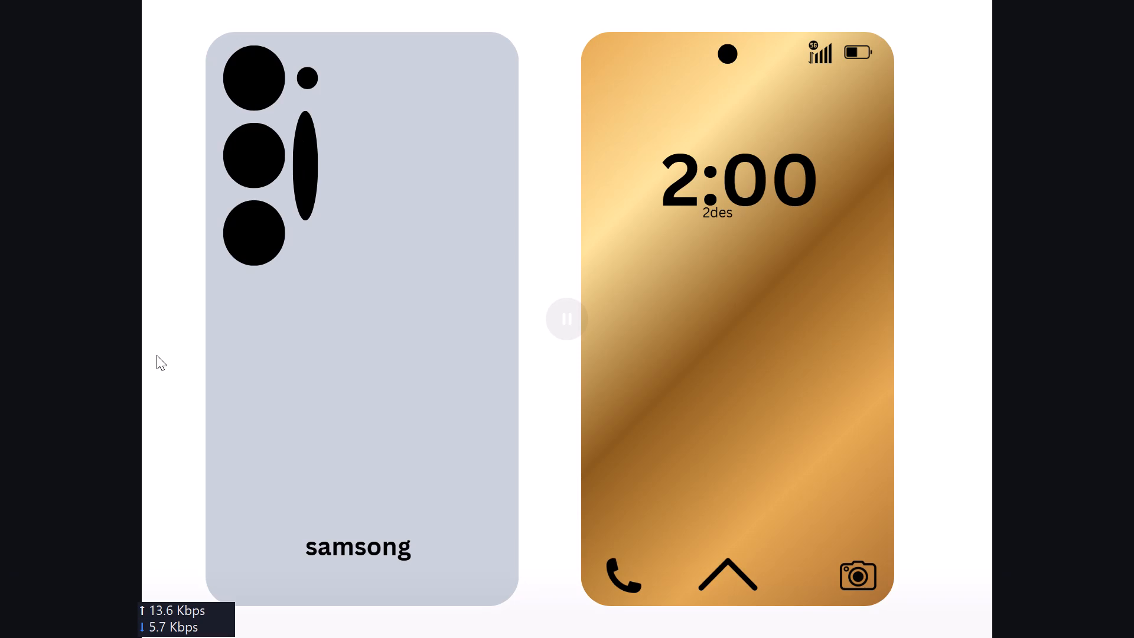
drag(801, 615, 783, 607)
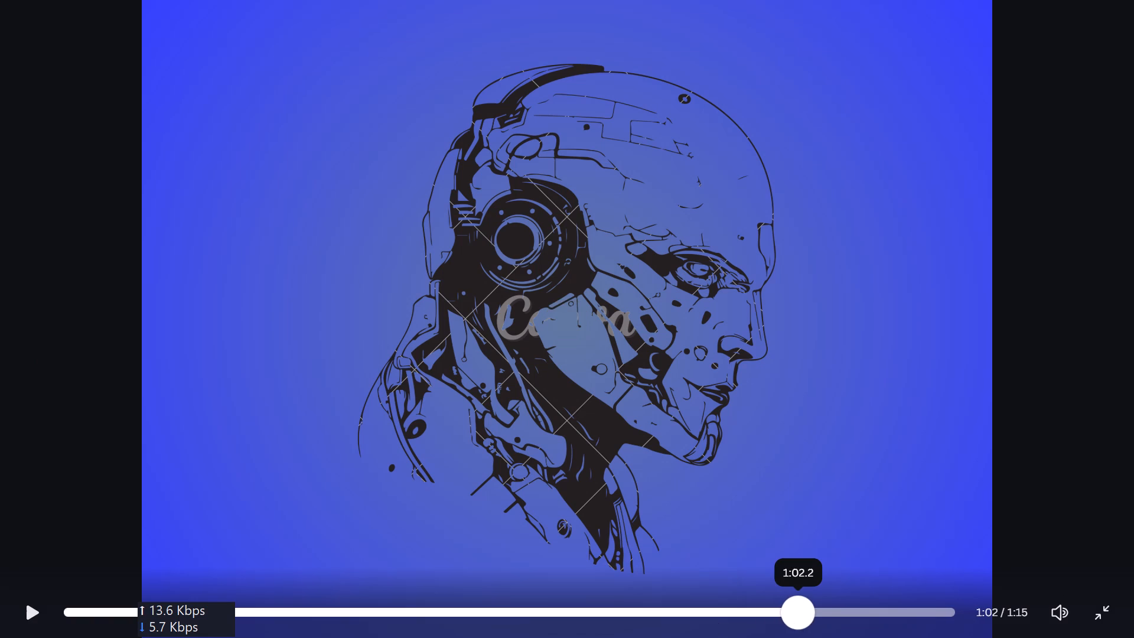
drag(783, 607, 140, 620)
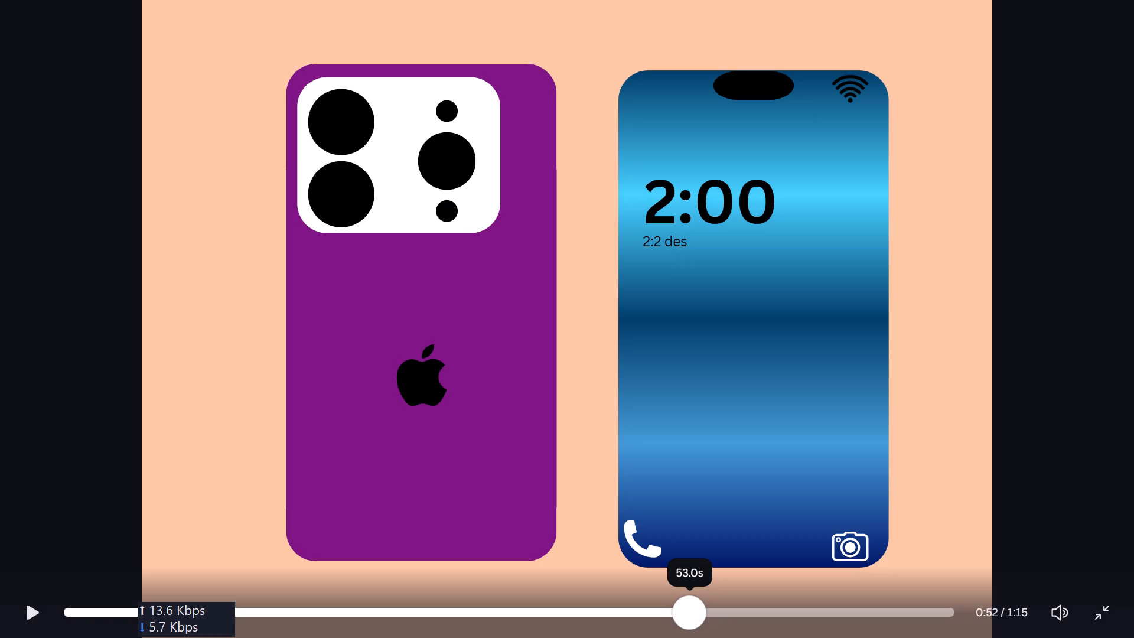
drag(140, 620, 96, 618)
click(69, 612)
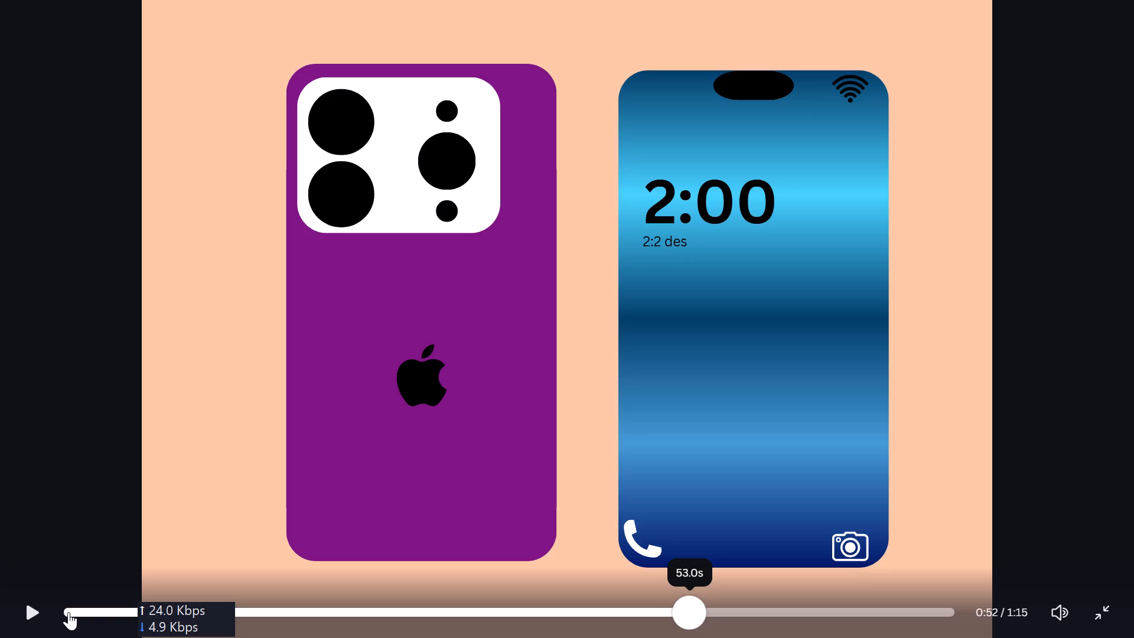
click(69, 612)
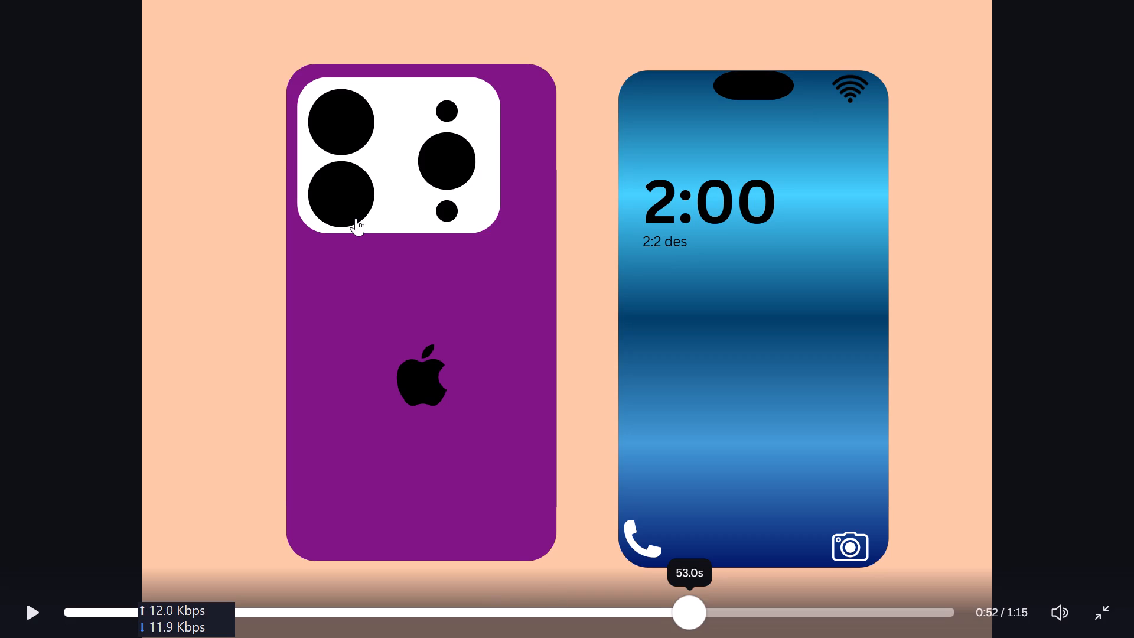
click(11, 123)
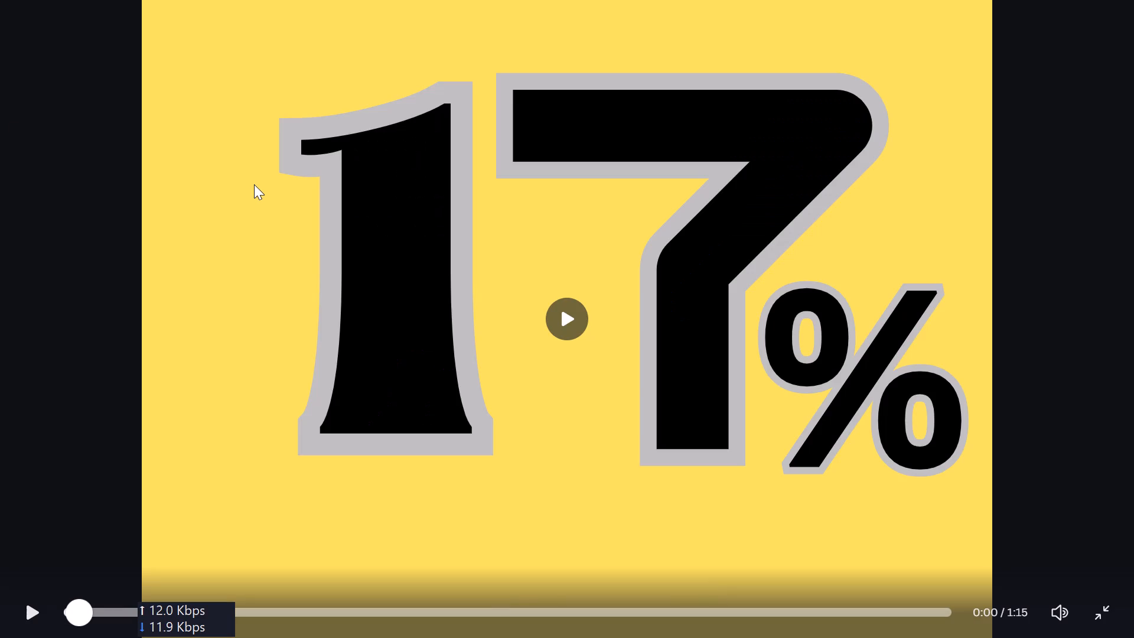
click(254, 184)
click(1110, 607)
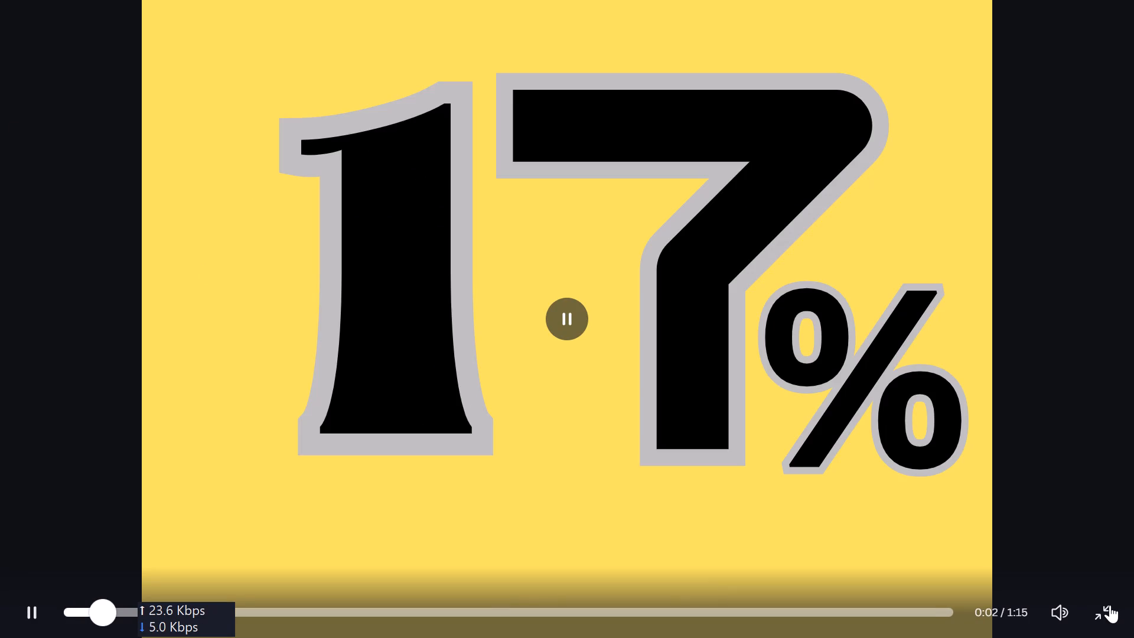